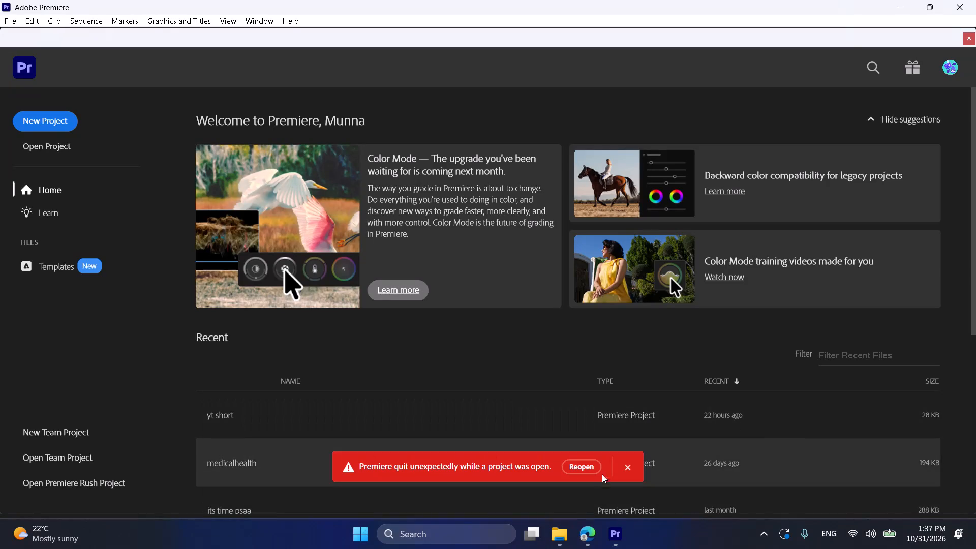
Dismiss the unexpected-quit notice without reopening the previous project.
right_click(640, 456)
click(628, 463)
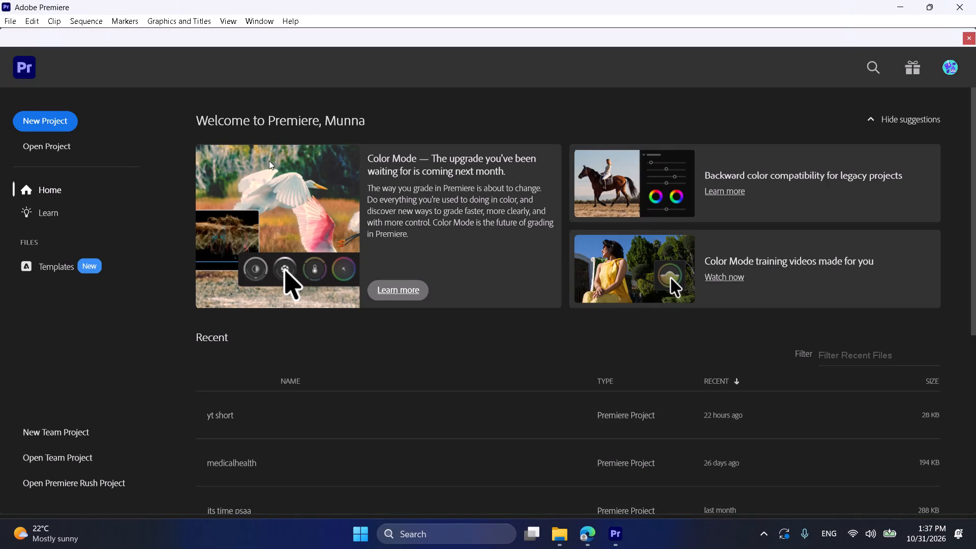
Start a new project and name it "youtube long 01".
click(49, 126)
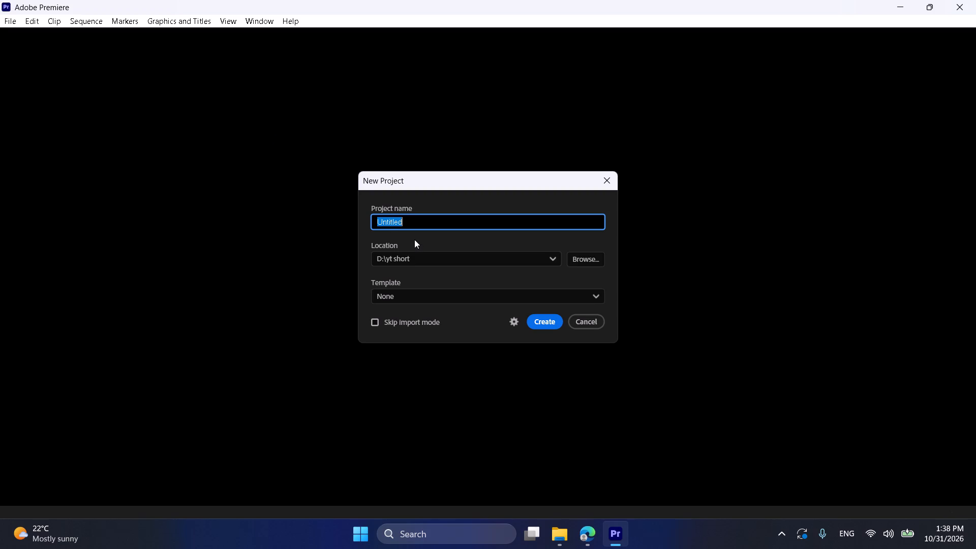
text(youurb)
key(BackSpace)
key(e)
key(BackSpace)
key(BackSpace)
key(BackSpace)
text(tube long 01)
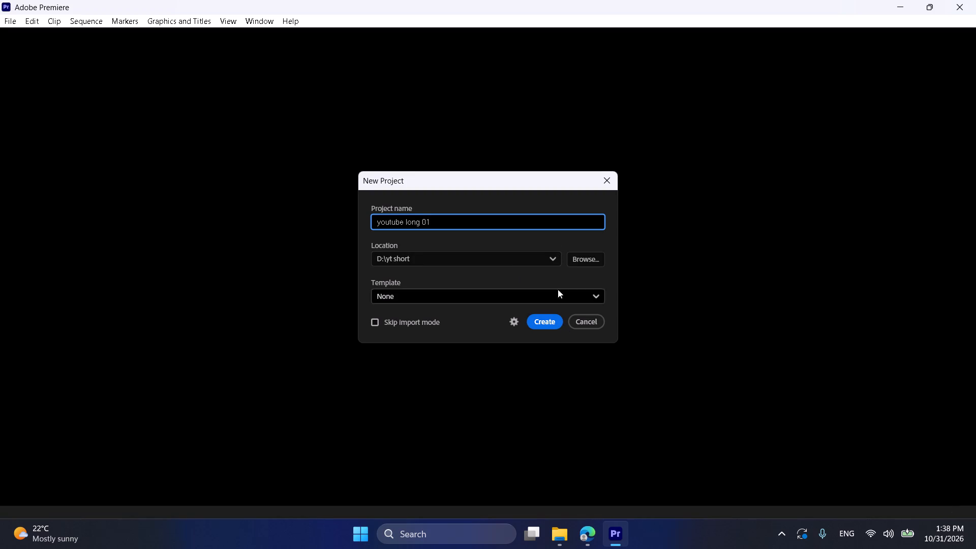
Set the project's save location to the folder yt short\YOUTUBE LONG\01 on drive D and create the project.
click(579, 263)
scroll(496, 303, down, 3)
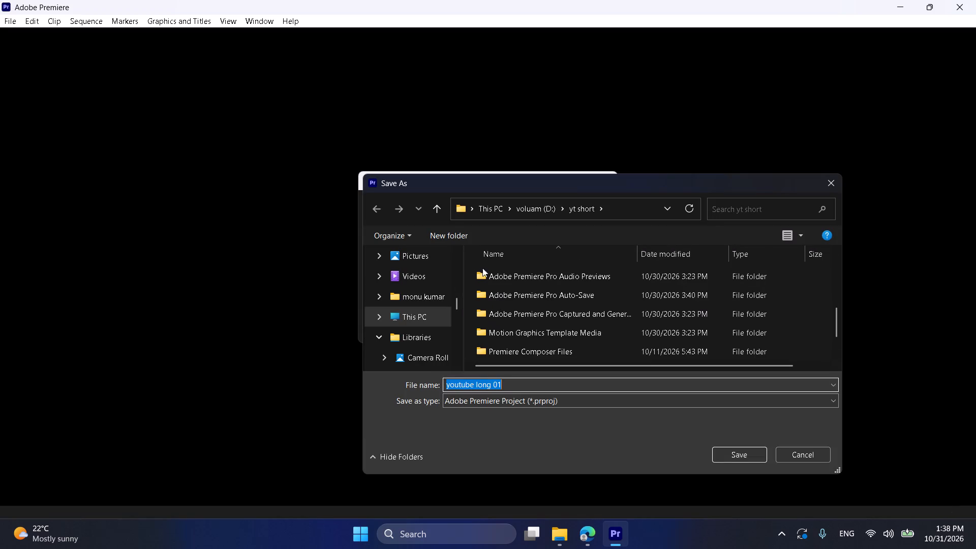
scroll(536, 302, down, 1)
double_click(537, 331)
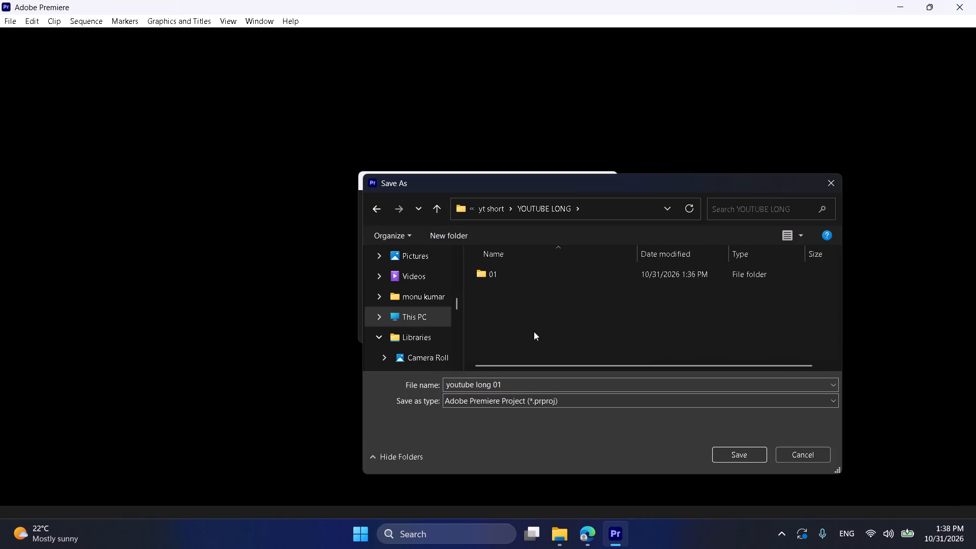
click(496, 273)
click(496, 273)
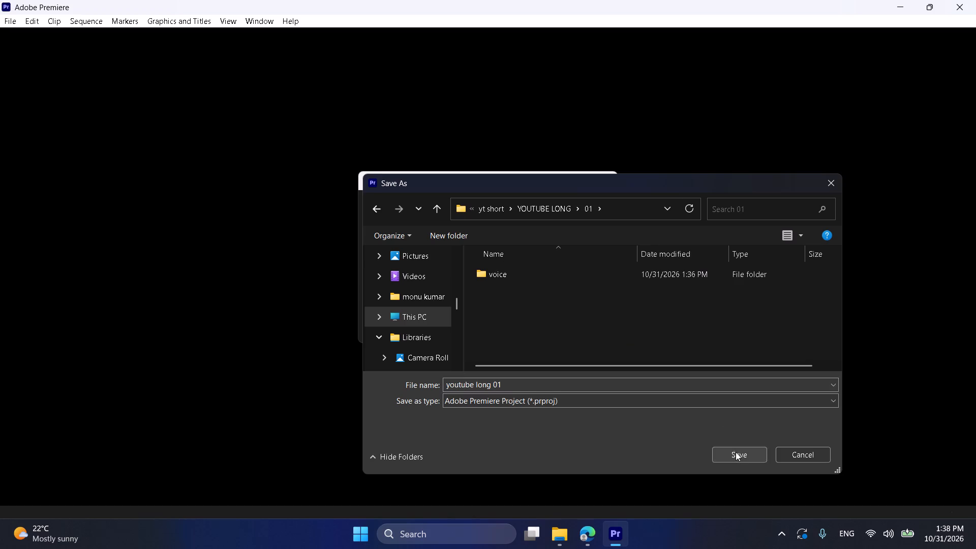
click(736, 452)
click(542, 326)
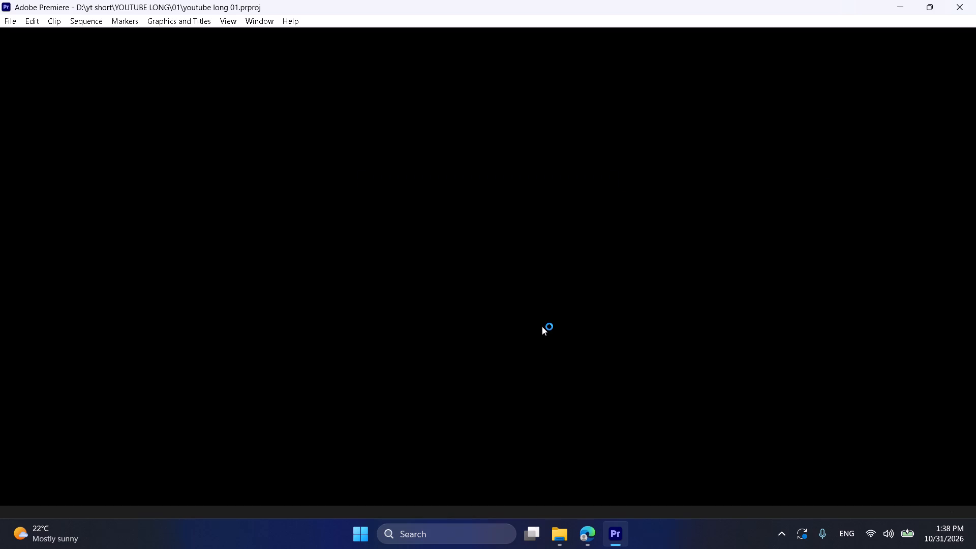
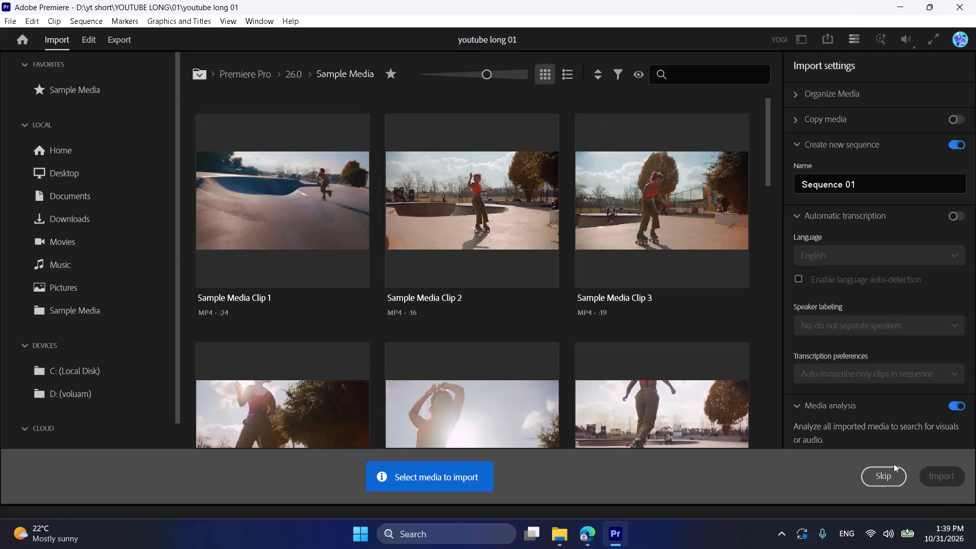
Skip the media import and go straight to the editing workspace.
click(878, 483)
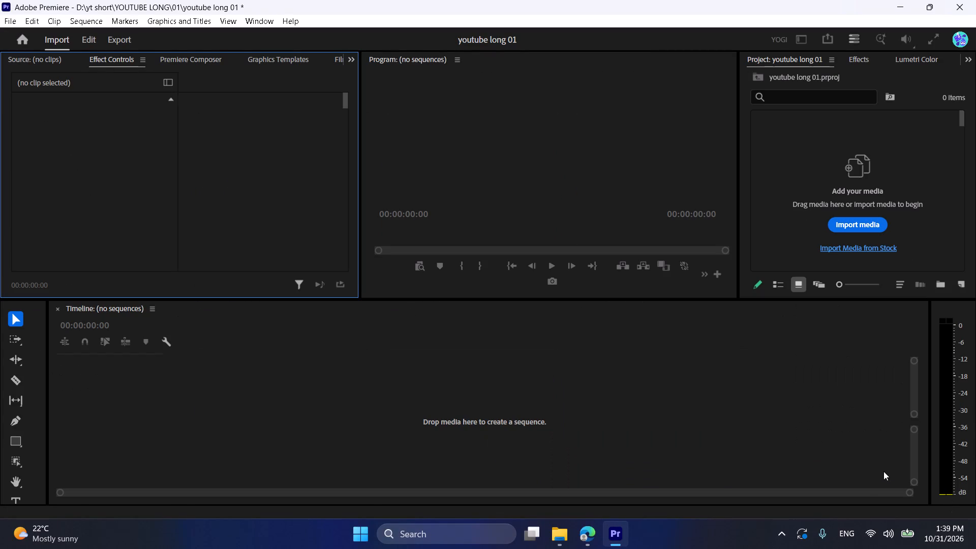
Dock the Project panel beside the tools at the far end of the timeline area and widen it to fit its contents.
drag(802, 59, 177, 387)
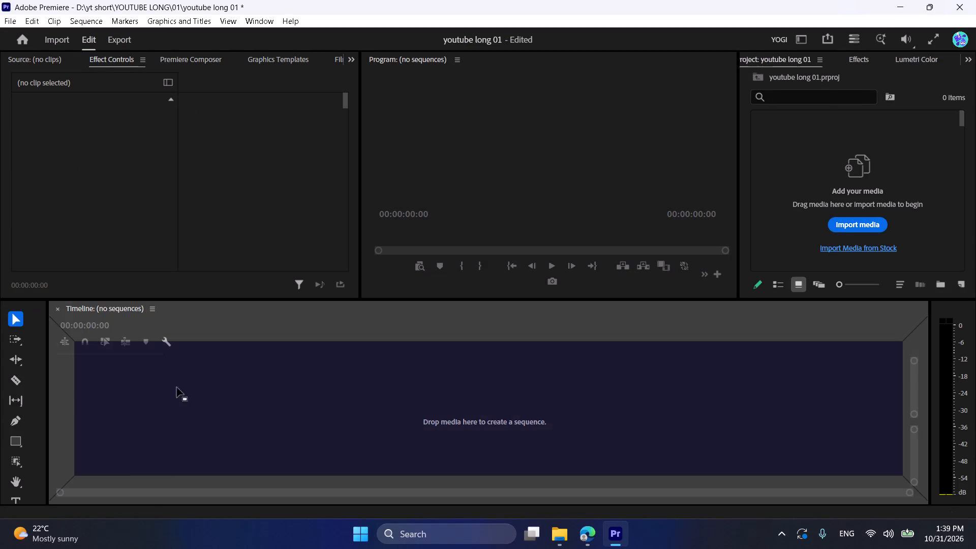
drag(177, 387, 7, 389)
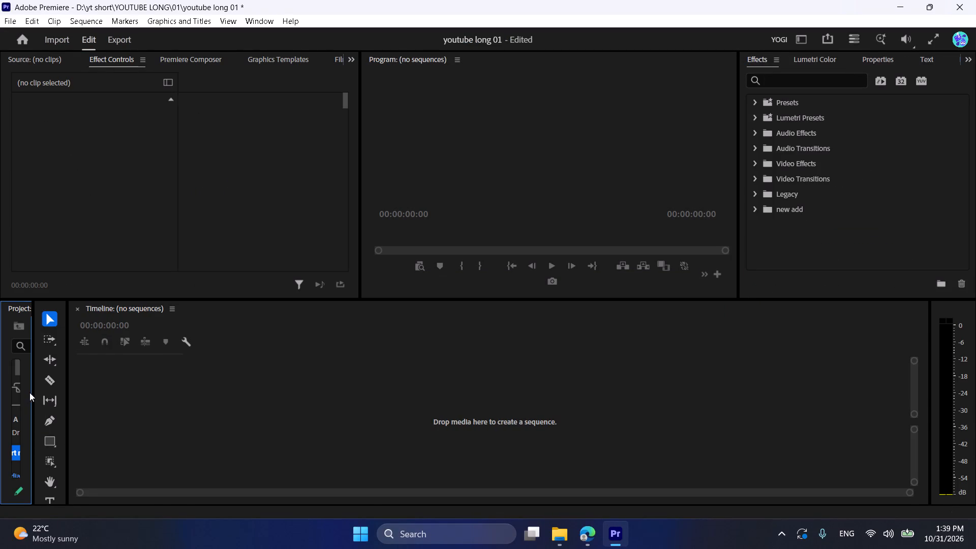
drag(33, 392, 123, 408)
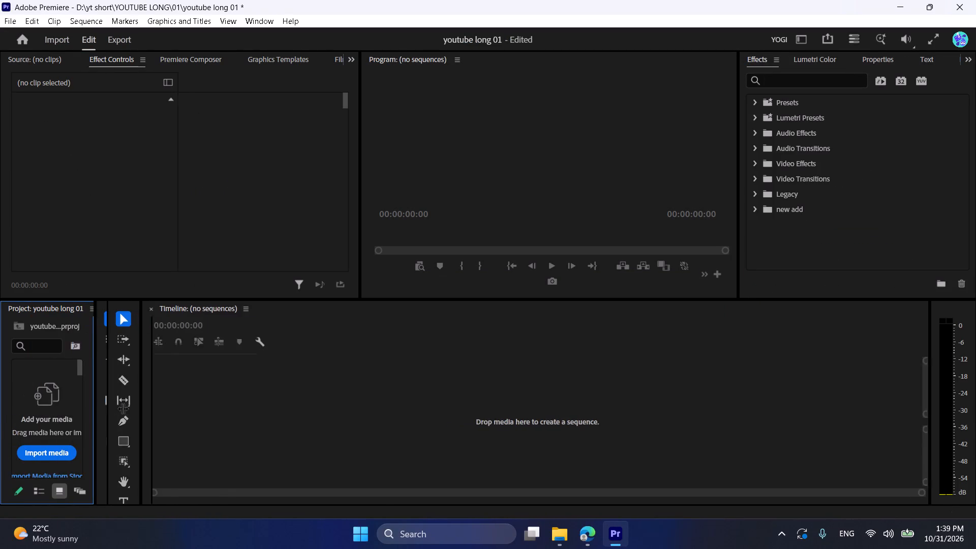
drag(123, 408, 198, 415)
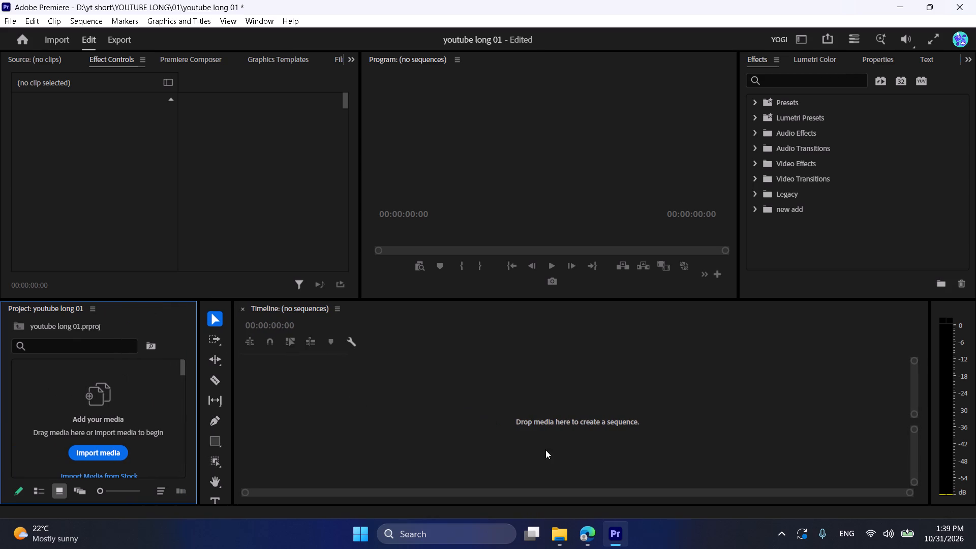
Switch to File Explorer and bring voice files 01 to 04 from yt short\YOUTUBE LONG\01\voice into the project.
click(572, 531)
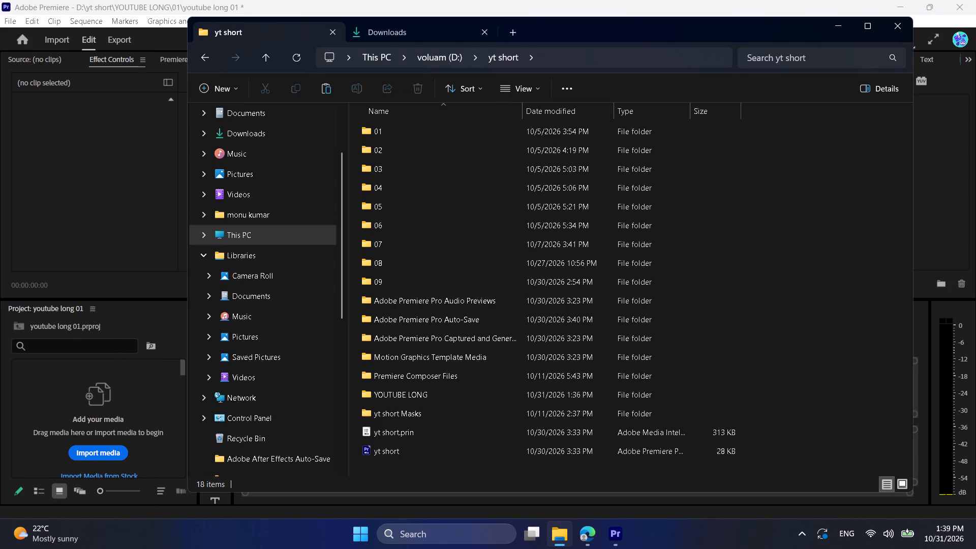
double_click(414, 391)
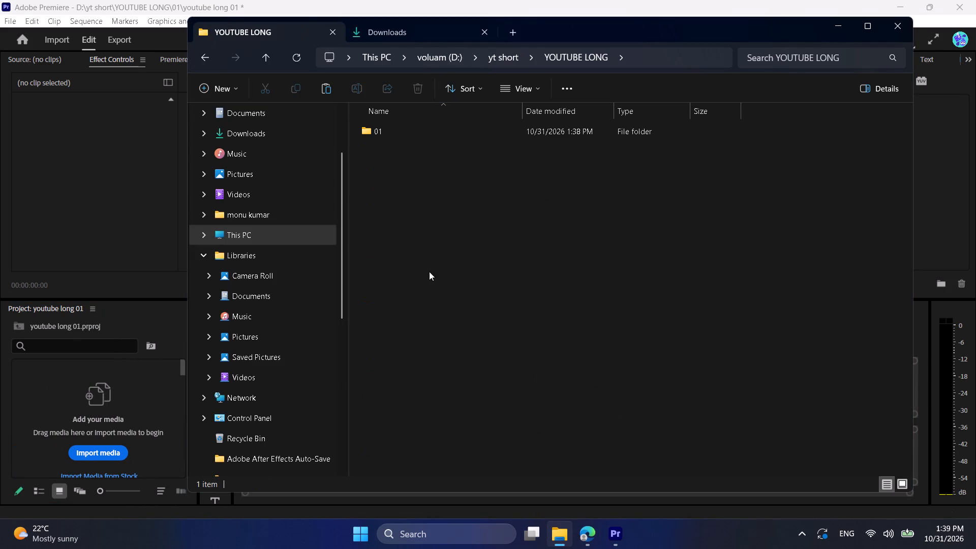
double_click(412, 135)
double_click(411, 134)
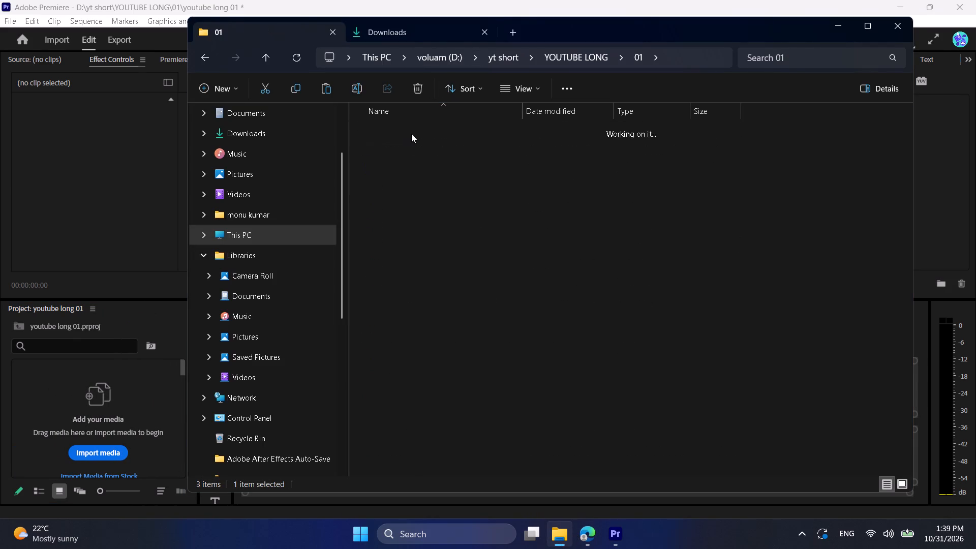
drag(597, 260, 373, 132)
drag(380, 134, 240, 310)
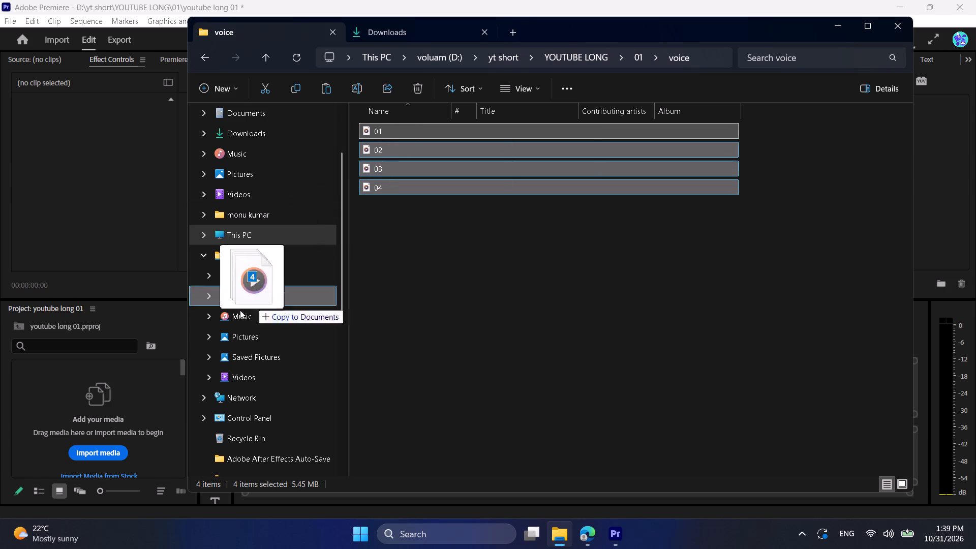
drag(240, 310, 127, 398)
click(126, 399)
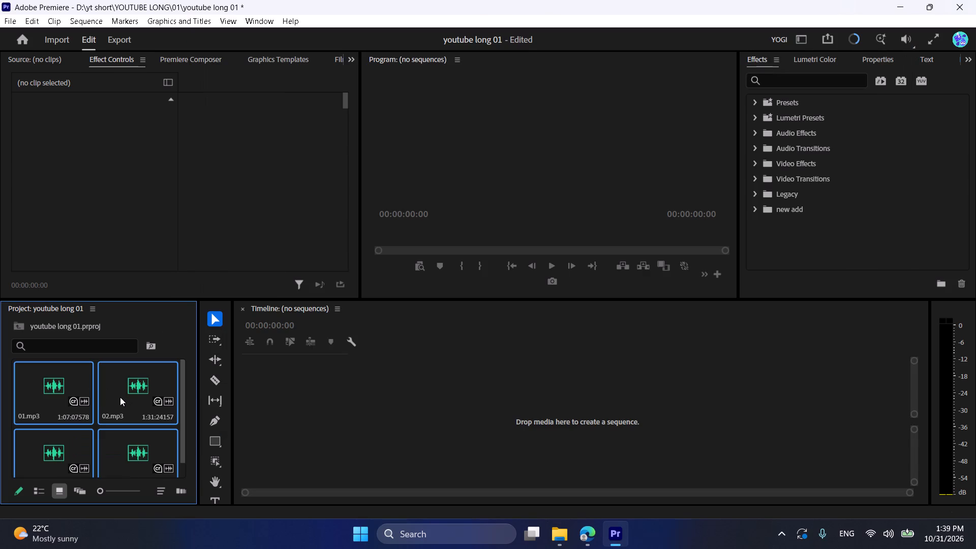
Create a sequence by placing all four imported voice clips in the empty timeline.
click(119, 395)
drag(134, 400, 283, 425)
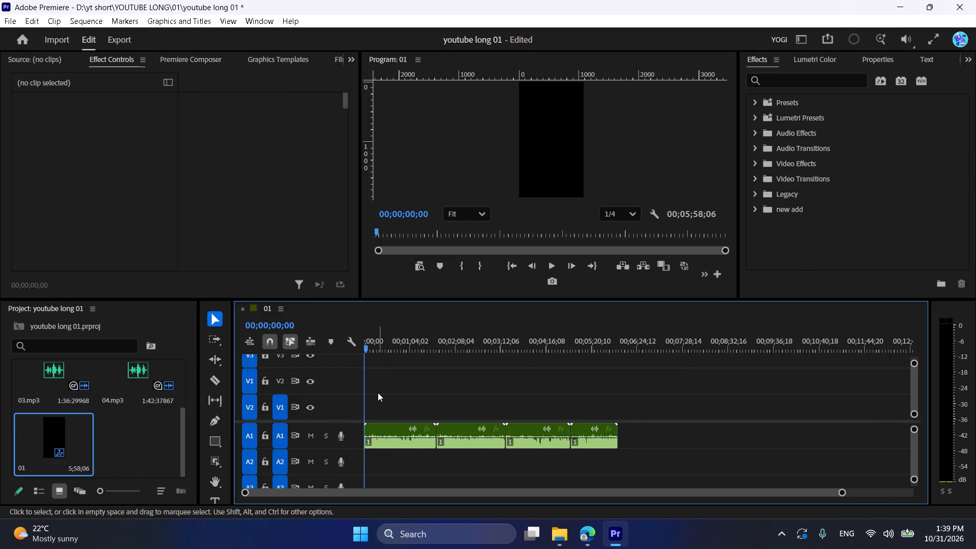
Examine the first voice clip's waveform up close and listen to its opening second.
alt+scroll(378, 392, up, 13)
scroll(378, 392, up, 5)
alt+scroll(378, 392, up, 8)
scroll(378, 392, down, 1)
scroll(378, 392, up, 5)
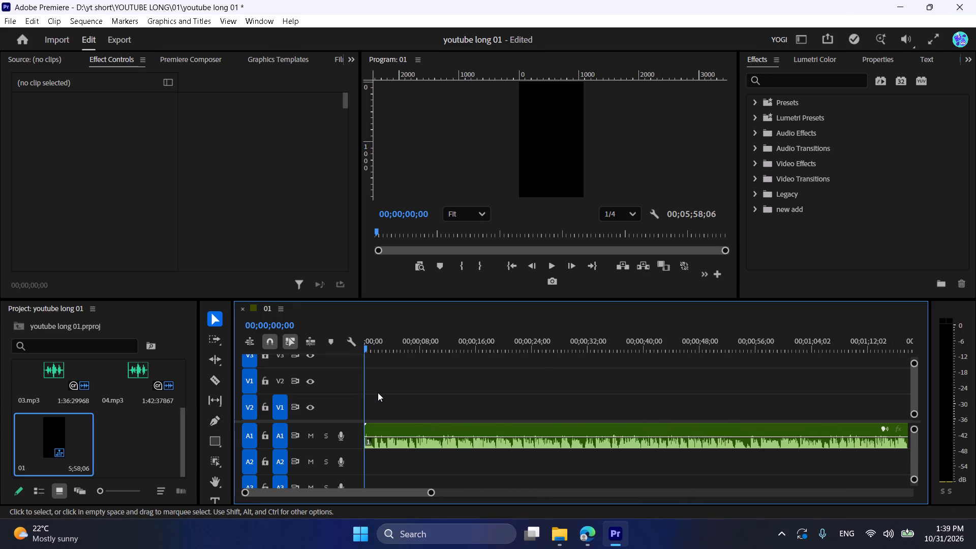
scroll(378, 392, up, 1)
alt+scroll(378, 392, up, 11)
scroll(378, 392, up, 10)
alt+scroll(378, 392, down, 1)
alt+scroll(378, 392, up, 19)
key(space)
scroll(378, 392, down, 1)
alt+scroll(401, 402, up, 2)
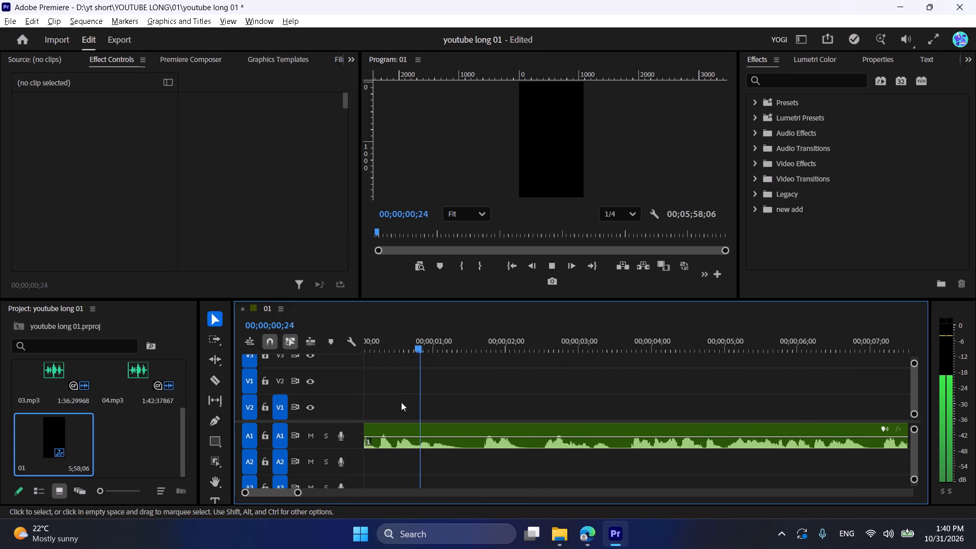
key(space)
alt+scroll(442, 413, down, 6)
Undo placing the four voice clips and place only 01.mp3 at the start of audio track A1.
key(ctrl+z)
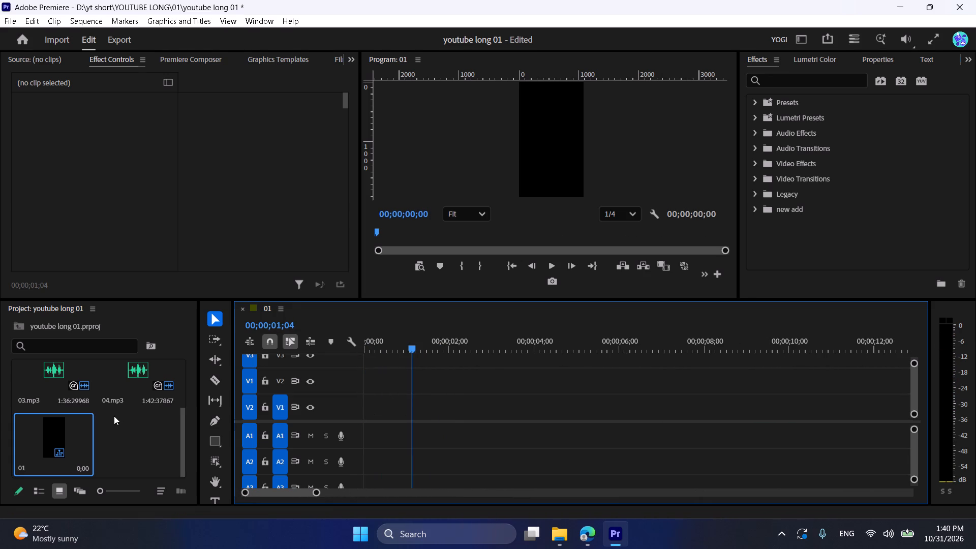
scroll(109, 417, up, 5)
drag(54, 388, 364, 427)
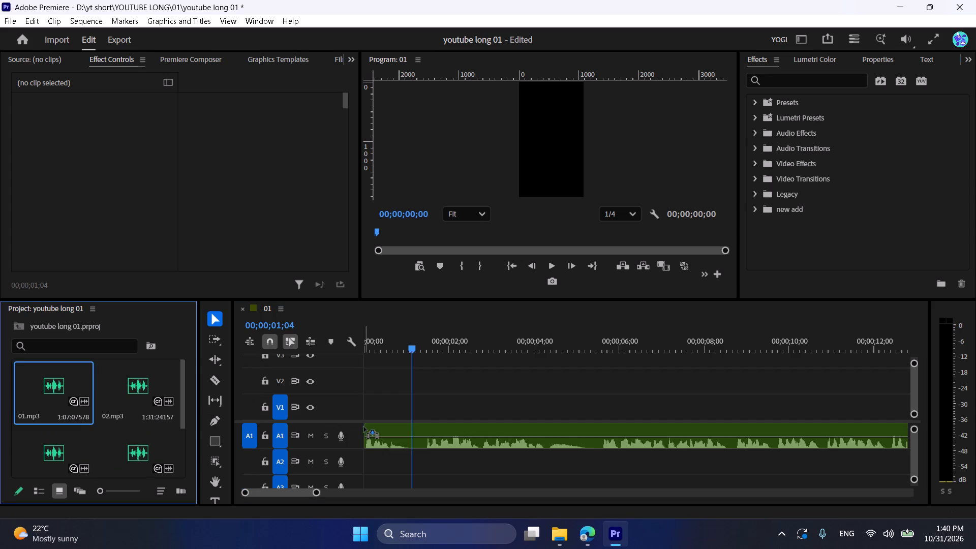
drag(364, 427, 366, 427)
Split 01.mp3 at 00;00;00;27, trim the pause off the start of the second part and close the gap.
drag(380, 338, 335, 339)
drag(410, 429, 400, 428)
key(space)
key(space)
alt+scroll(400, 428, up, 4)
alt+scroll(400, 428, down, 1)
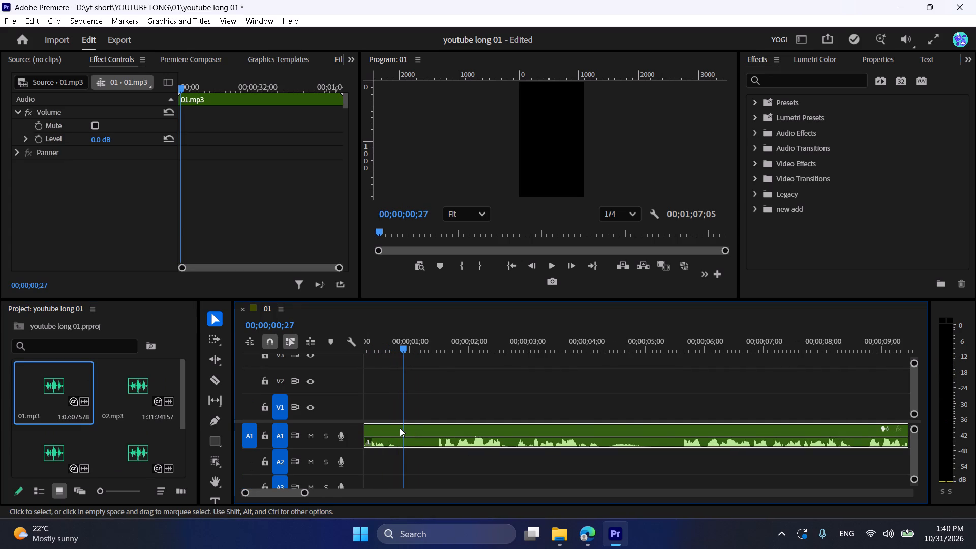
key(ctrl+k)
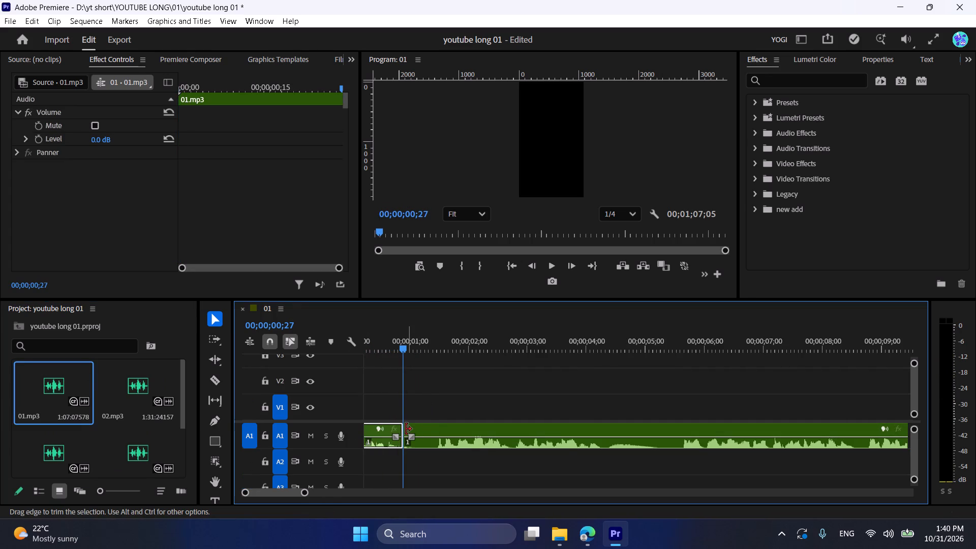
drag(406, 429, 432, 432)
drag(462, 433, 442, 430)
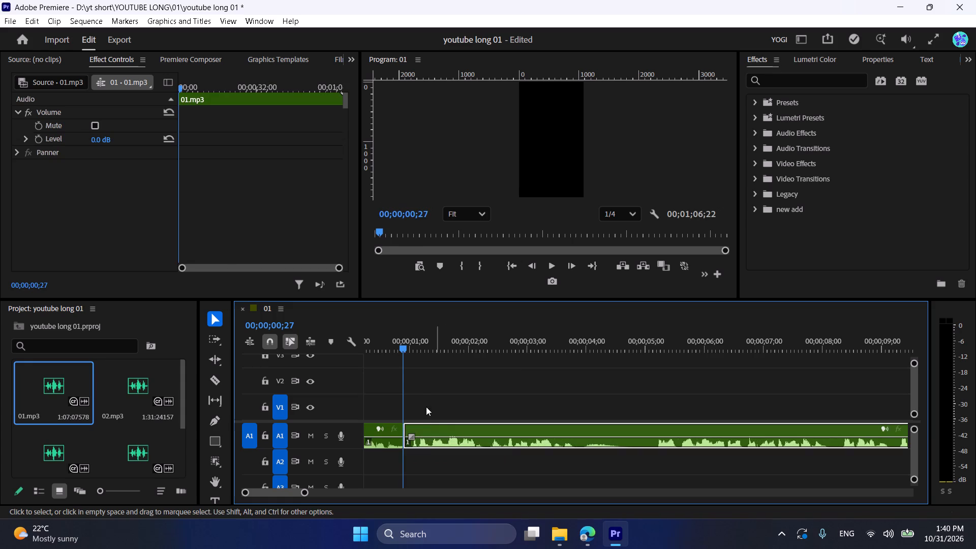
Split 01.mp3 at 00;00;03;26, trim the pause after the cut and ripple delete the gap.
drag(387, 341, 369, 338)
key(space)
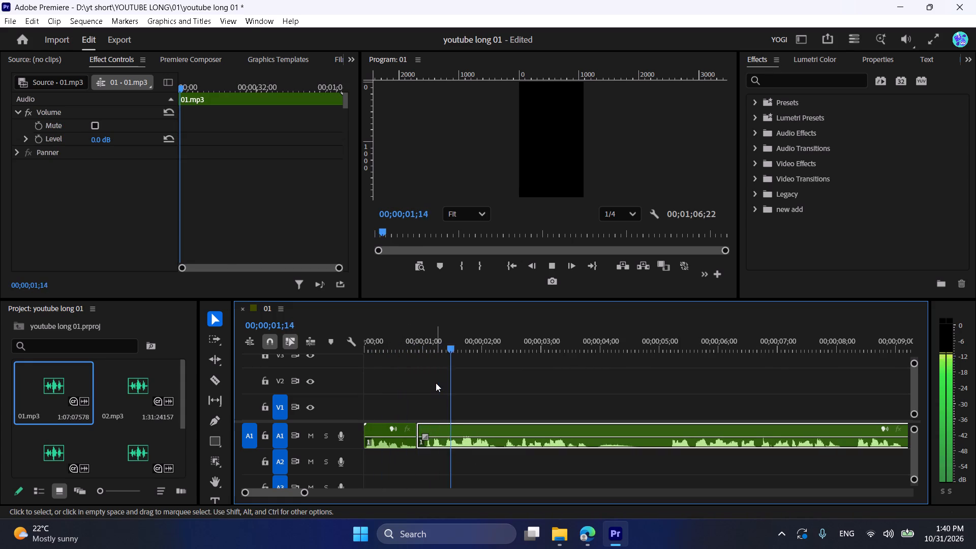
alt+scroll(436, 383, down, 2)
alt+scroll(573, 431, up, 2)
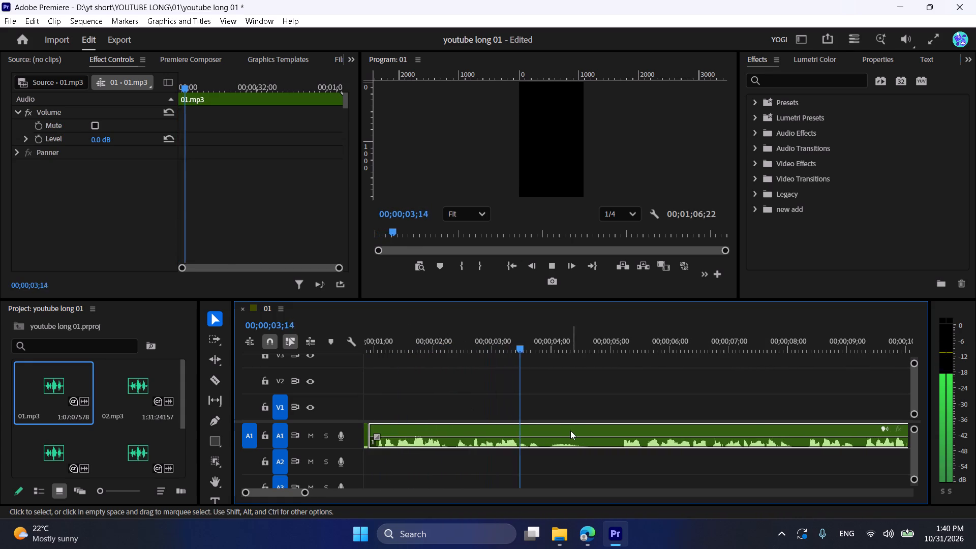
key(space)
key(space)
click(547, 343)
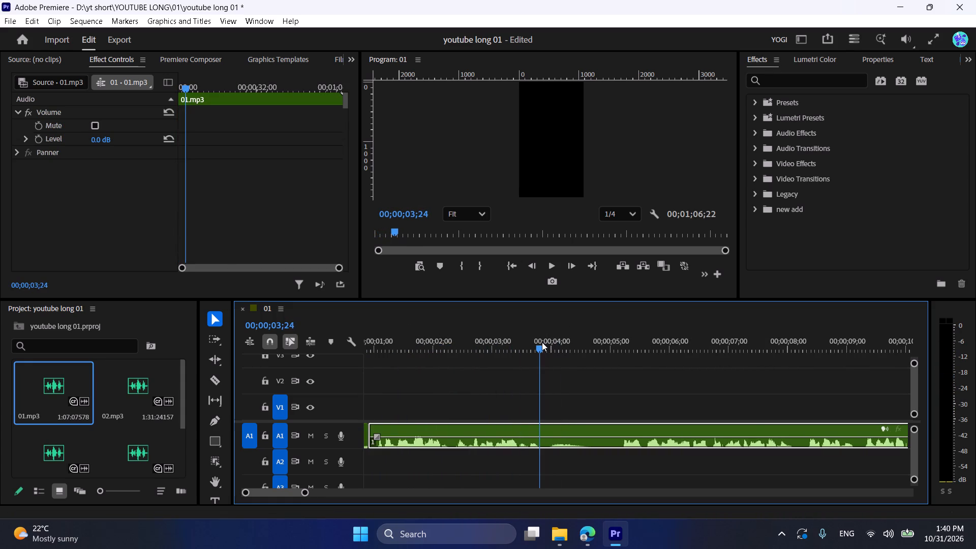
key(ctrl+k)
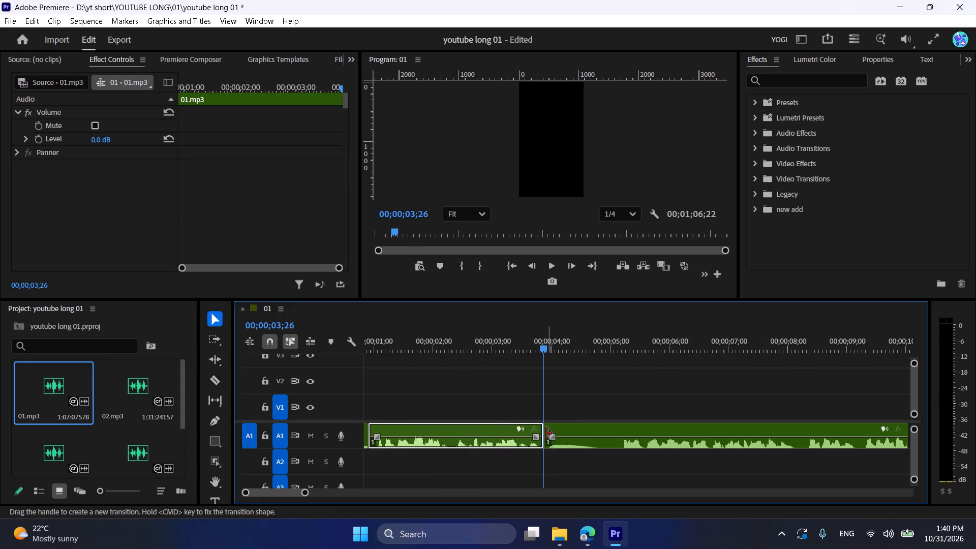
drag(546, 427, 618, 439)
right_click(591, 434)
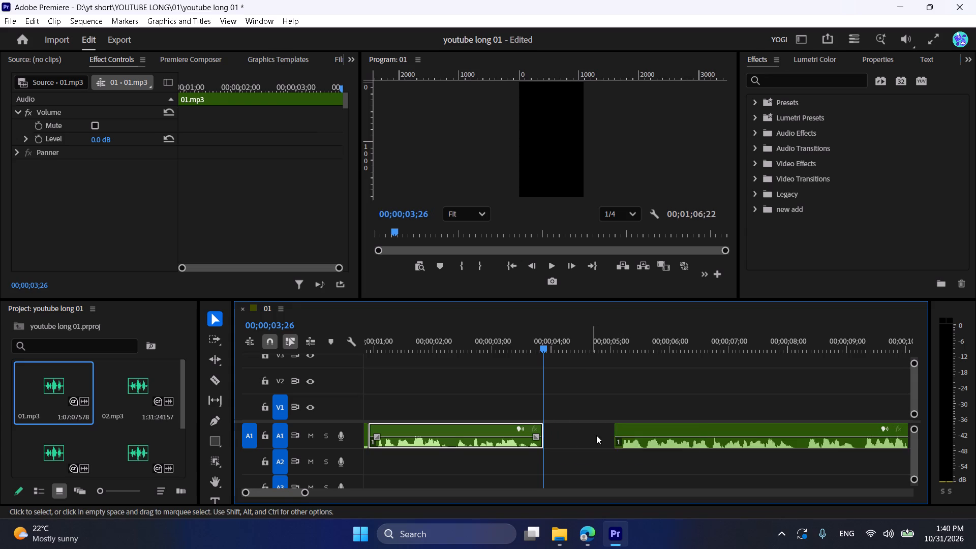
click(606, 437)
Split 01.mp3 at 00;00;06;28, trim the short pause after the cut and move the remainder back against it.
key(space)
click(522, 335)
key(space)
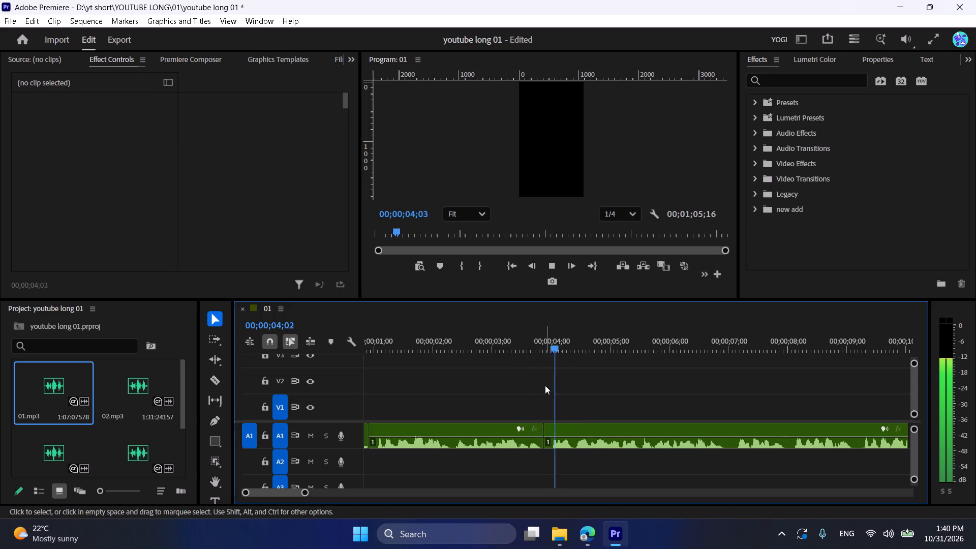
alt+scroll(546, 393, down, 5)
alt+scroll(546, 393, up, 3)
scroll(546, 393, down, 2)
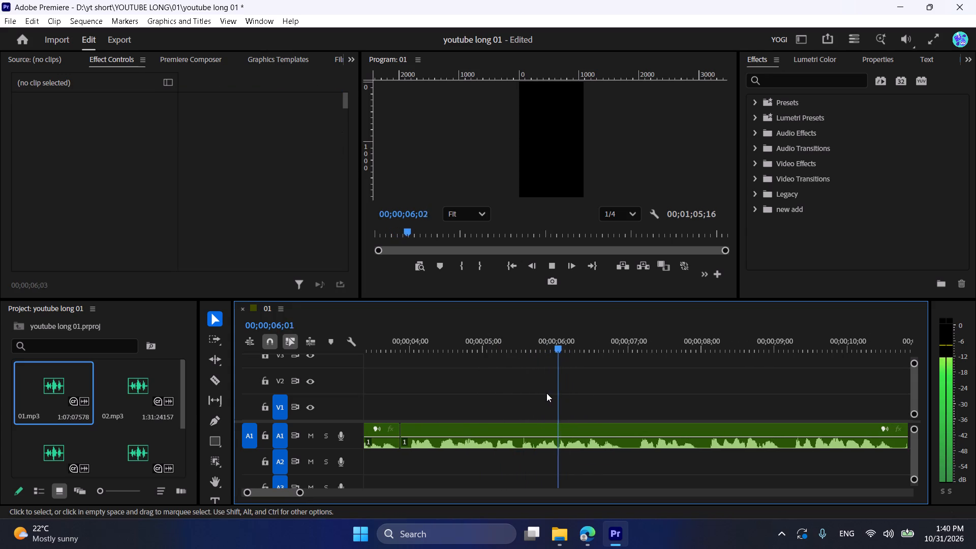
key(space)
key(space)
scroll(651, 399, down, 2)
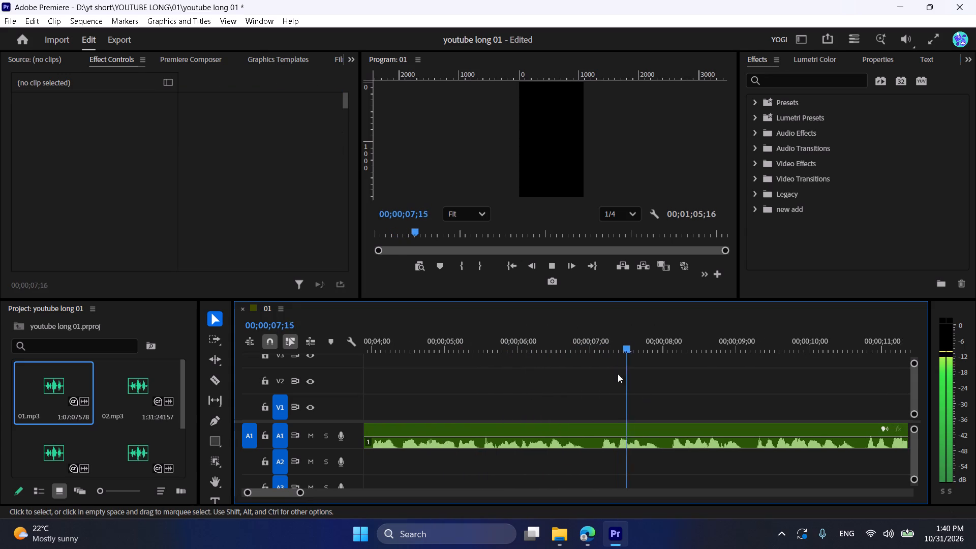
click(587, 339)
click(620, 436)
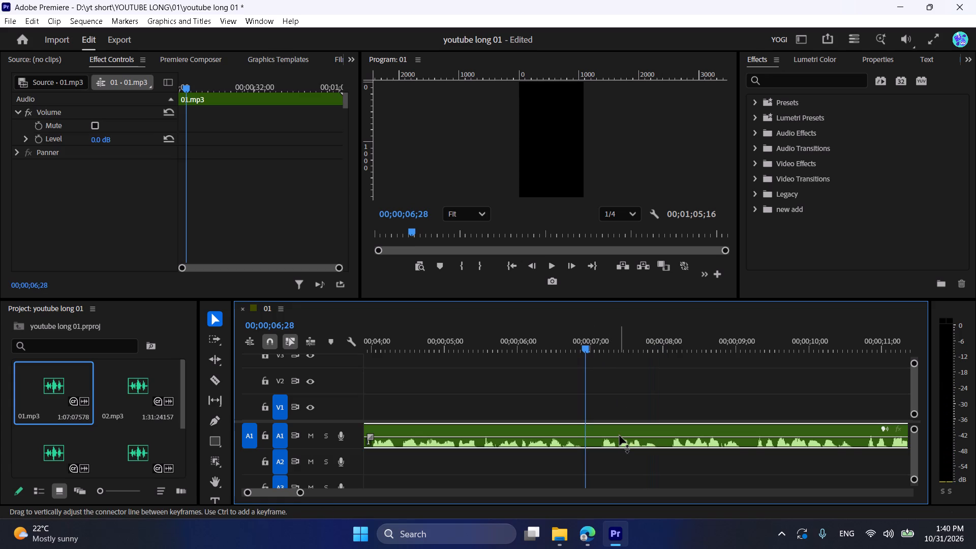
key(ctrl+k)
drag(591, 429, 603, 431)
drag(629, 433, 626, 432)
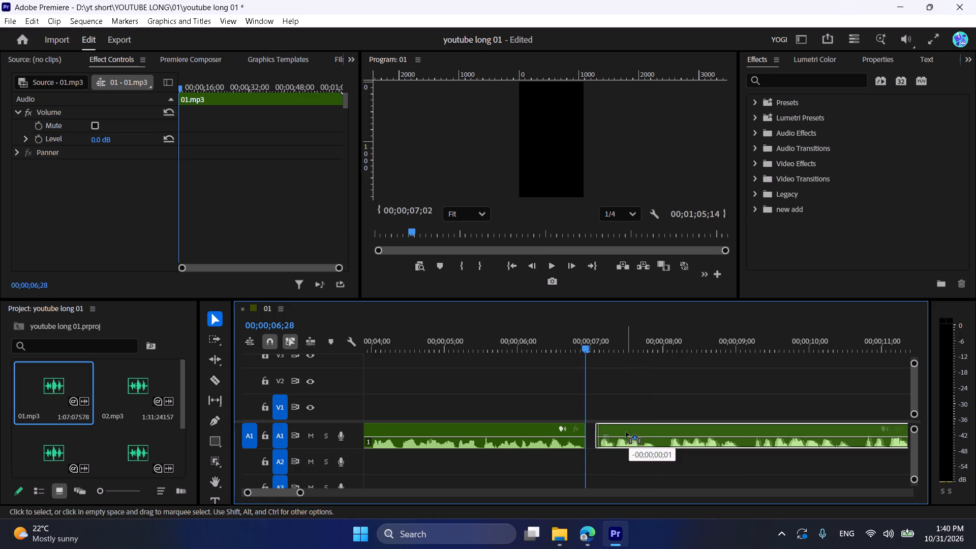
drag(626, 432, 622, 431)
Split 01.mp3 at 00;00;10;14, trim the pause after the cut and ripple delete the gap.
key(space)
scroll(648, 429, down, 5)
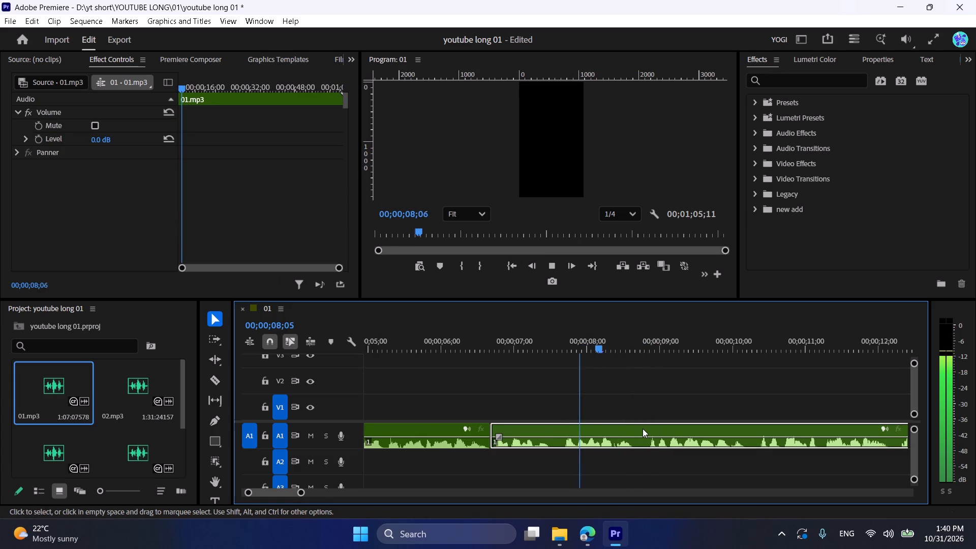
scroll(643, 428, down, 6)
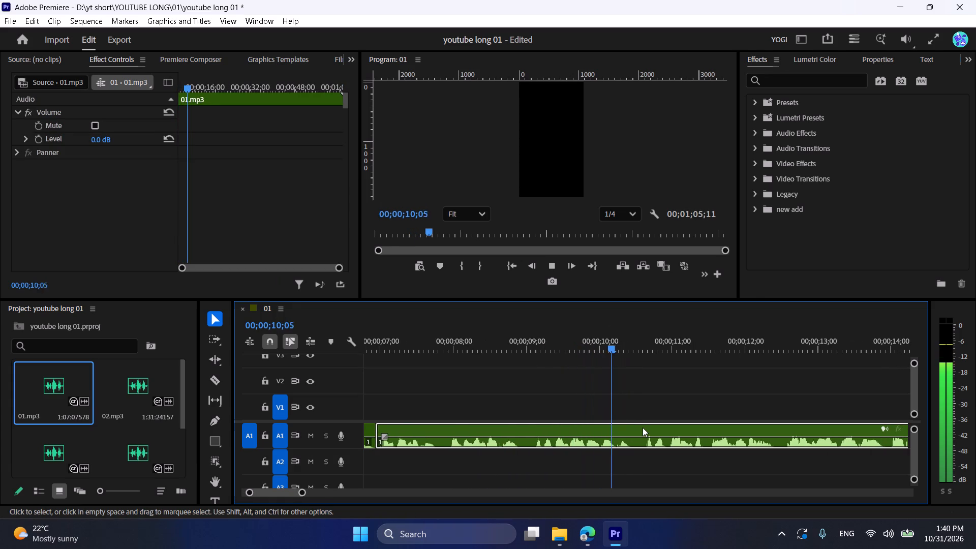
key(space)
key(ctrl+k)
drag(635, 430, 643, 431)
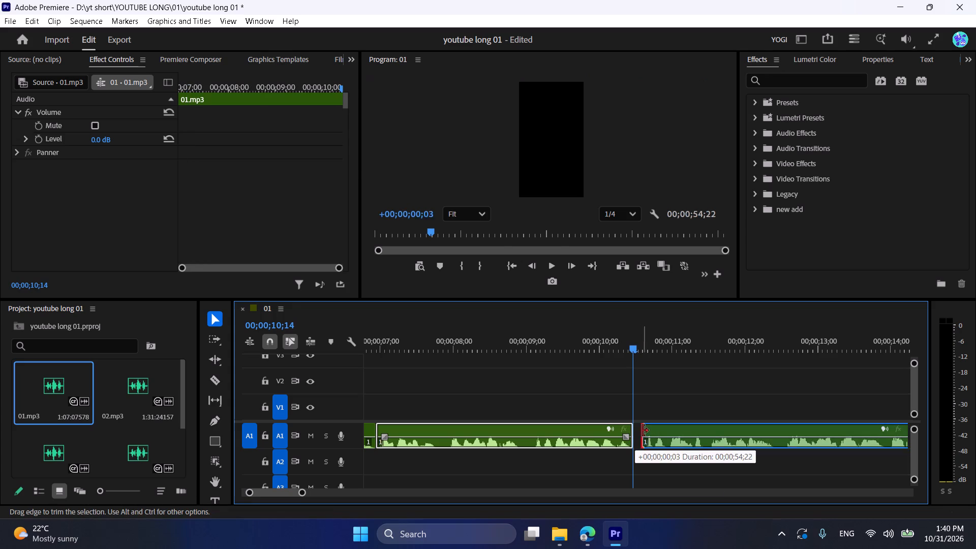
drag(643, 431, 647, 431)
right_click(644, 431)
right_click(636, 428)
click(650, 433)
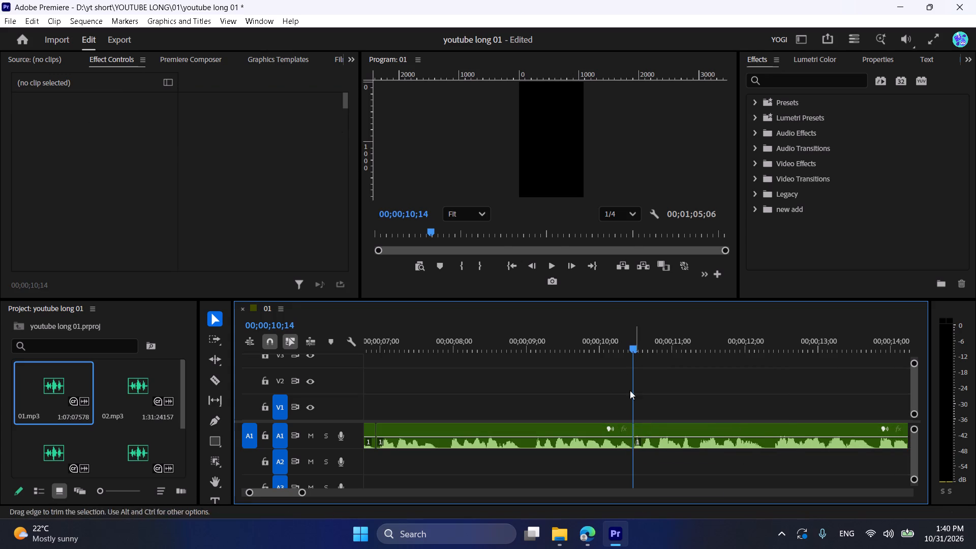
Play on from the last cut to the next pause in 01.mp3 and split the clip at 00;00;19;20.
click(617, 341)
key(space)
alt+scroll(636, 389, down, 11)
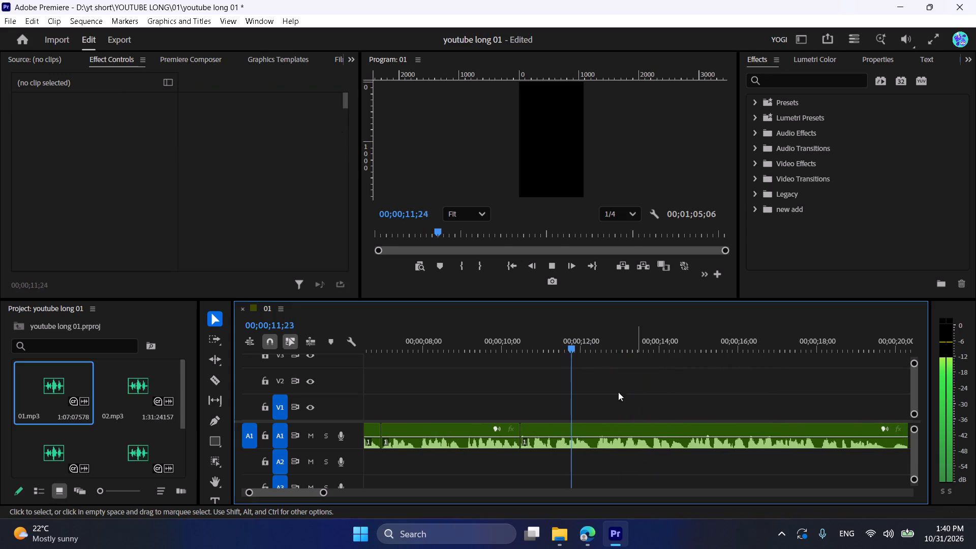
scroll(589, 403, down, 8)
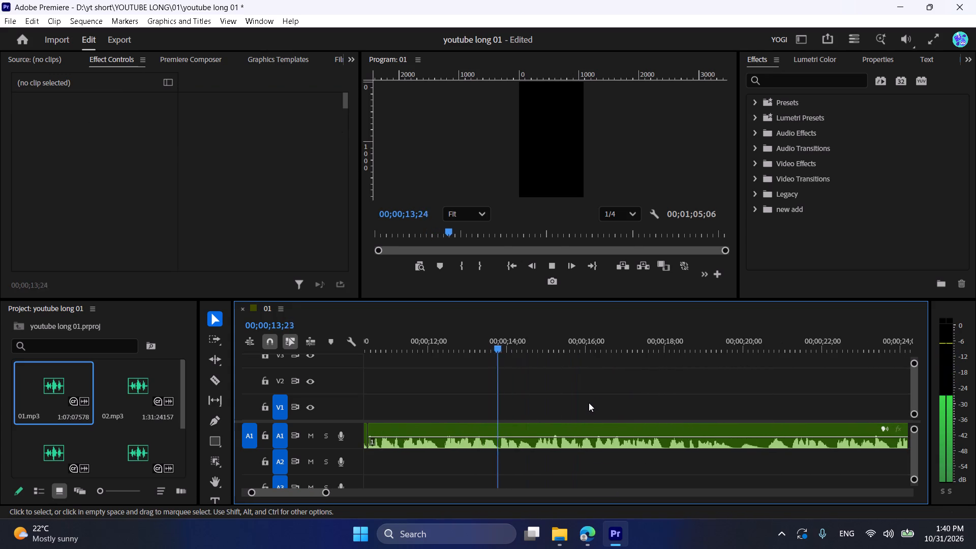
scroll(589, 403, down, 3)
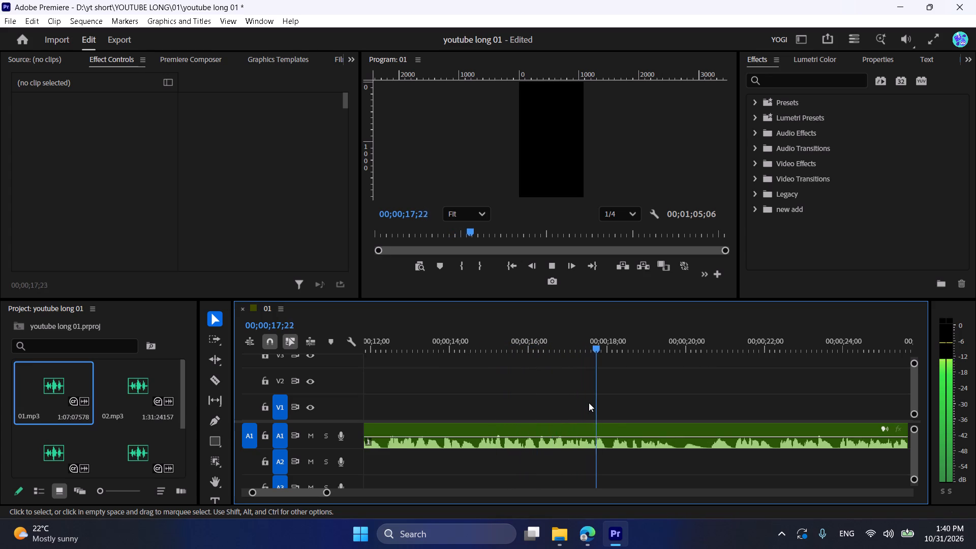
scroll(589, 403, down, 3)
key(space)
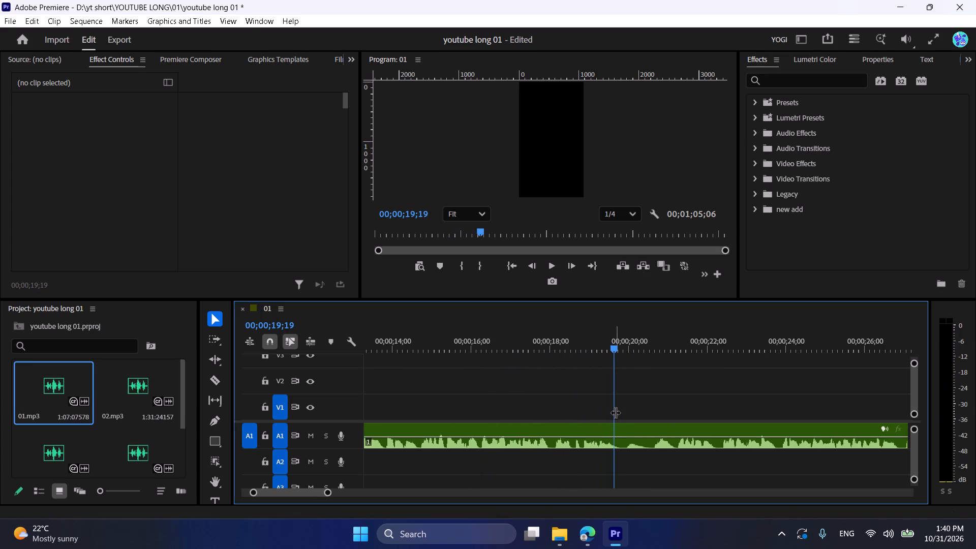
alt+scroll(615, 412, up, 8)
key(space)
drag(614, 343, 607, 342)
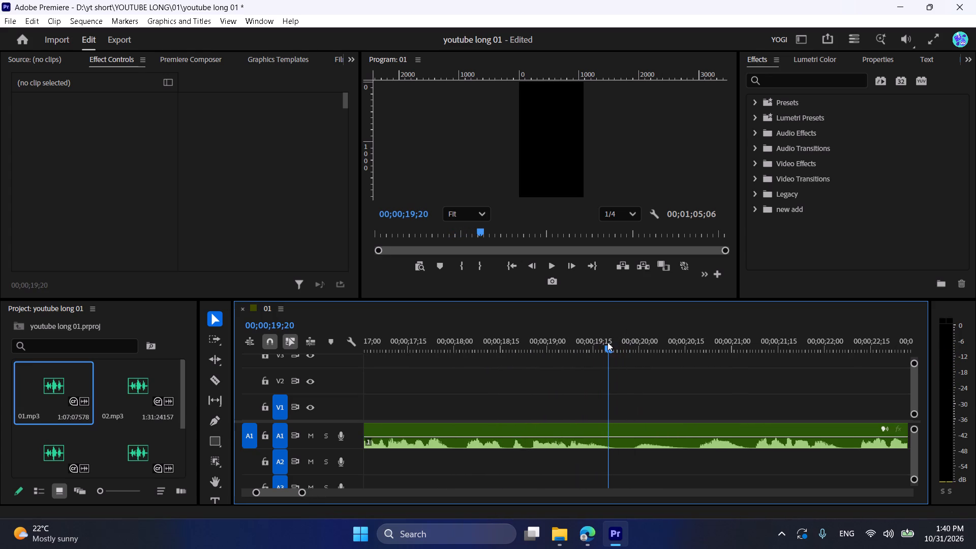
drag(607, 342, 607, 342)
click(635, 434)
key(ctrl+k)
Trim the pause after the cut up to 00;00;20;19, where speech resumes, and ripple delete the gap.
key(space)
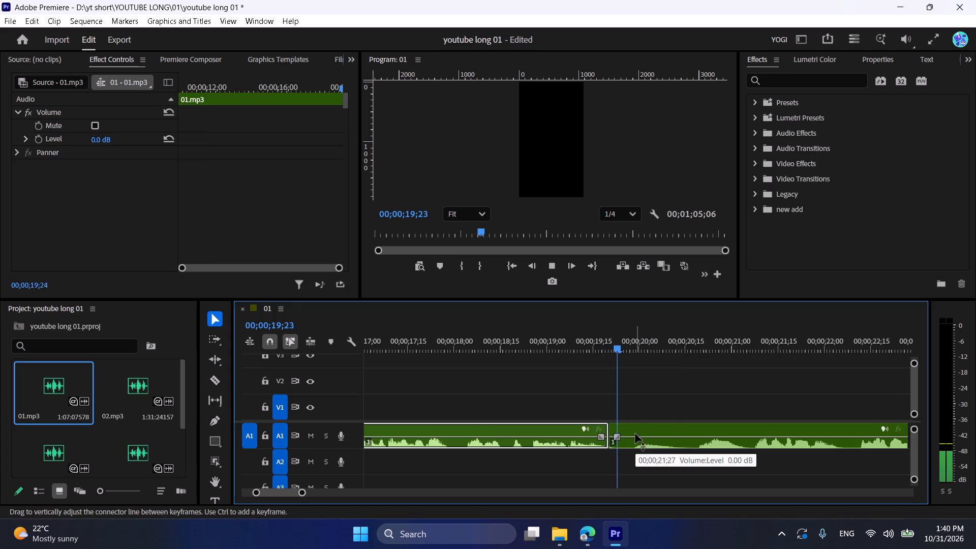
alt+scroll(635, 434, down, 13)
key(space)
drag(546, 334, 543, 334)
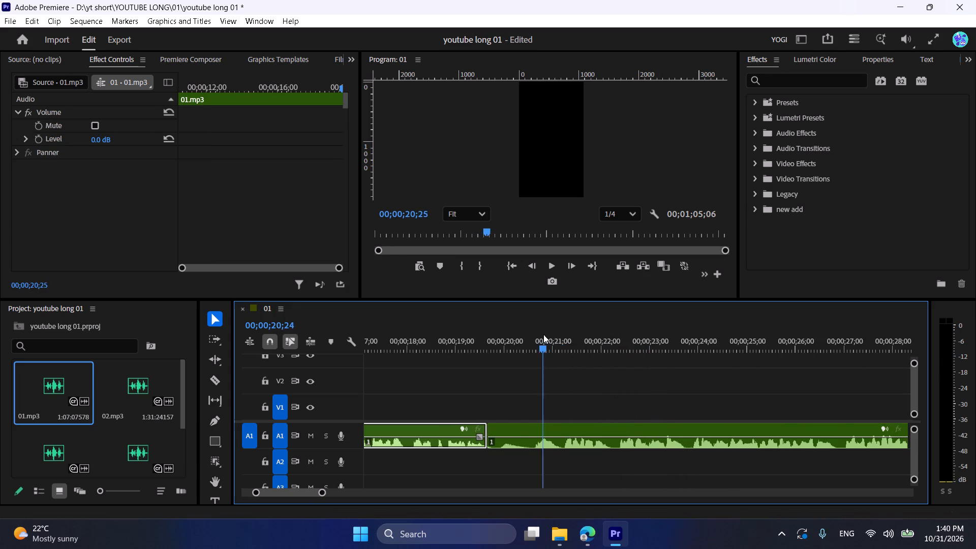
drag(543, 334, 537, 333)
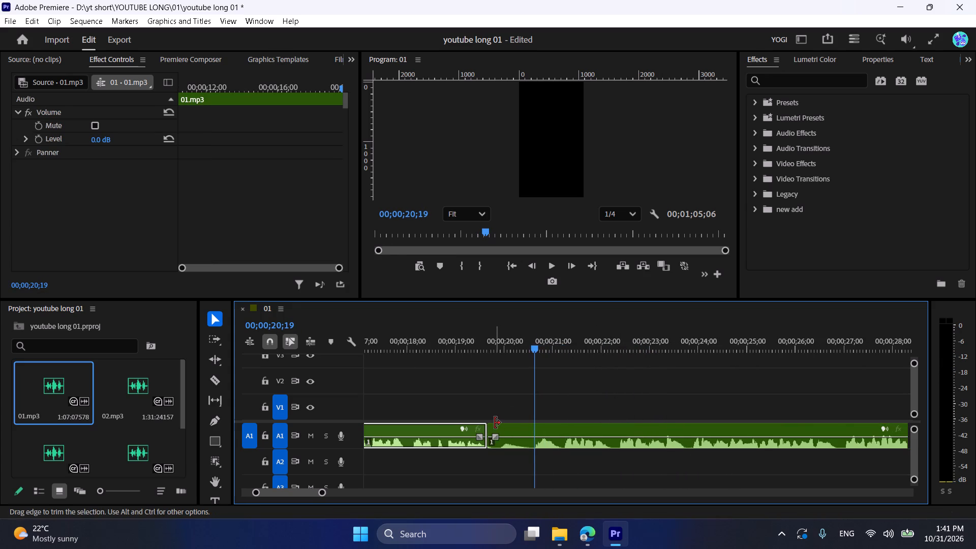
drag(495, 423, 538, 432)
right_click(517, 428)
click(525, 430)
Play on across the new join to find the next pause and split 01.mp3 at 00;00;25;26.
click(460, 330)
key(space)
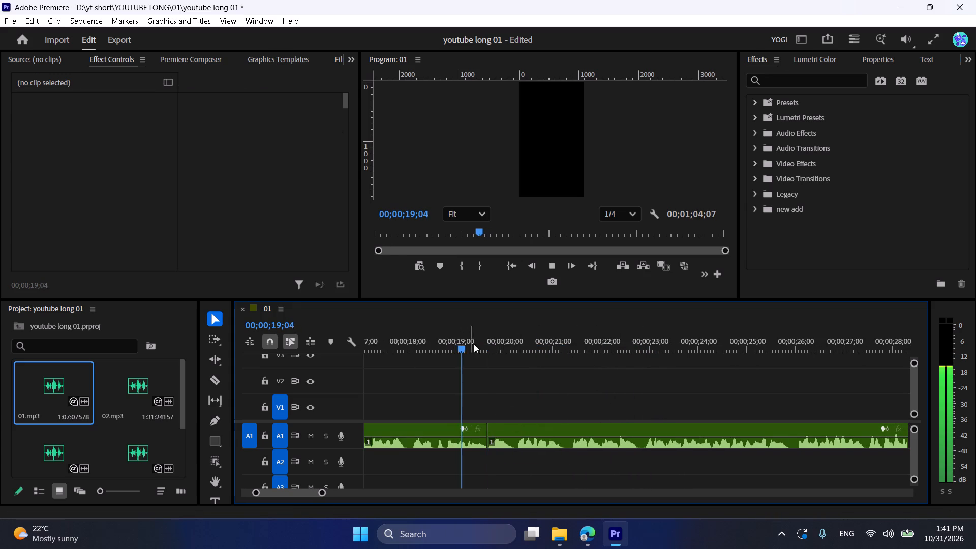
scroll(553, 395, down, 1)
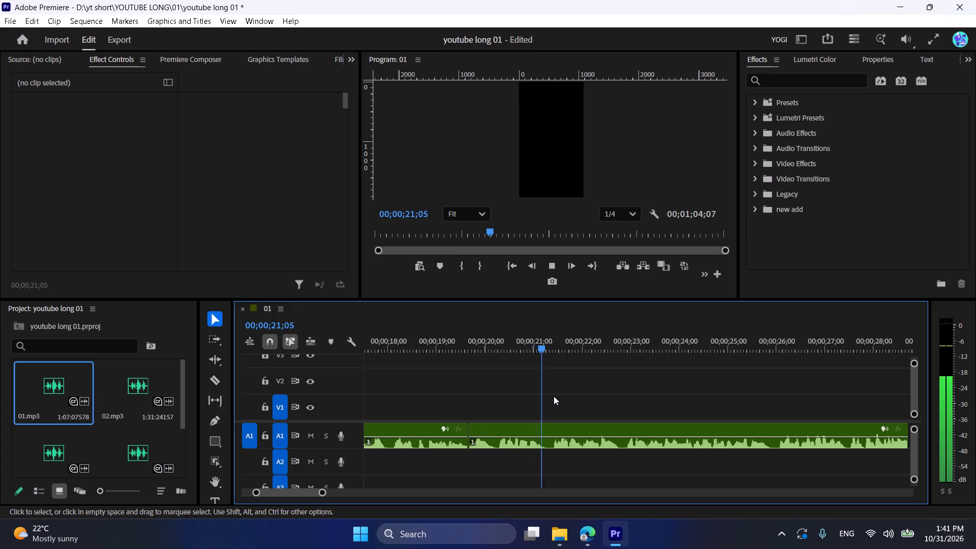
scroll(554, 396, down, 4)
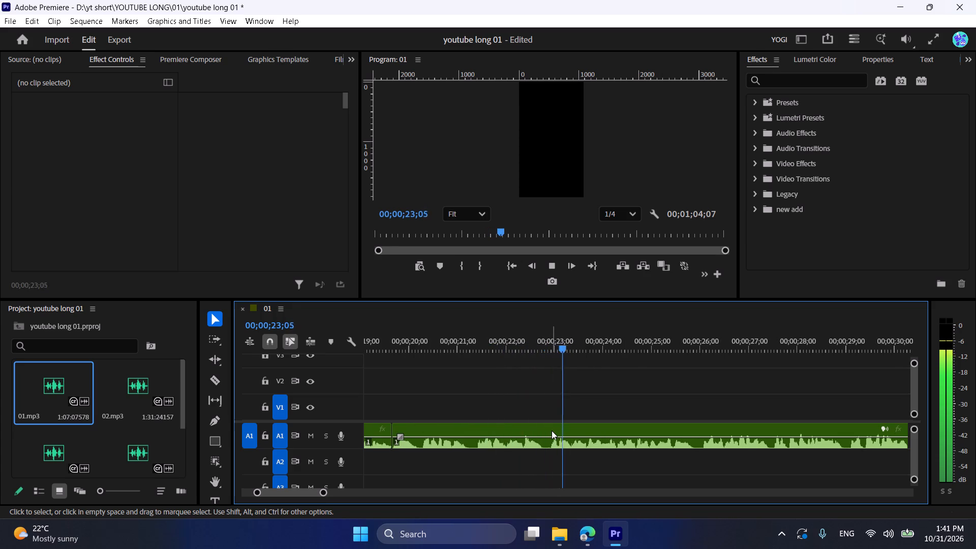
scroll(552, 431, down, 6)
alt+scroll(552, 421, down, 1)
alt+scroll(552, 421, up, 2)
alt+scroll(552, 421, down, 1)
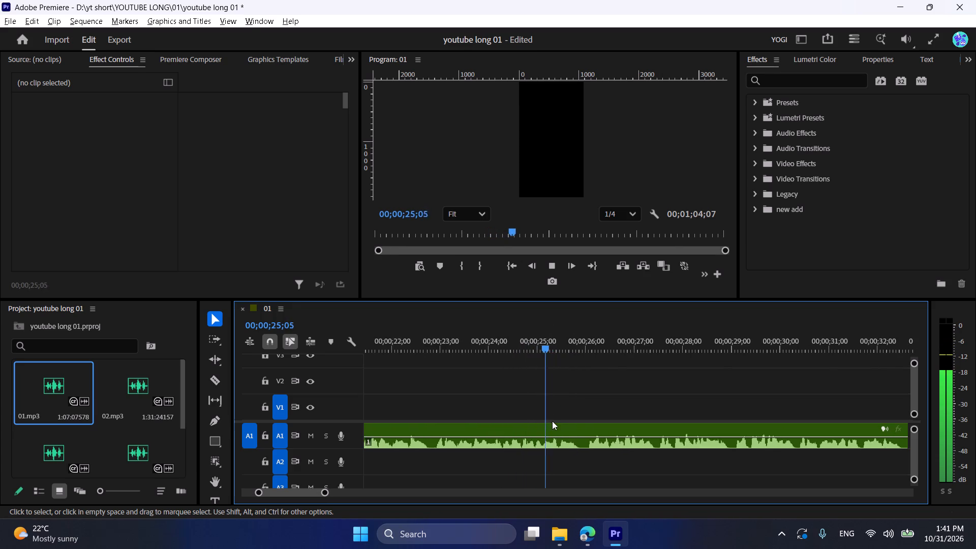
scroll(552, 421, down, 1)
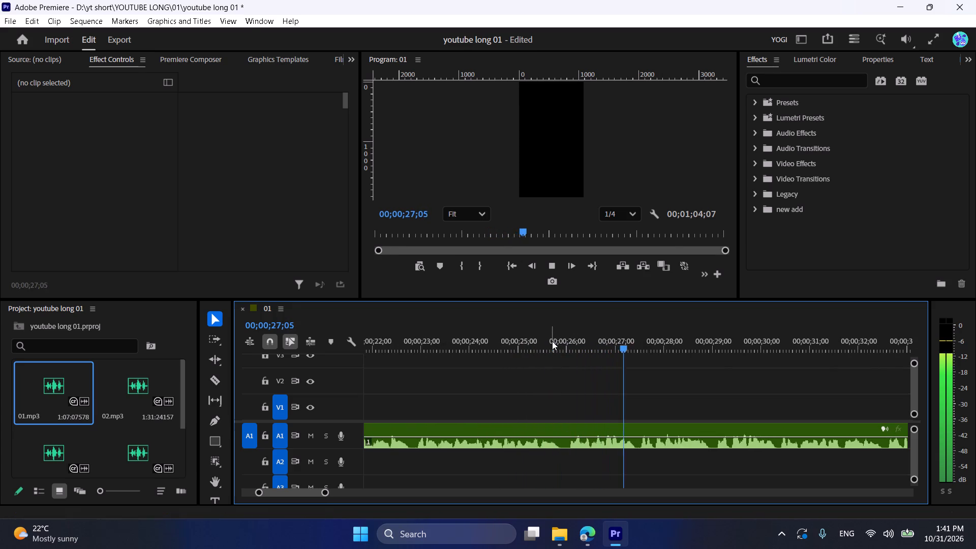
alt+scroll(573, 371, down, 1)
alt+scroll(573, 371, up, 1)
key(space)
drag(554, 345, 562, 346)
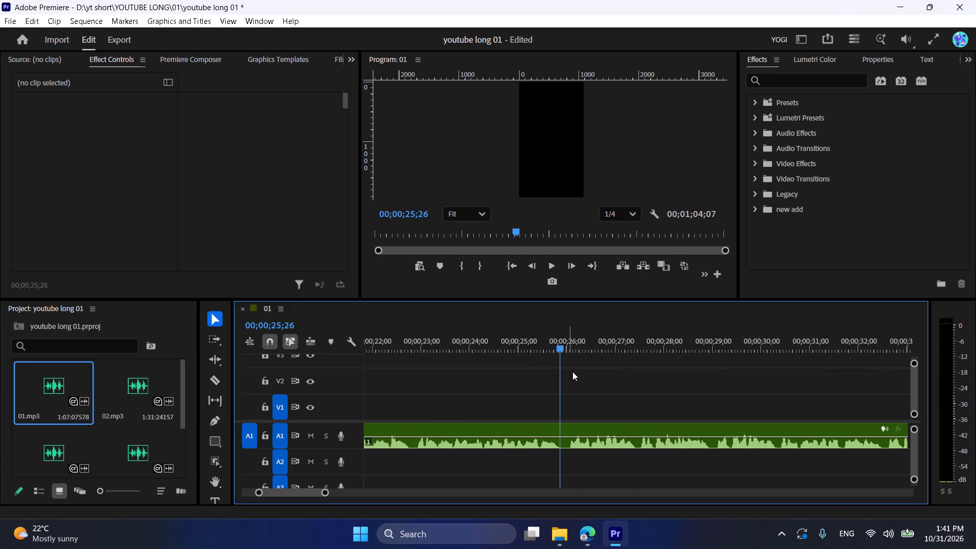
click(581, 433)
key(ctrl+k)
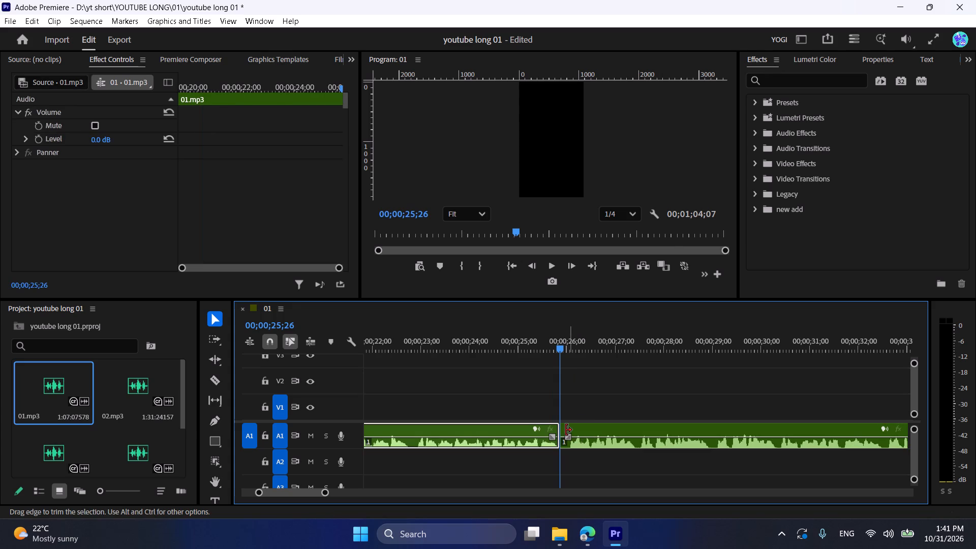
Trim the short pause of about four frames after the cut and move the remainder back against it, keeping its volume level at 0 dB.
drag(566, 430, 572, 431)
drag(589, 434, 584, 432)
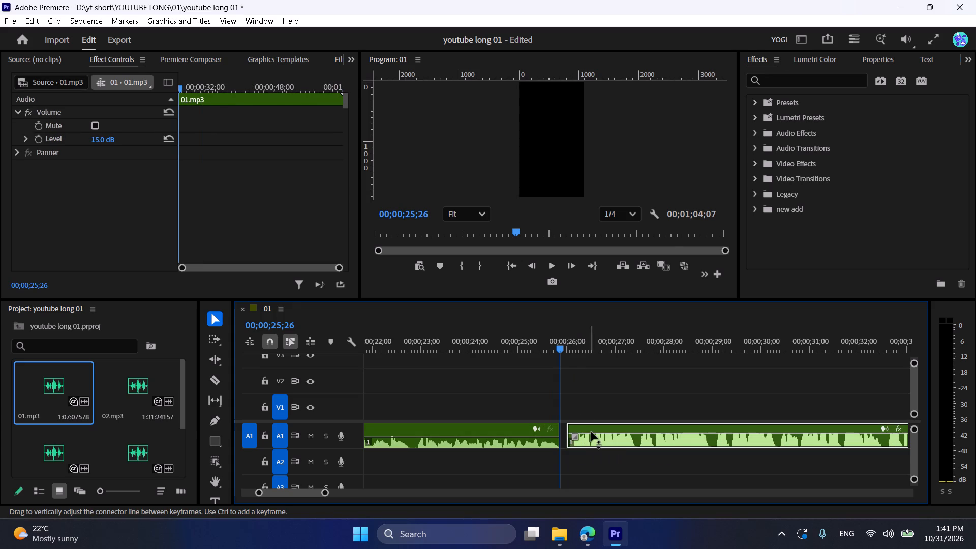
key(ctrl+z)
drag(615, 426, 609, 425)
Play 01.mp3 on from just before the 00;00;25;26 join, checking the transition and listening for further pauses.
key(space)
click(548, 329)
key(space)
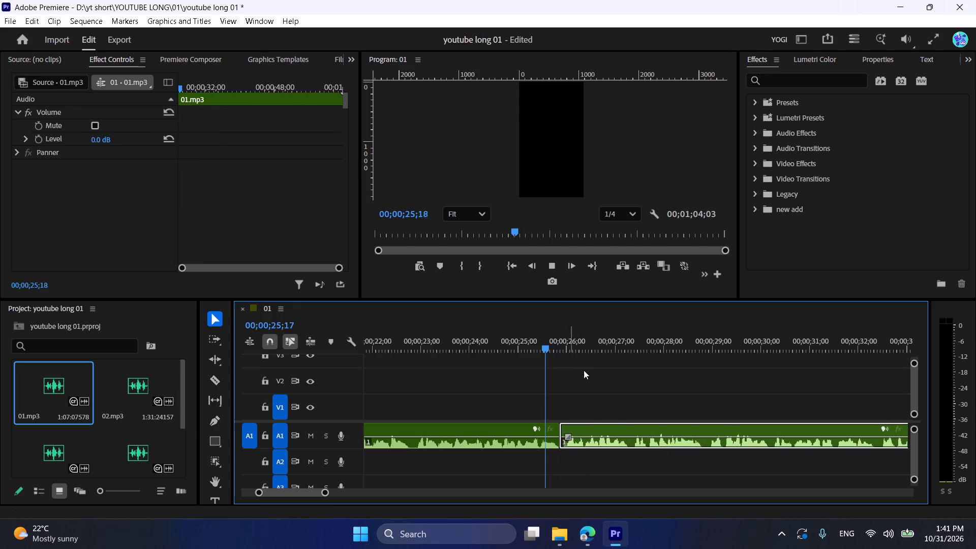
scroll(612, 396, down, 6)
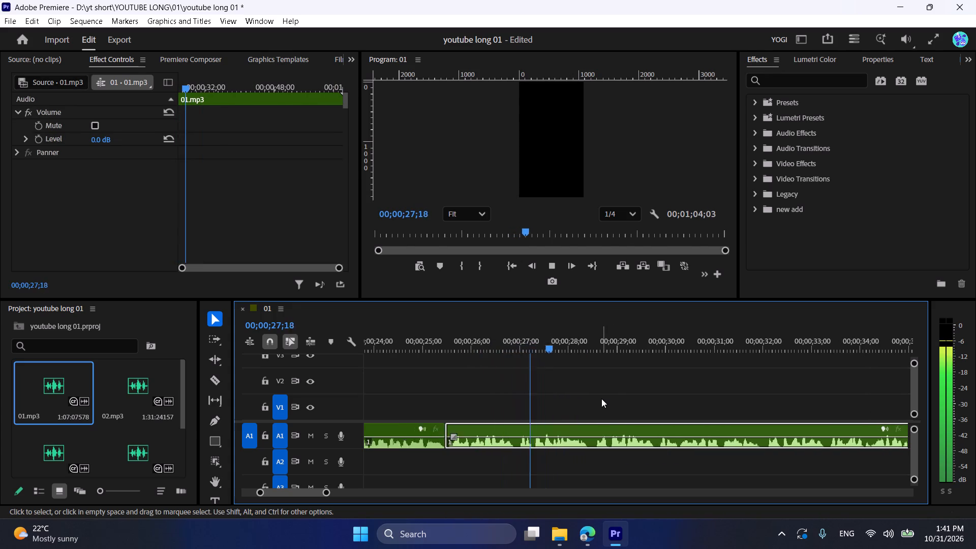
scroll(601, 399, down, 2)
alt+scroll(600, 401, up, 2)
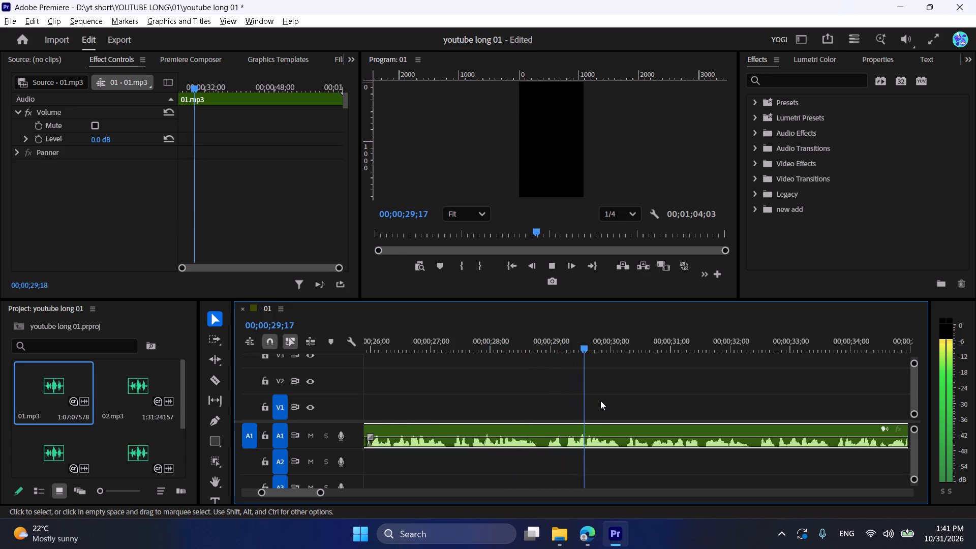
scroll(600, 401, down, 7)
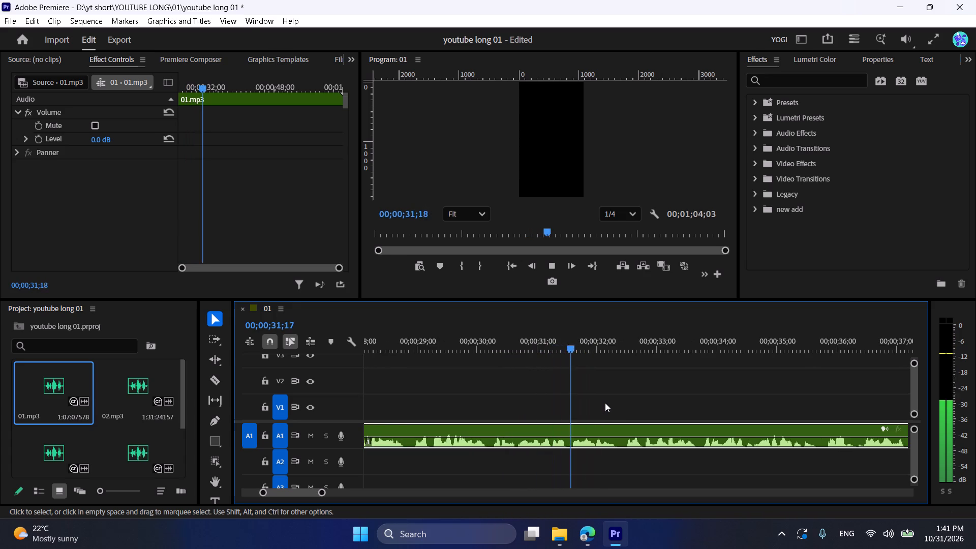
alt+scroll(605, 403, up, 3)
scroll(641, 420, up, 1)
scroll(641, 420, down, 4)
alt+scroll(641, 420, down, 7)
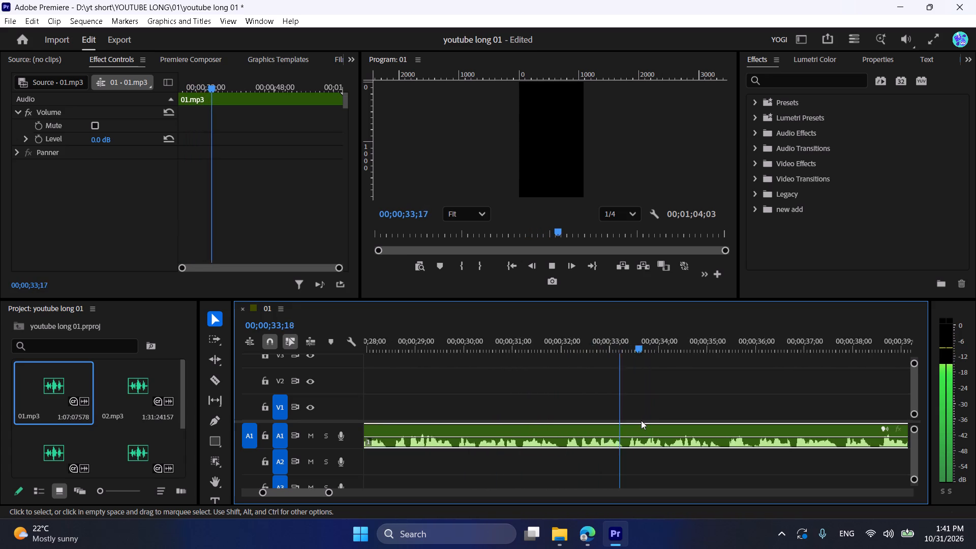
alt+scroll(641, 420, down, 2)
scroll(641, 420, down, 3)
alt+scroll(640, 419, up, 3)
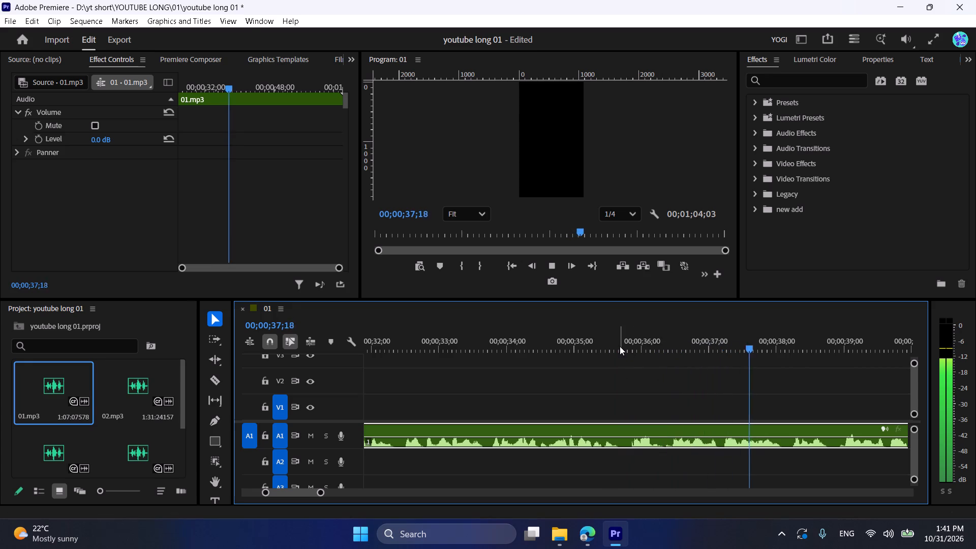
alt+scroll(631, 349, down, 4)
scroll(634, 351, down, 13)
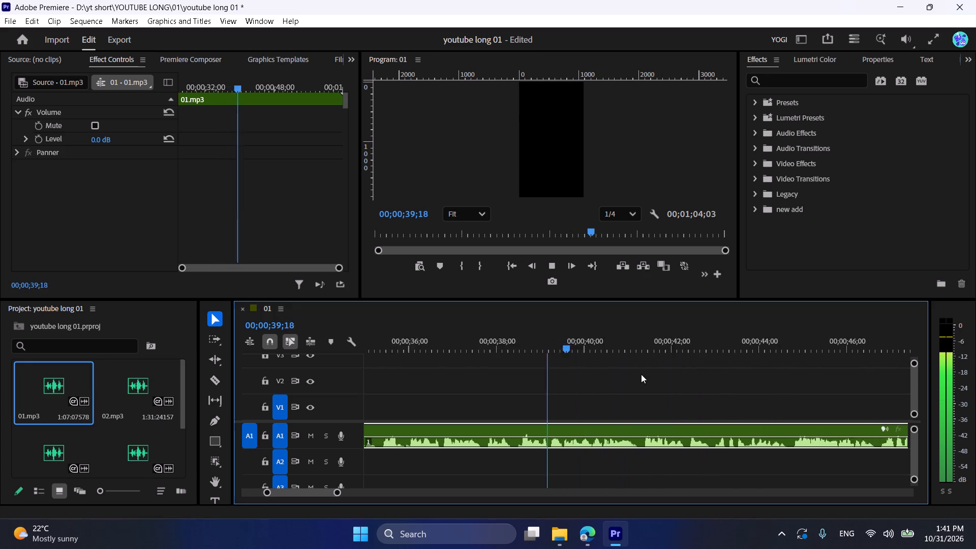
scroll(641, 374, down, 4)
alt+scroll(539, 390, up, 5)
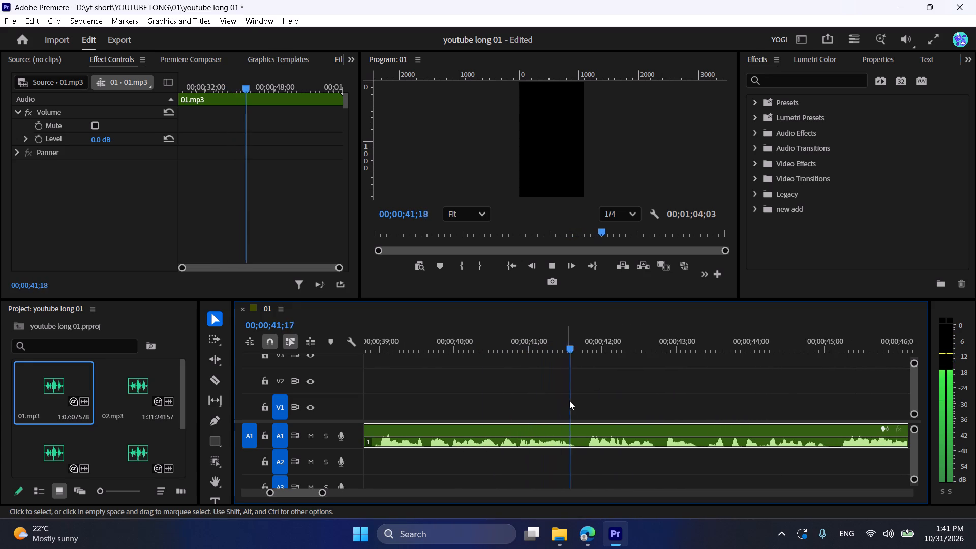
scroll(583, 402, down, 6)
Replay the passage from about 00;00;42;00 and split 01.mp3 at the pause at 00;00;45;02.
key(space)
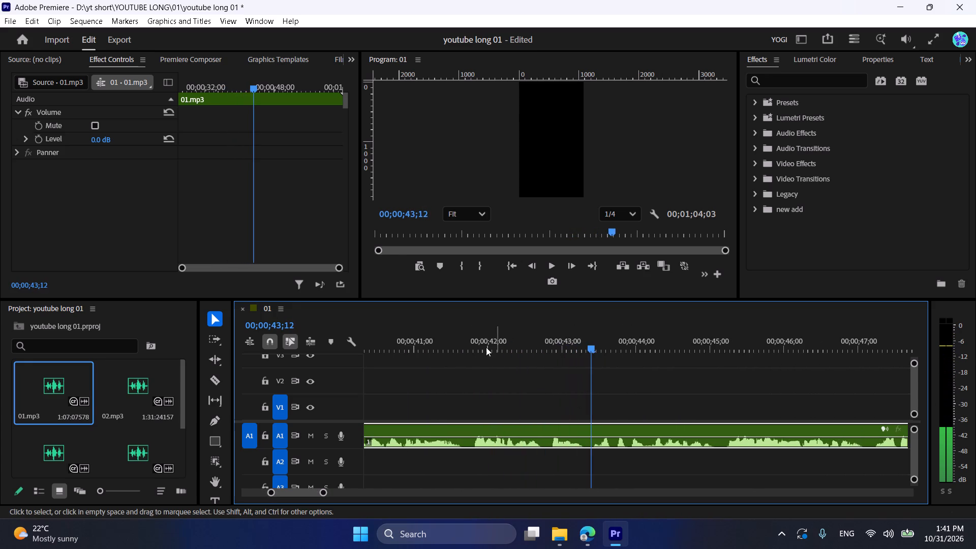
click(470, 335)
key(space)
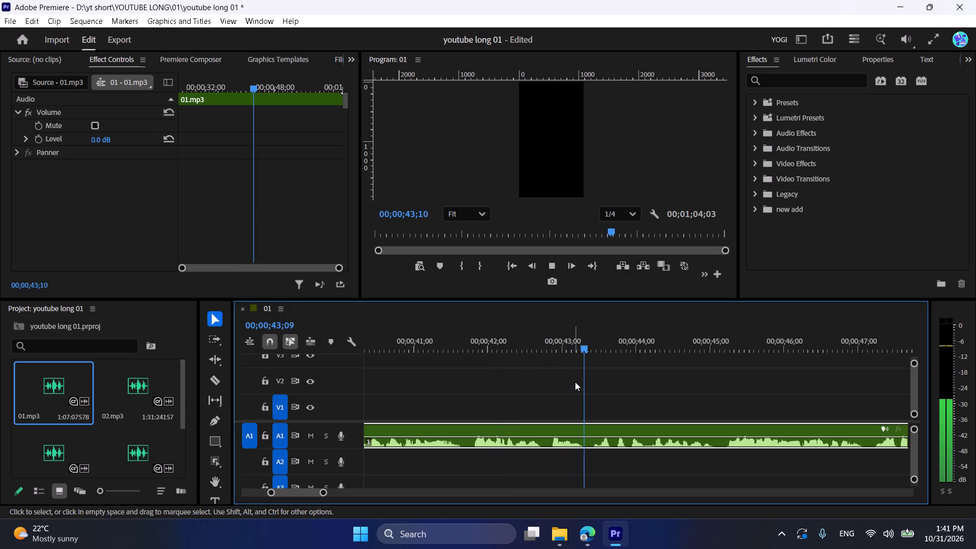
scroll(587, 368, down, 2)
key(space)
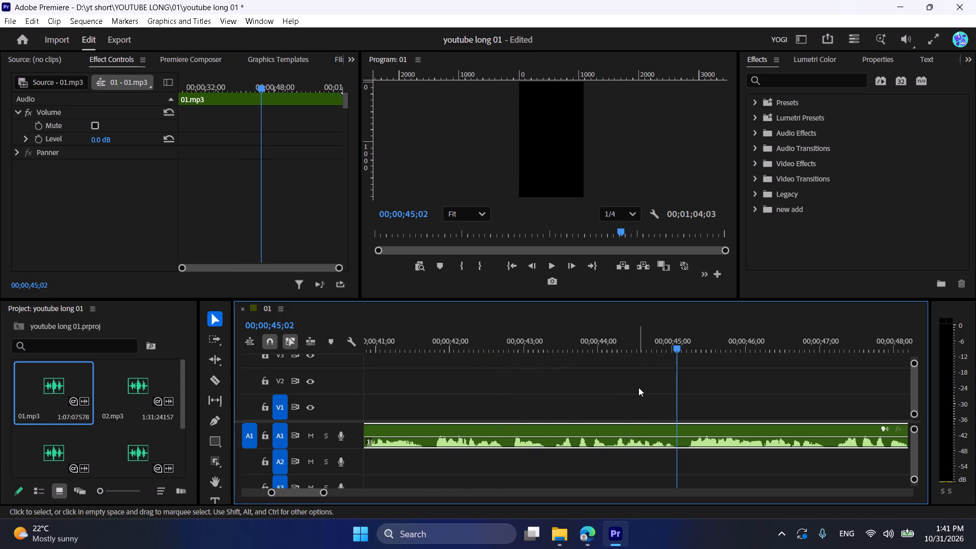
key(ctrl+k)
Trim about four frames of pause after the cut and close the gap, keeping the remaining part's volume level at 0 dB.
drag(680, 431, 683, 433)
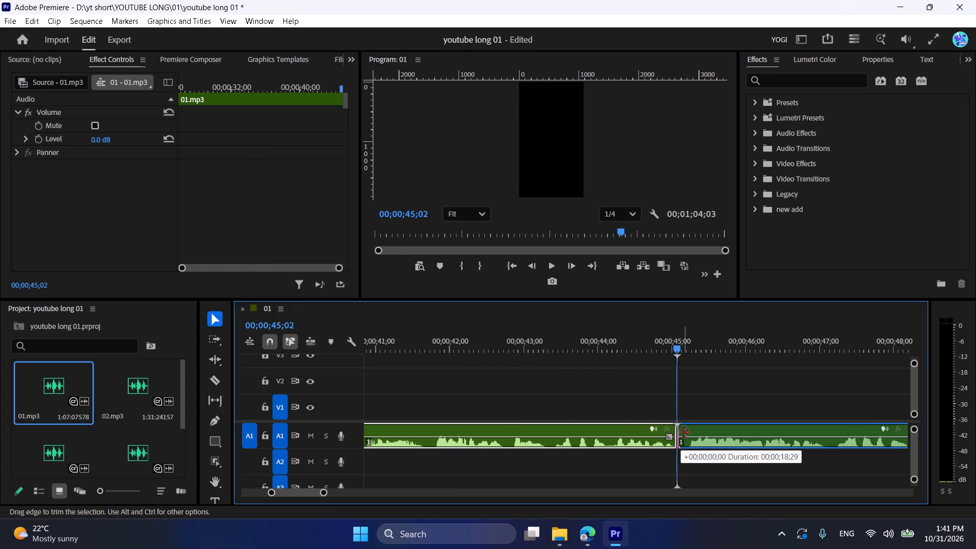
drag(683, 433, 691, 434)
drag(709, 434, 705, 434)
key(ctrl+z)
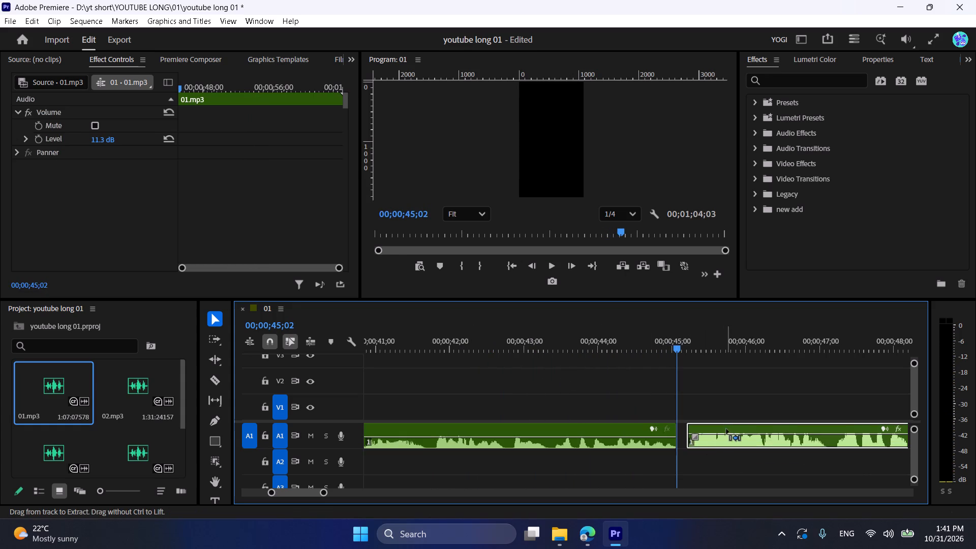
click(726, 429)
Play 01.mp3 on from the 00;00;45;02 join towards its end, listening for further pauses.
alt+scroll(349, 436, up, 4)
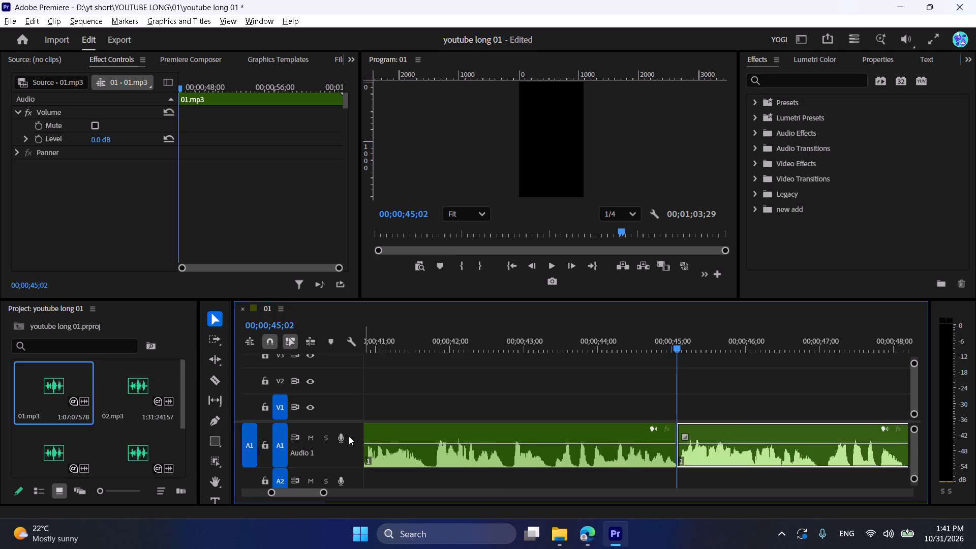
key(space)
scroll(596, 404, down, 5)
alt+scroll(596, 404, down, 8)
alt+scroll(599, 406, up, 1)
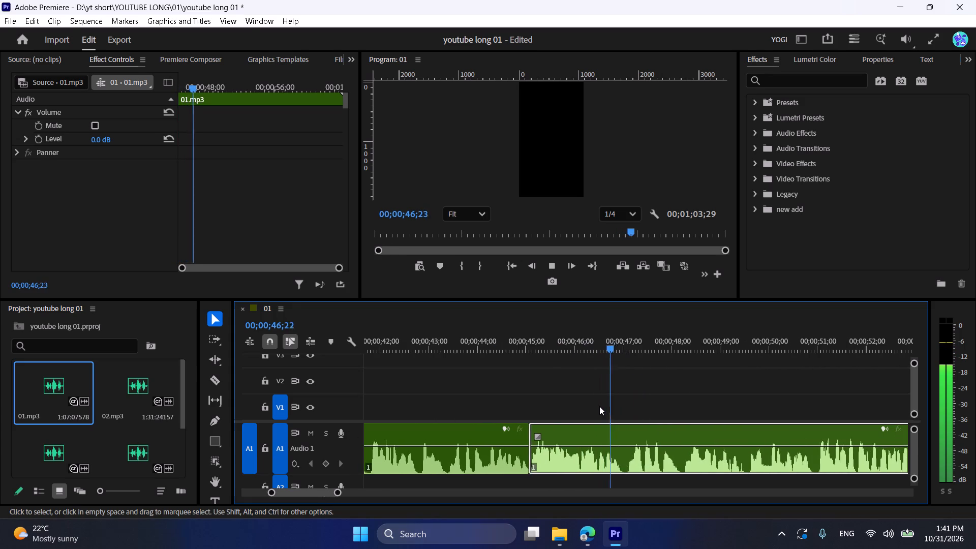
alt+scroll(356, 453, down, 1)
scroll(675, 389, down, 3)
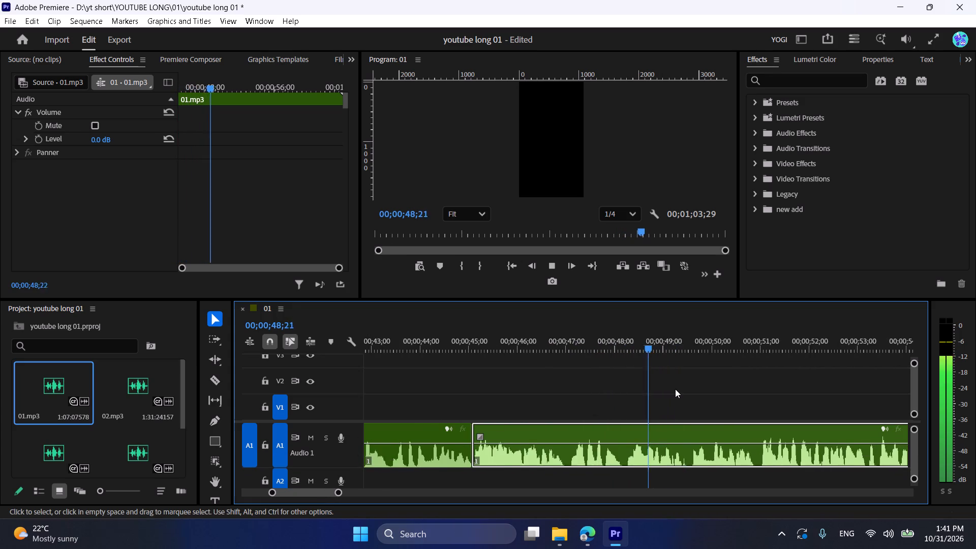
scroll(675, 389, down, 9)
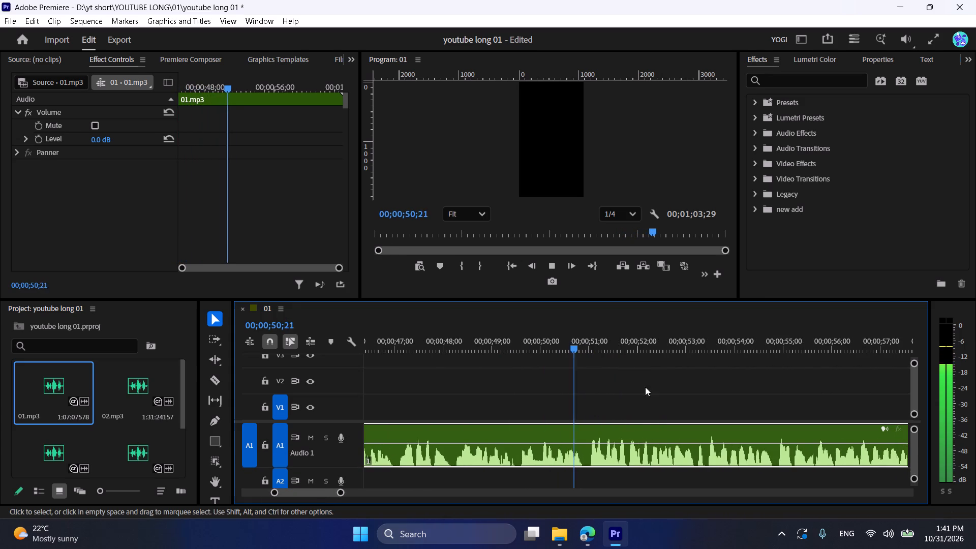
scroll(615, 392, down, 3)
alt+scroll(615, 392, down, 3)
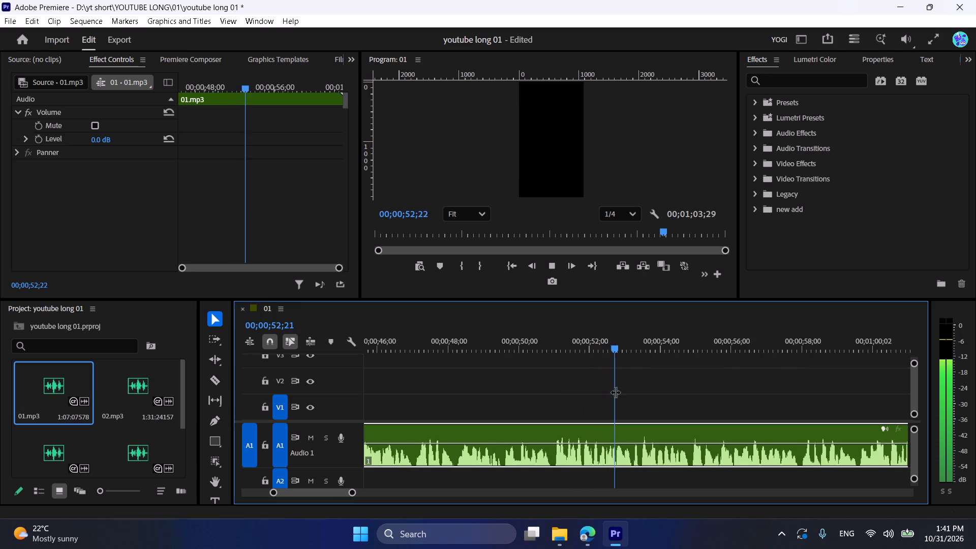
scroll(615, 392, down, 6)
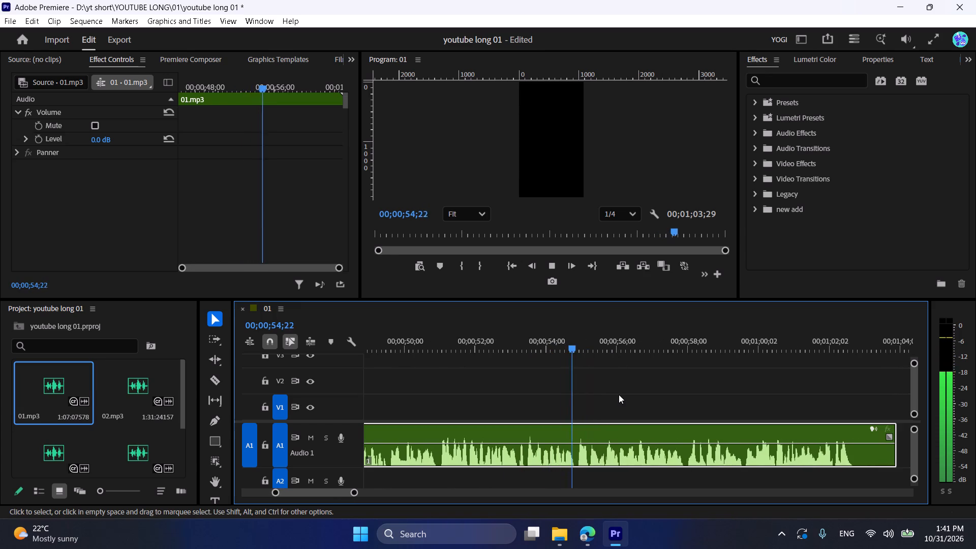
scroll(631, 391, down, 8)
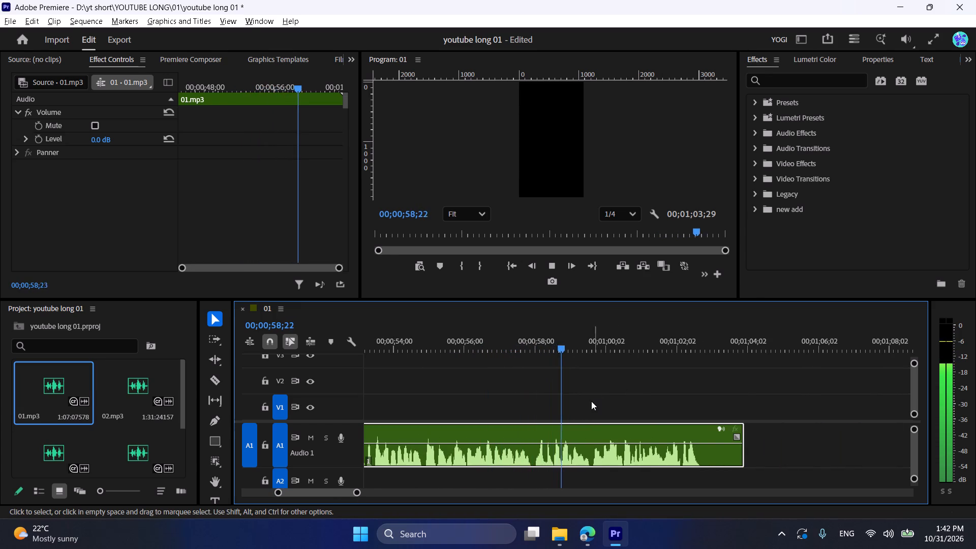
alt+scroll(591, 401, up, 3)
scroll(591, 401, down, 2)
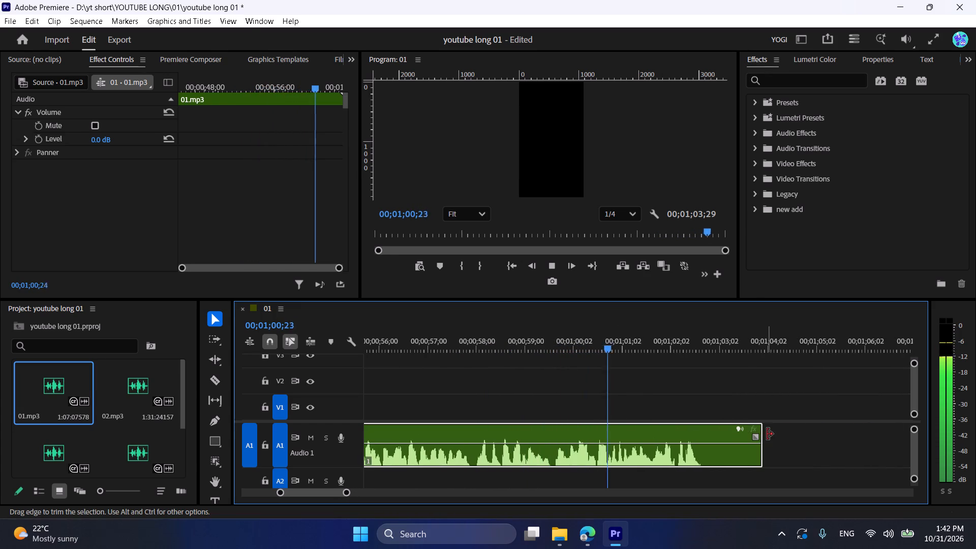
Trim the silent tail of 01.mp3 so that the clip ends at 00;01;02;24.
drag(767, 434, 710, 423)
key(space)
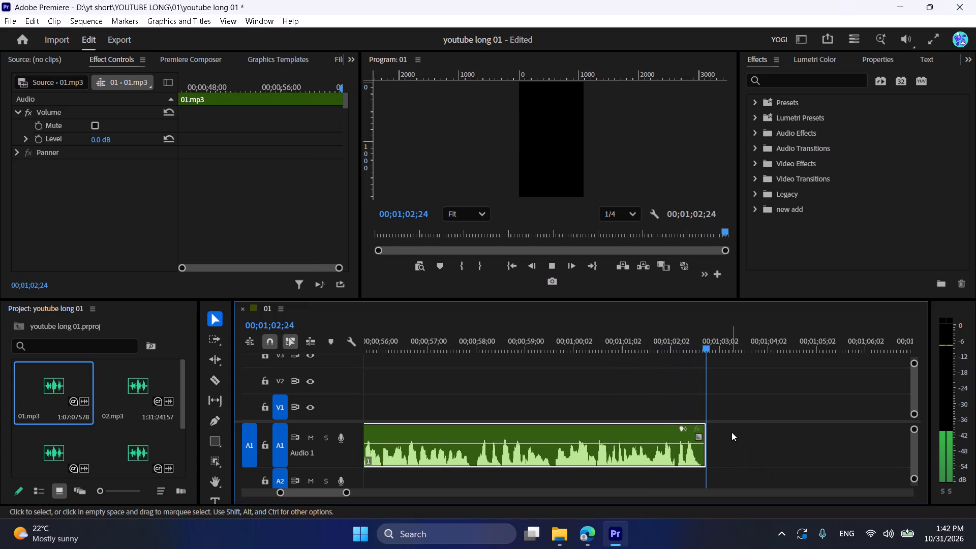
Open 02.mp3 as the source and place it on track A1 directly after the end of 01.mp3 at 00;01;02;24.
alt+scroll(731, 432, down, 7)
double_click(118, 397)
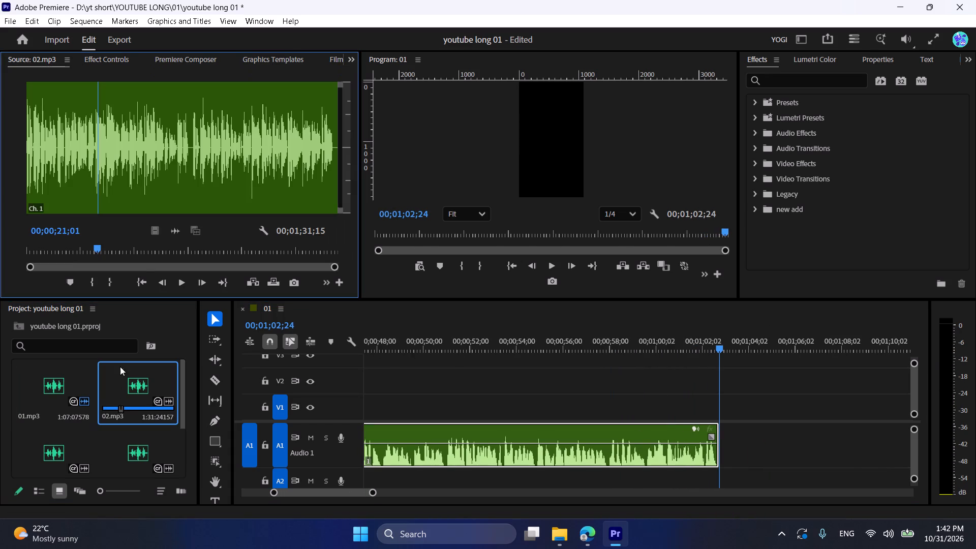
drag(141, 371, 725, 448)
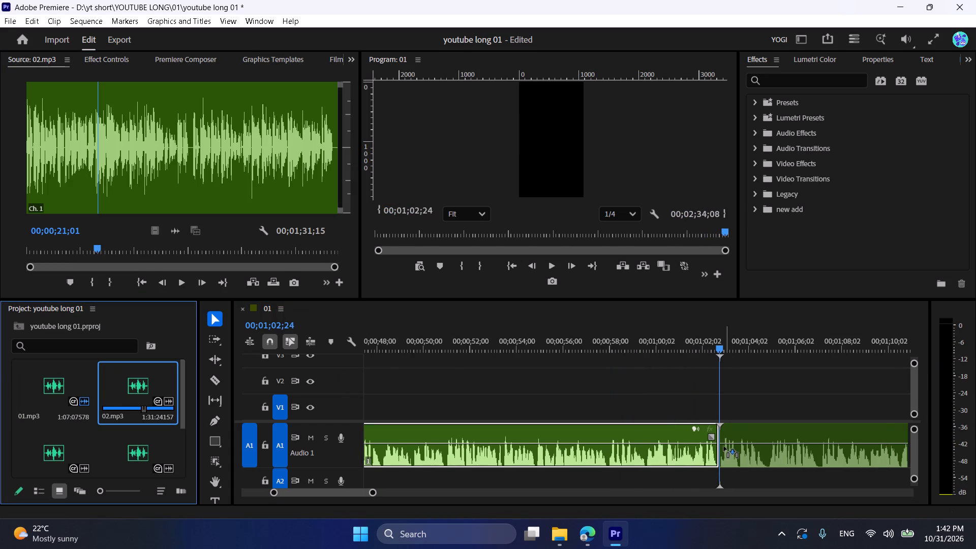
Play the start of 02.mp3 and examine the pause around 00;01;04;22.
key(space)
scroll(730, 390, down, 3)
alt+scroll(708, 404, up, 4)
scroll(707, 405, down, 3)
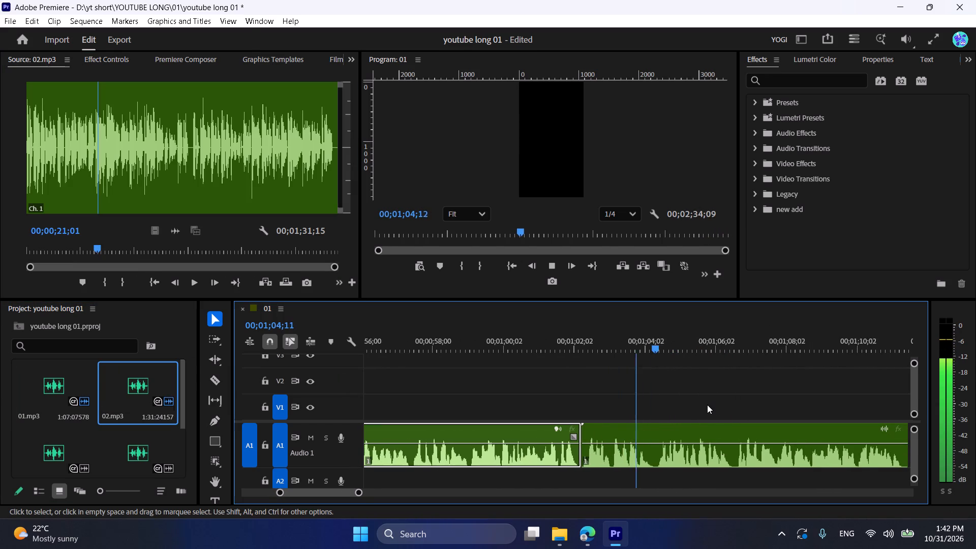
key(space)
key(space)
click(653, 348)
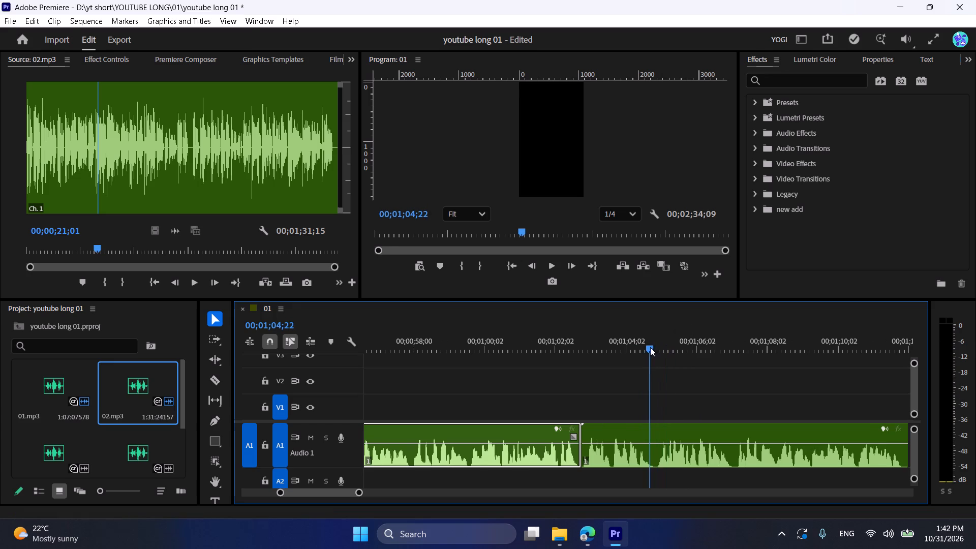
alt+scroll(665, 398, up, 4)
key(space)
key(space)
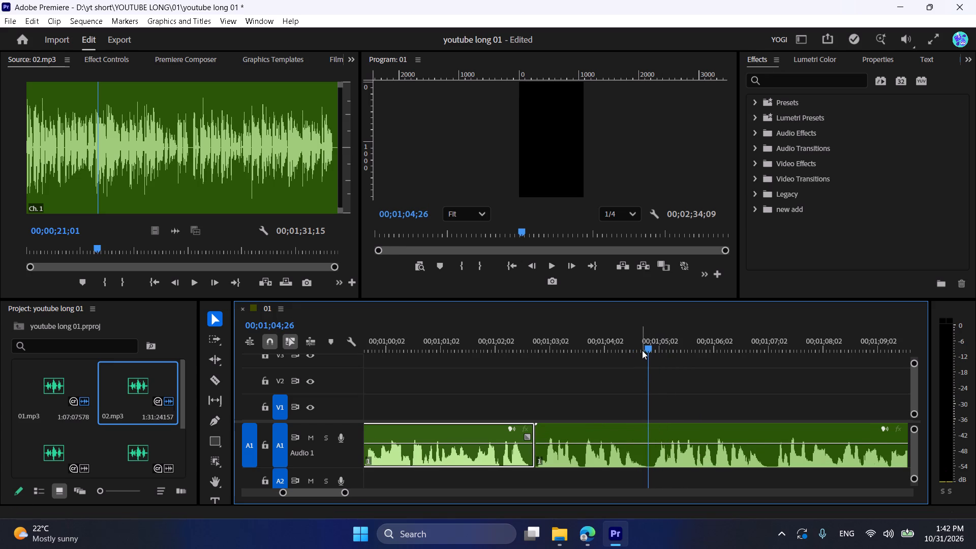
click(643, 342)
click(651, 432)
click(626, 338)
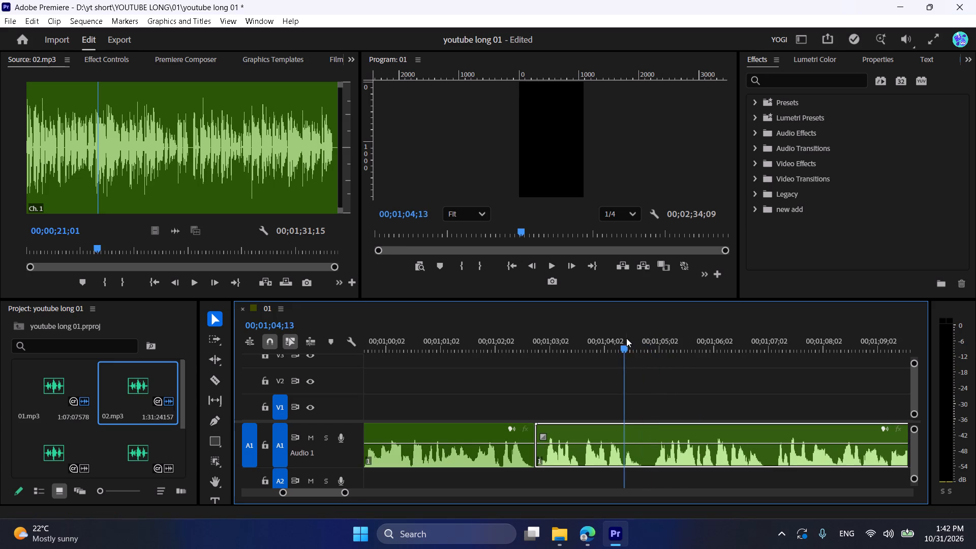
Replay 02.mp3 from 00;01;04;13 and split it at the pause at 00;01;07;00.
key(space)
alt+scroll(676, 377, down, 9)
alt+scroll(645, 395, up, 4)
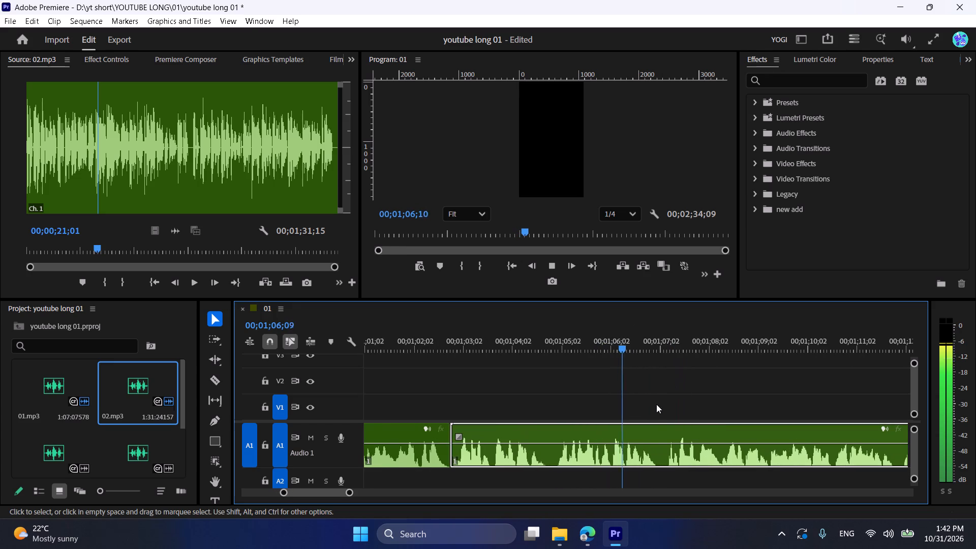
key(space)
key(Left)
key(ctrl+k)
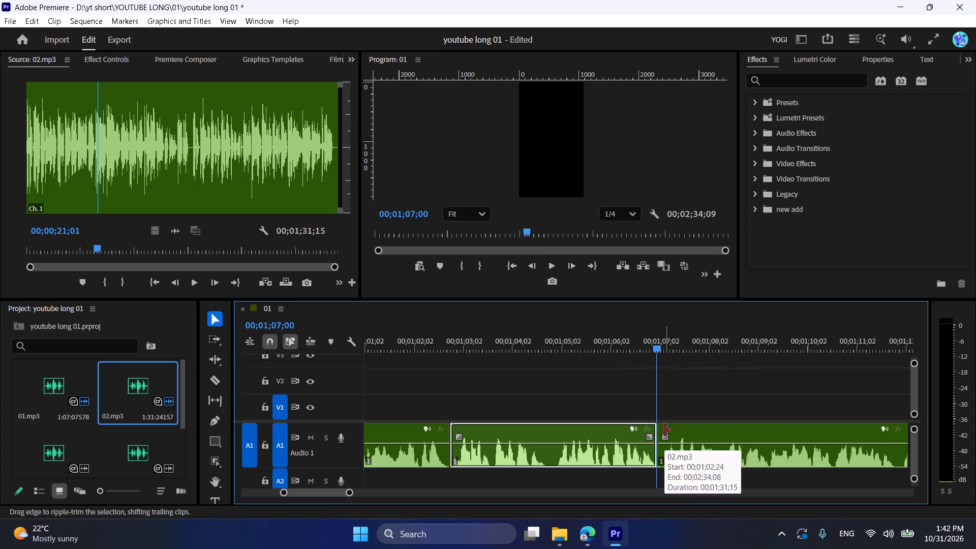
Trim about five frames of pause after the 00;01;07;00 cut and move the remainder of 02.mp3 back against it.
drag(657, 429, 665, 431)
drag(695, 437, 688, 436)
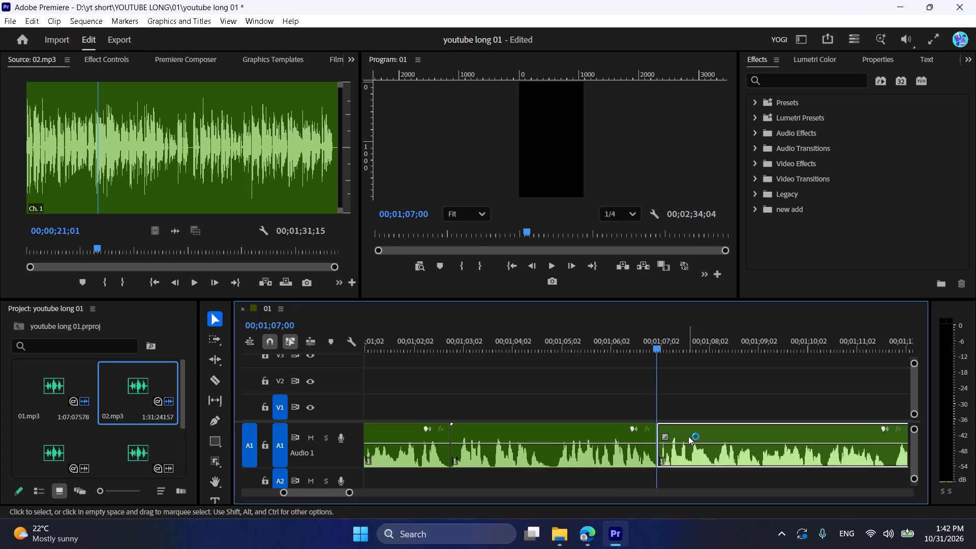
alt+scroll(688, 436, down, 3)
click(686, 420)
scroll(686, 420, down, 3)
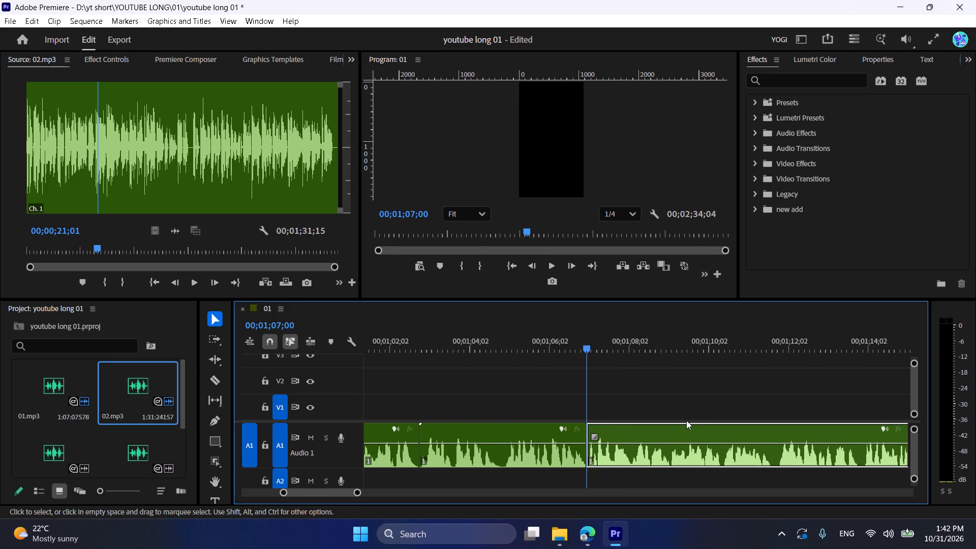
Park the playhead just before the join, at 00;01;06;24, and save the project.
click(580, 347)
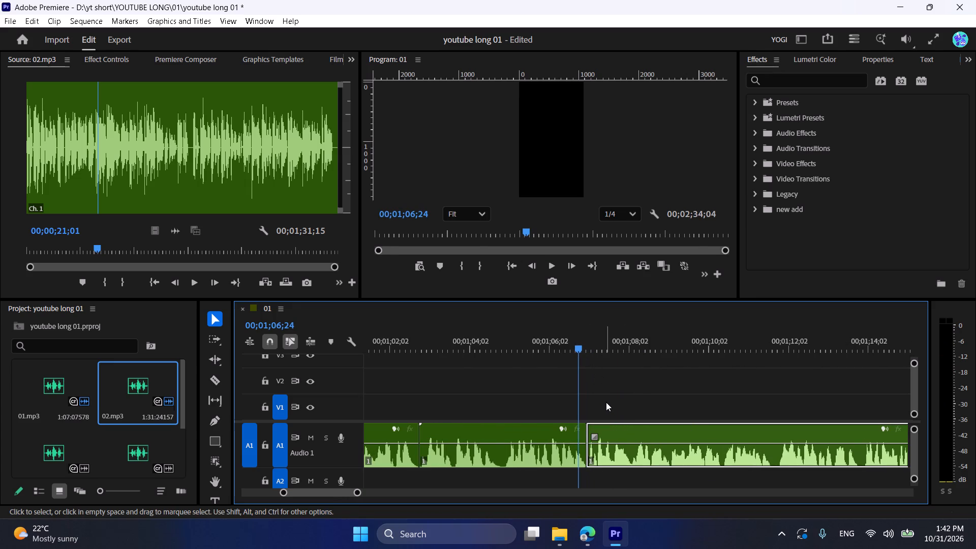
click(606, 403)
key(ctrl+s)
Play 02.mp3 on from 00;01;06;24, checking the join and listening for the next pause.
key(space)
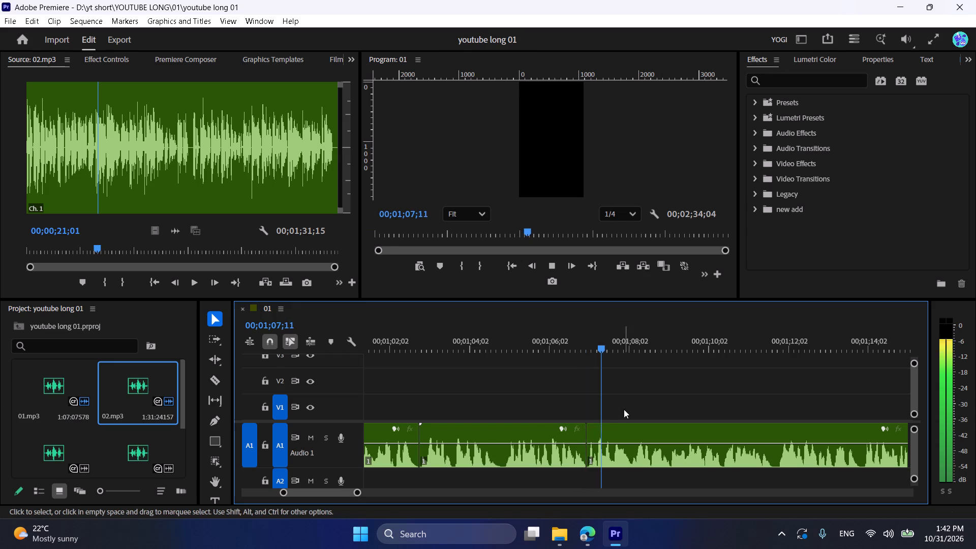
scroll(624, 409, down, 6)
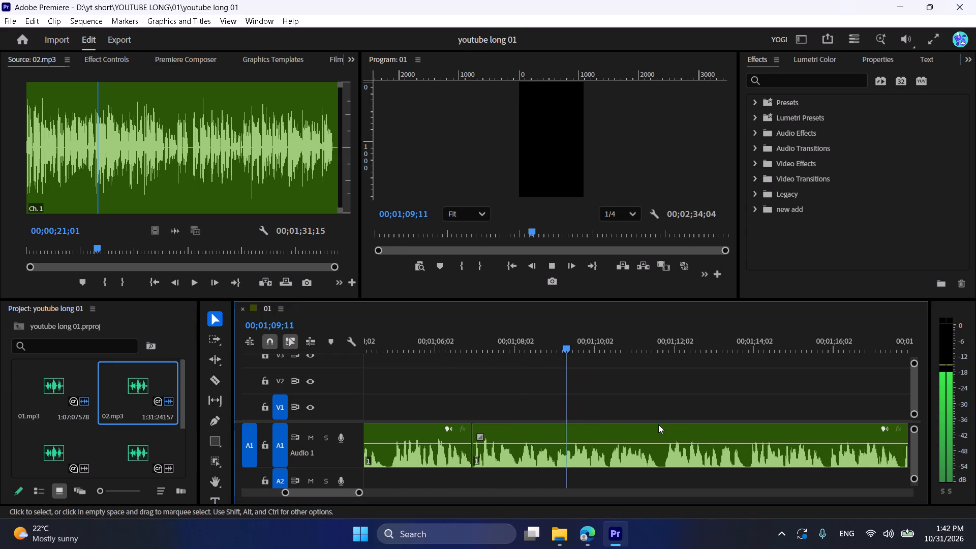
scroll(658, 424, down, 1)
alt+scroll(633, 431, down, 1)
alt+scroll(626, 433, up, 2)
alt+scroll(626, 433, down, 1)
alt+scroll(626, 433, up, 1)
scroll(625, 435, down, 3)
alt+scroll(625, 435, up, 4)
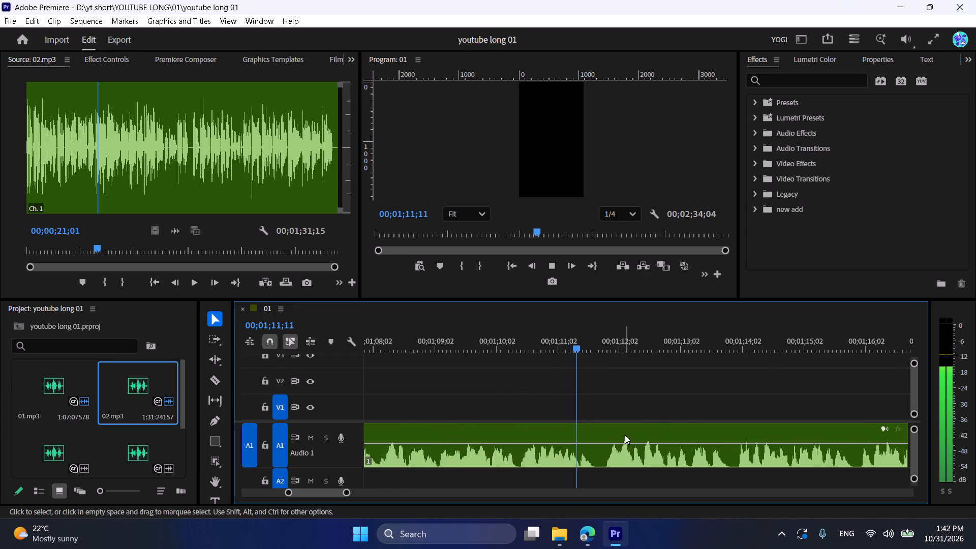
Replay the passage around 00;01;11;00 and split 02.mp3 at the pause at 00;01;11;19.
key(space)
key(space)
click(591, 337)
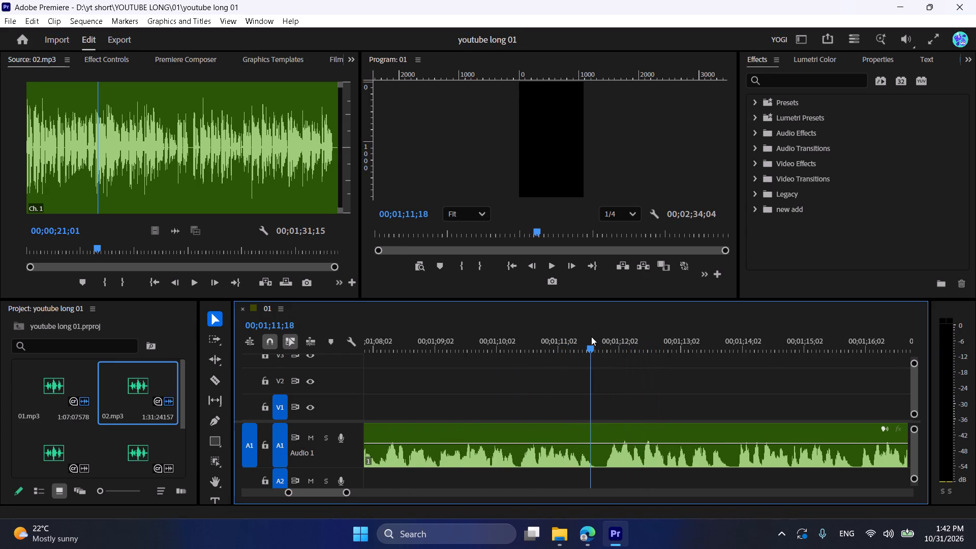
drag(568, 341, 527, 332)
key(space)
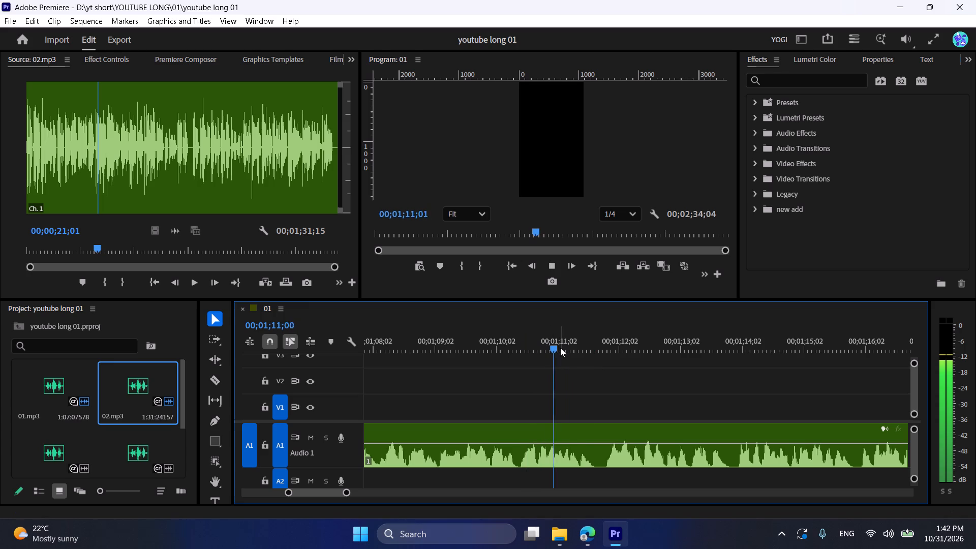
key(space)
key(space)
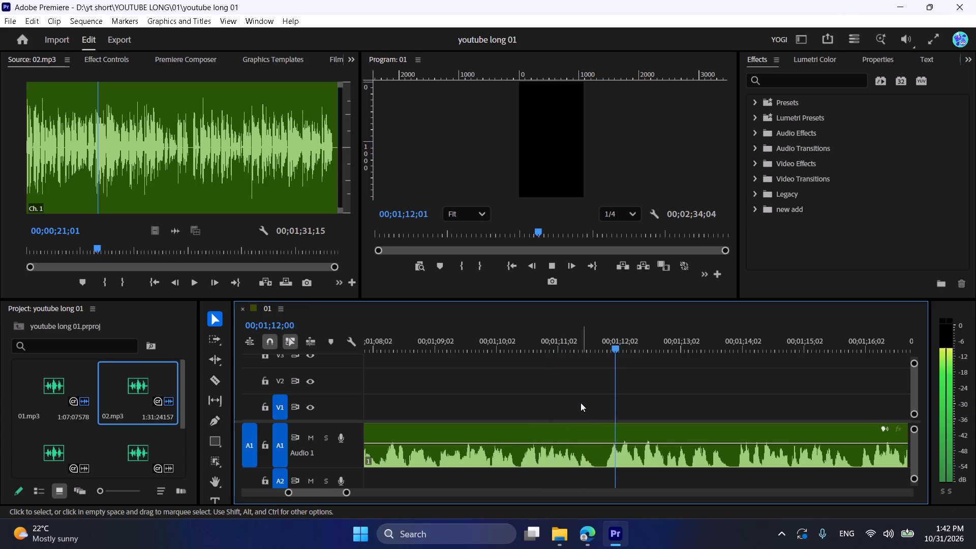
click(598, 341)
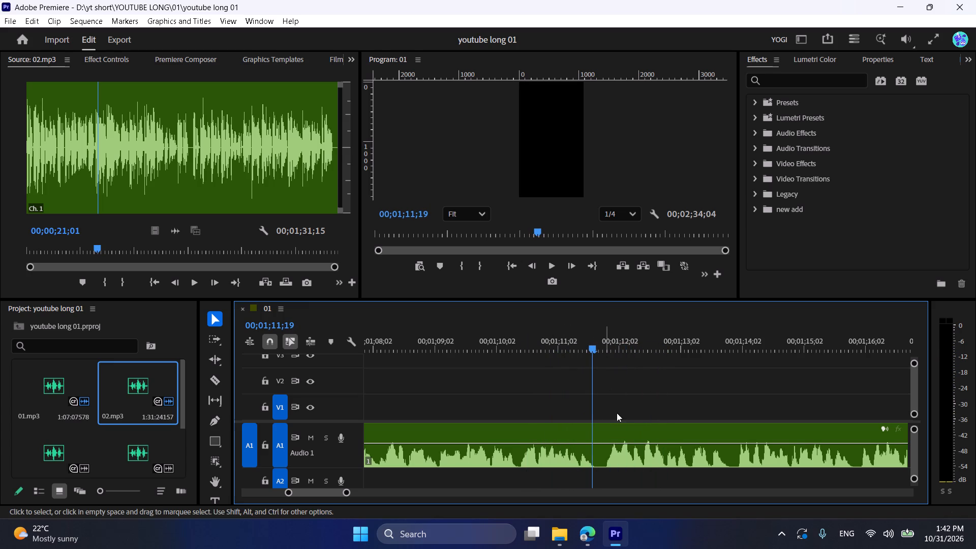
click(621, 435)
key(ctrl+k)
Trim about five frames of pause after the 00;01;11;19 cut and move the remainder of 02.mp3 back against it.
drag(596, 425, 598, 425)
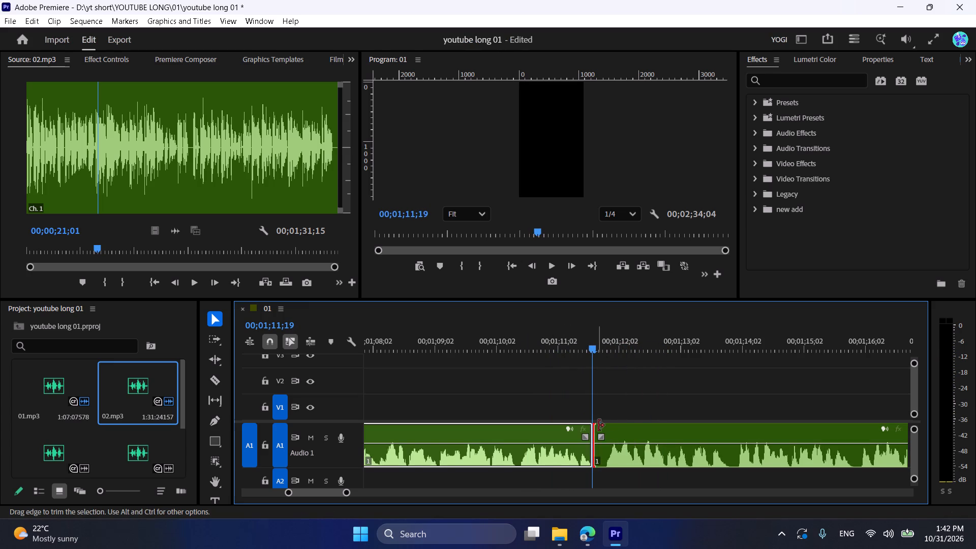
drag(598, 425, 606, 429)
drag(647, 428, 632, 424)
Play on from just before the 00;01;11;19 join and split 02.mp3 at the pause at 00;01;15;19.
click(577, 350)
key(space)
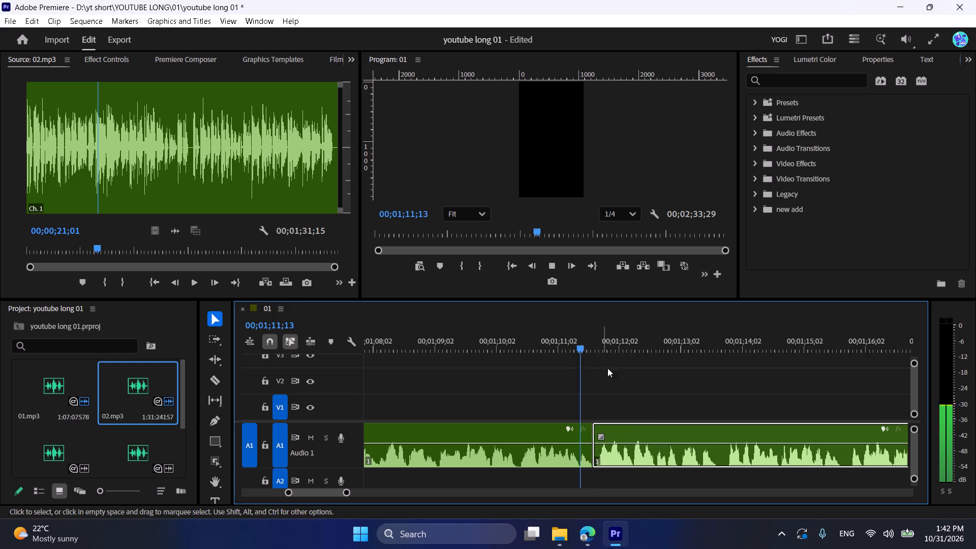
scroll(658, 396, down, 5)
click(644, 401)
scroll(644, 401, down, 3)
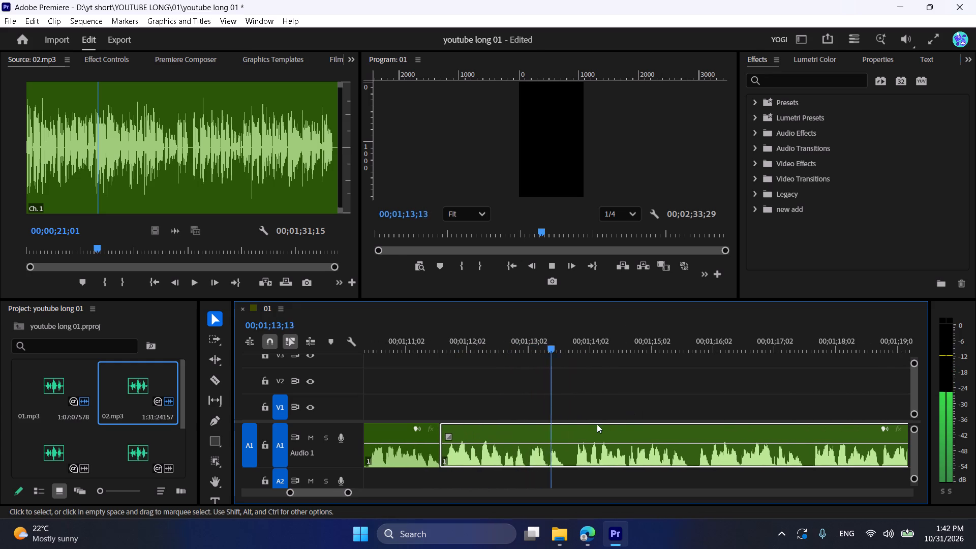
click(609, 384)
scroll(609, 384, down, 2)
drag(635, 343, 650, 350)
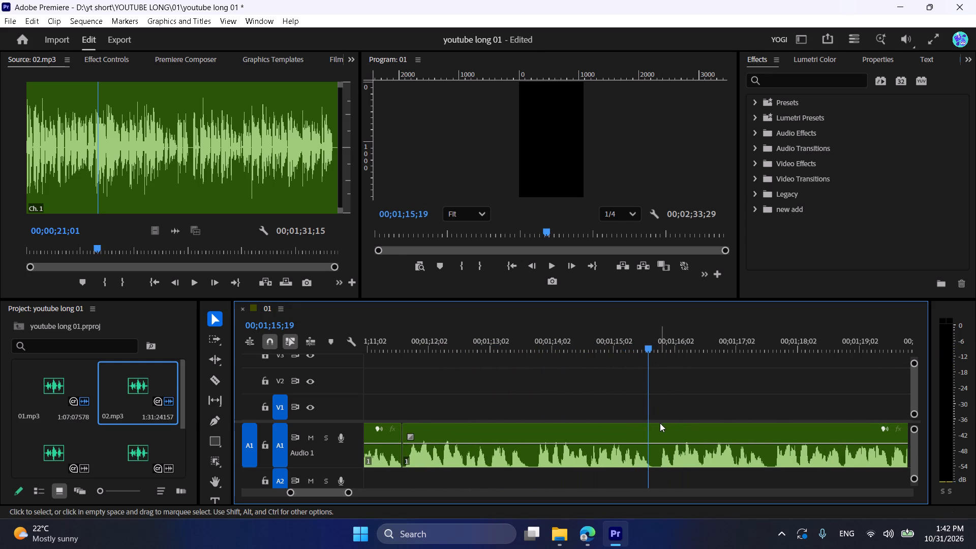
click(660, 423)
key(ctrl+k)
Trim about five frames of pause after the 00;01;15;19 cut and ripple delete the gap.
drag(649, 435, 653, 435)
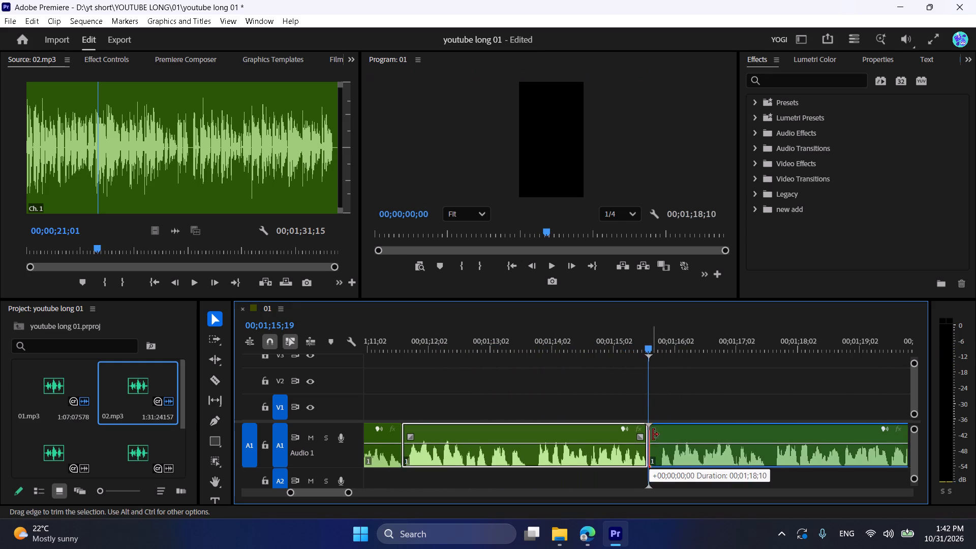
drag(653, 435, 659, 437)
right_click(651, 432)
right_click(655, 433)
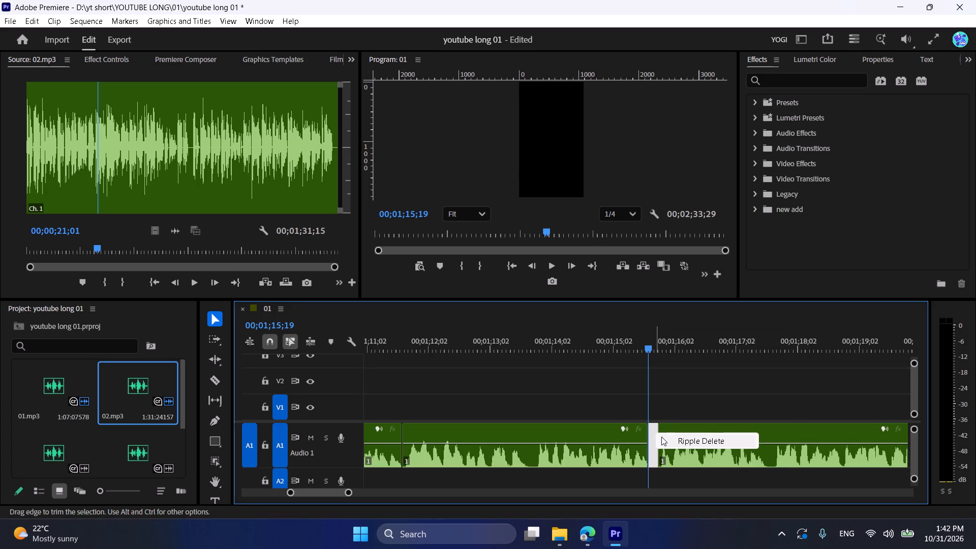
click(661, 437)
Play on from just before the 00;01;15;19 join and split 02.mp3 at 00;01;17;11.
click(635, 340)
key(space)
scroll(679, 418, down, 6)
alt+scroll(623, 445, up, 3)
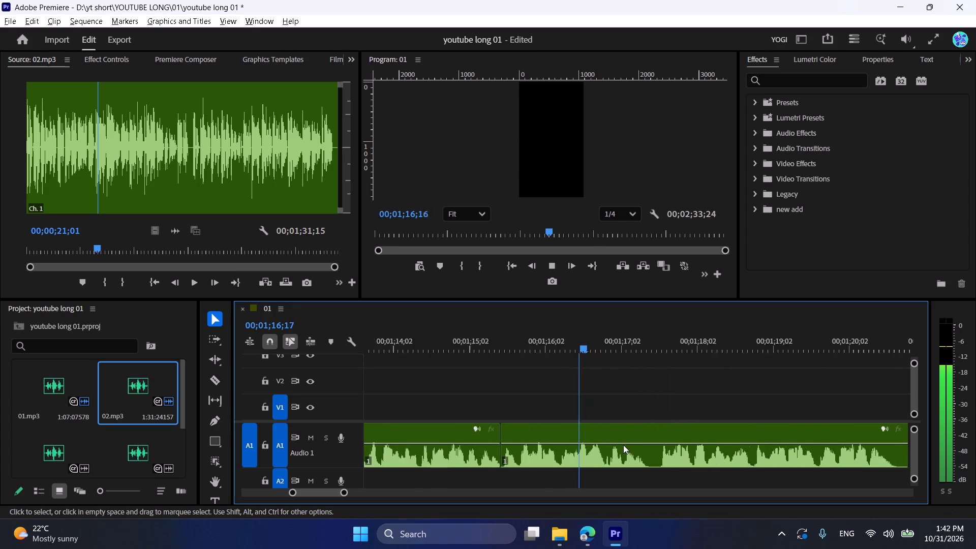
alt+scroll(623, 445, up, 1)
scroll(623, 445, down, 3)
key(space)
click(609, 436)
key(ctrl+k)
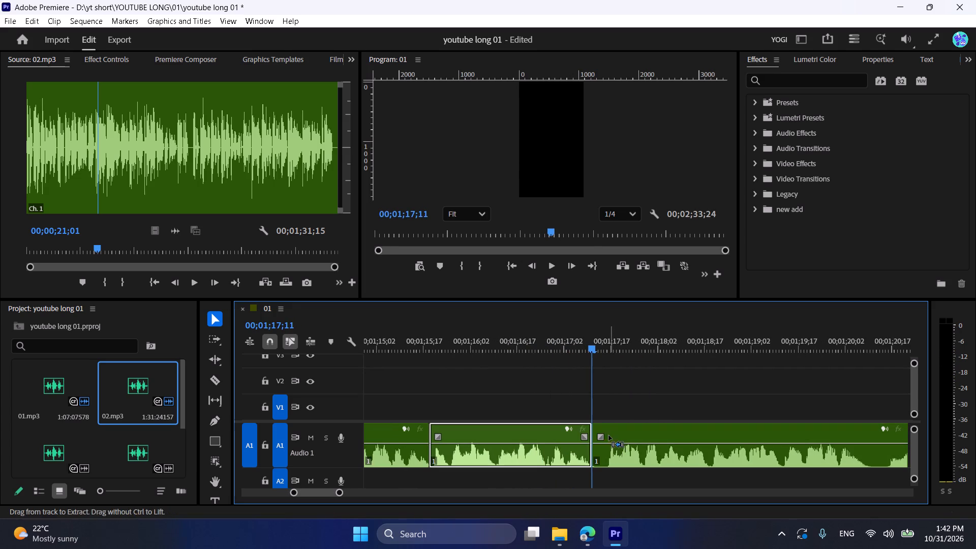
Trim about four frames of pause after the 00;01;17;11 cut and ripple delete the gap.
drag(596, 430, 608, 435)
right_click(600, 431)
click(615, 439)
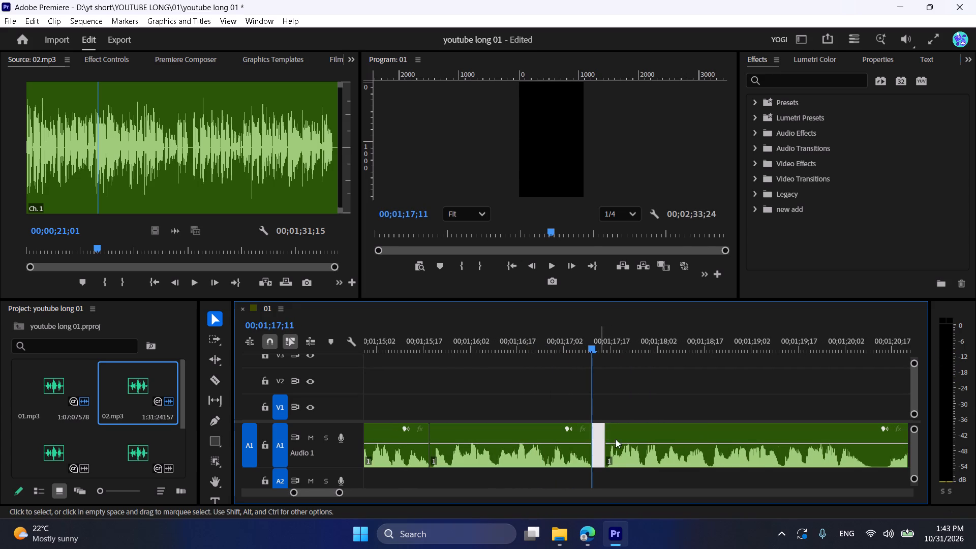
Play on from the 00;01;17;11 join and split 02.mp3 at the pause at 00;01;20;05.
key(space)
scroll(631, 401, down, 4)
alt+scroll(632, 403, down, 7)
scroll(632, 403, up, 1)
scroll(632, 403, down, 2)
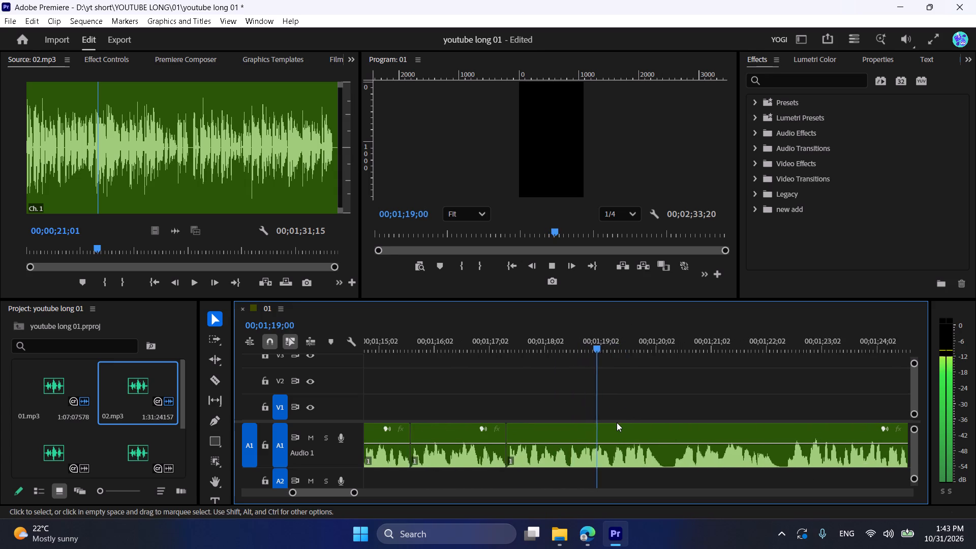
scroll(617, 422, down, 2)
alt+scroll(617, 422, up, 3)
key(space)
click(631, 430)
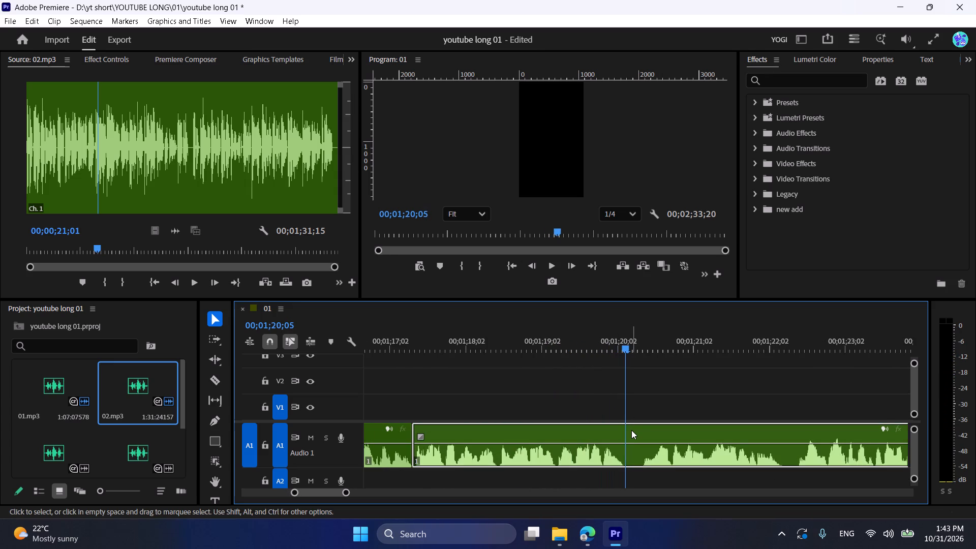
key(ctrl+k)
Trim about five frames of pause after the 00;01;20;05 cut and ripple delete the gap.
drag(628, 430, 640, 435)
right_click(630, 432)
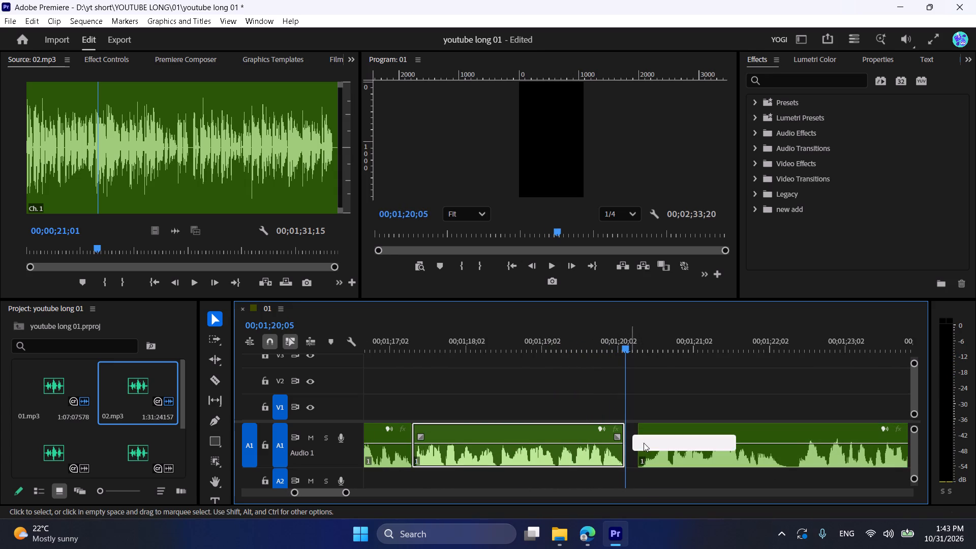
click(644, 443)
Play on from the 00;01;20;05 join and split 02.mp3 at the pause at 00;01;22;01.
key(space)
alt+scroll(657, 395, down, 8)
alt+scroll(657, 398, up, 2)
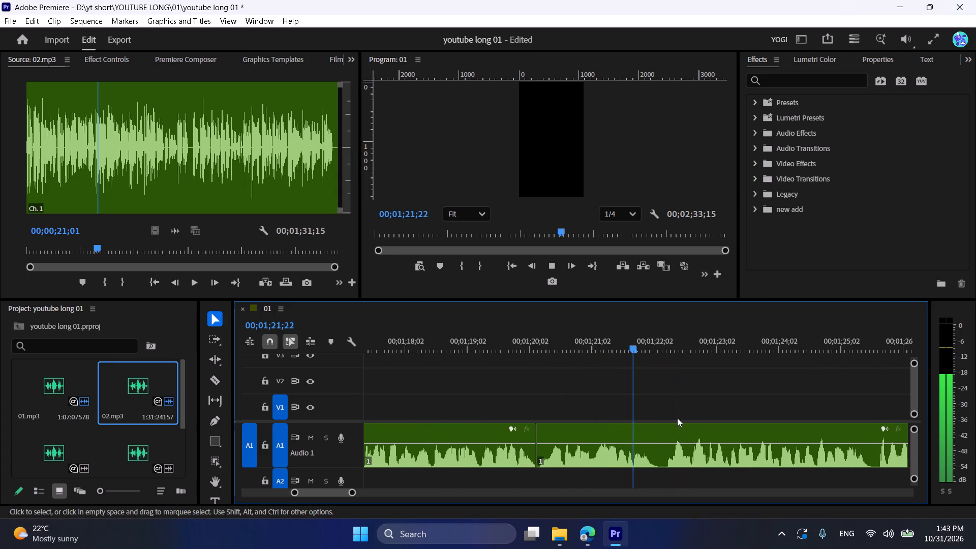
key(space)
click(651, 335)
key(space)
key(space)
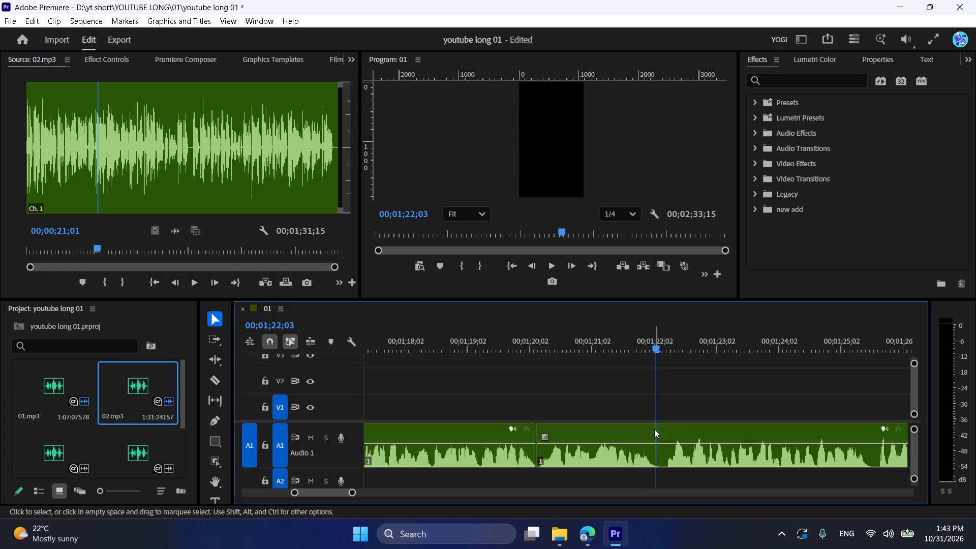
click(654, 429)
click(657, 342)
key(ctrl+k)
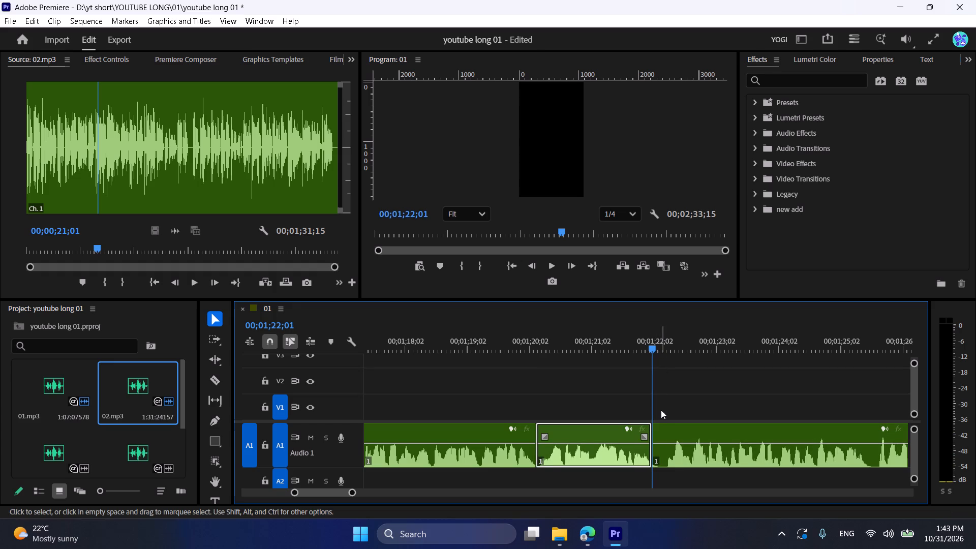
Trim about seven frames of pause after the 00;01;22;01 cut and ripple delete the gap.
drag(659, 427, 673, 432)
right_click(660, 430)
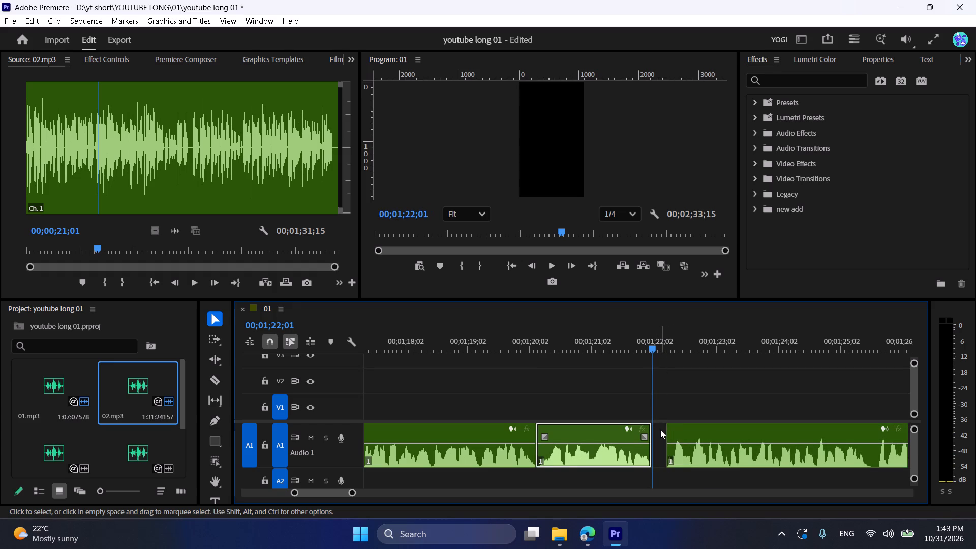
click(676, 437)
Replay the 00;01;22;01 join and listen on through 02.mp3 for the next pause to cut.
key(space)
alt+scroll(671, 436, down, 6)
key(space)
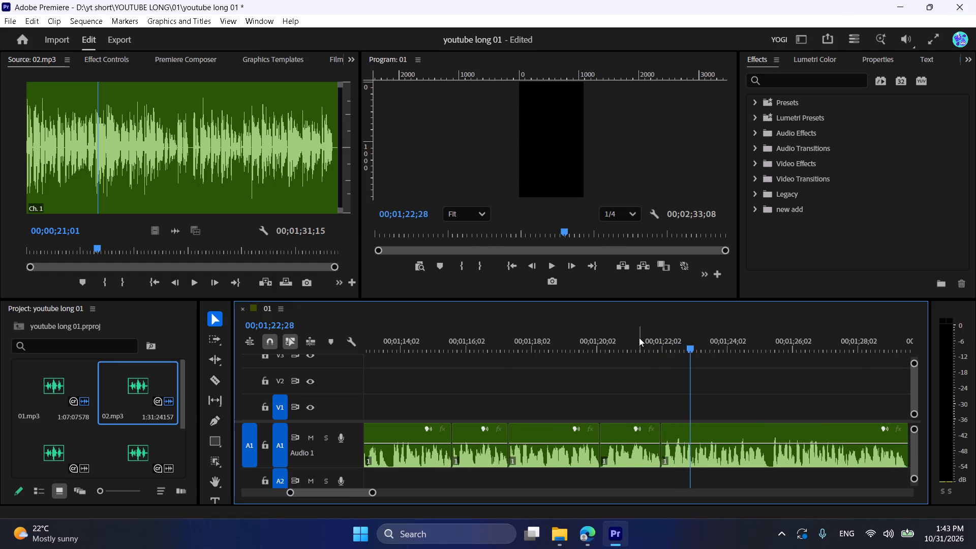
key(space)
click(647, 345)
key(space)
scroll(685, 415, down, 6)
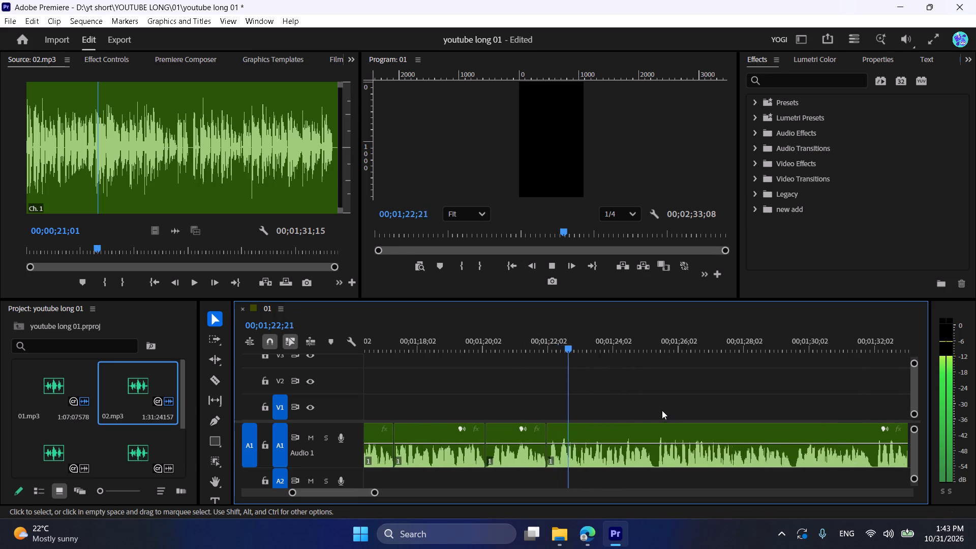
scroll(662, 410, down, 2)
alt+scroll(607, 420, up, 7)
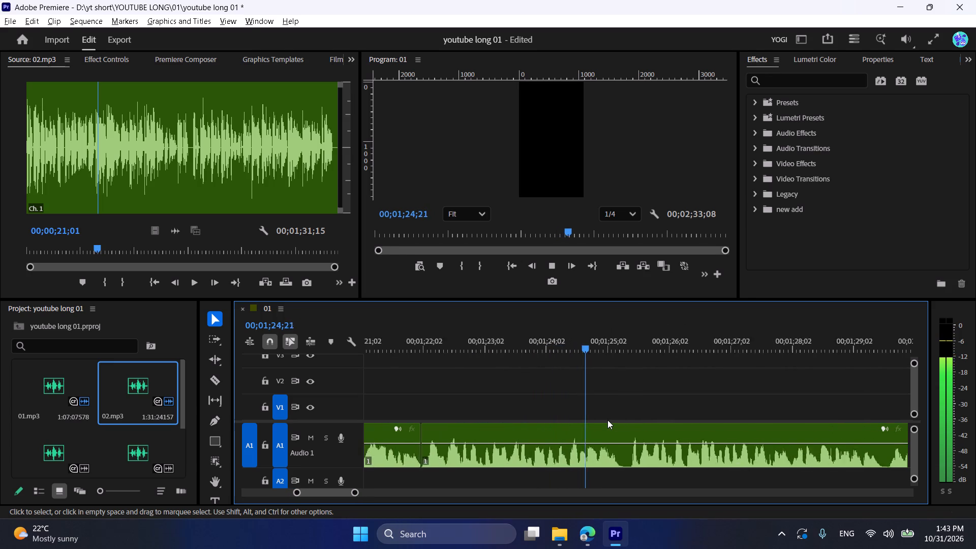
alt+scroll(607, 420, up, 2)
scroll(617, 426, down, 3)
alt+scroll(617, 426, down, 1)
alt+scroll(617, 426, up, 1)
alt+scroll(617, 426, down, 8)
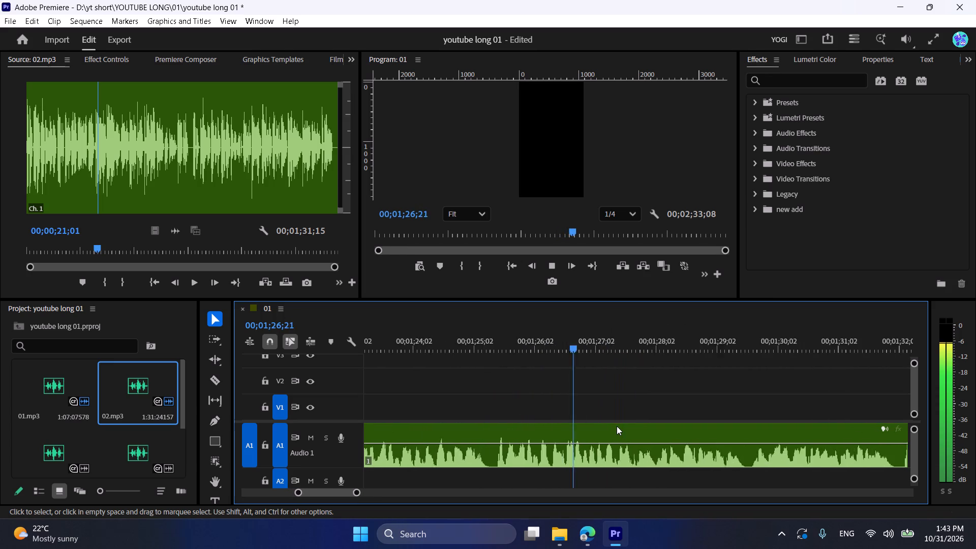
scroll(617, 426, down, 8)
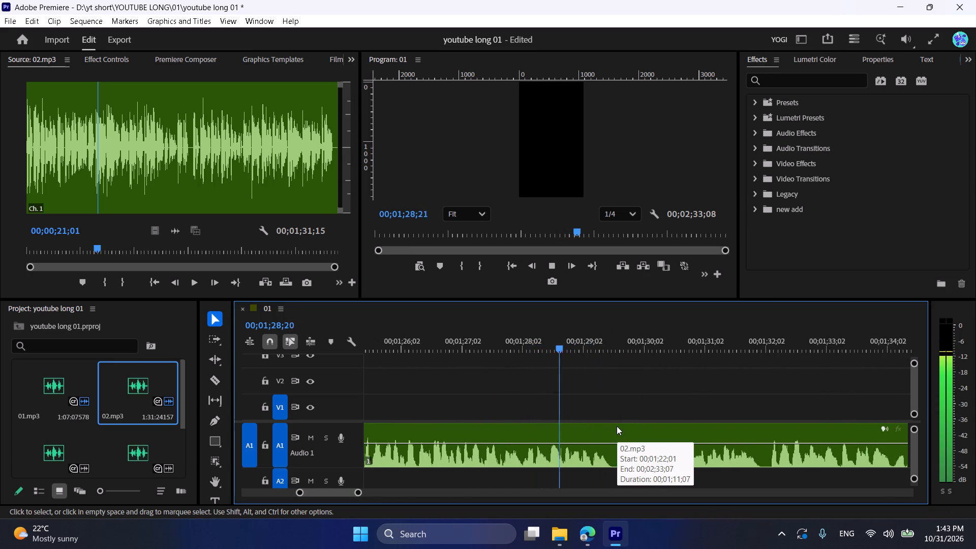
Select the remainder of 02.mp3 and split it at the pause at 00;01;29;15.
key(space)
click(617, 426)
key(space)
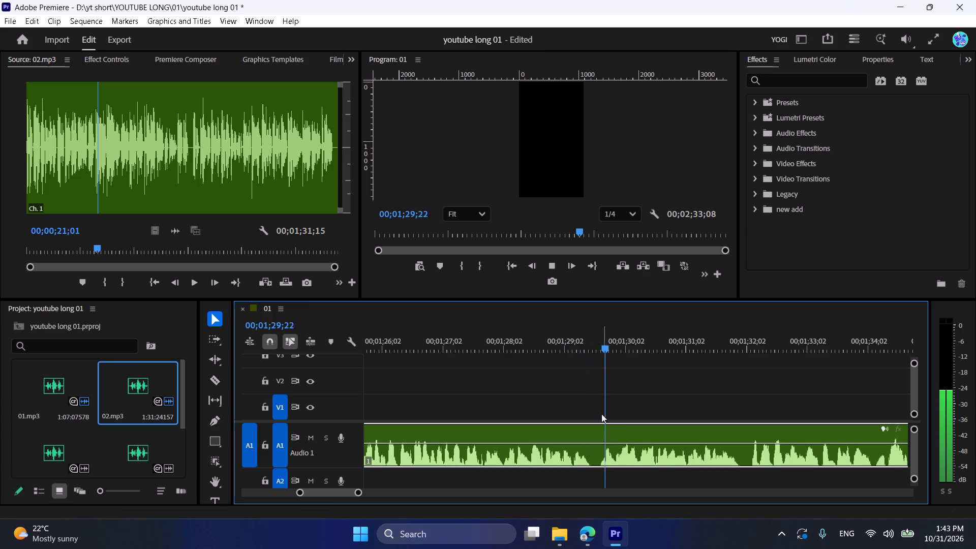
click(592, 346)
key(ctrl+k)
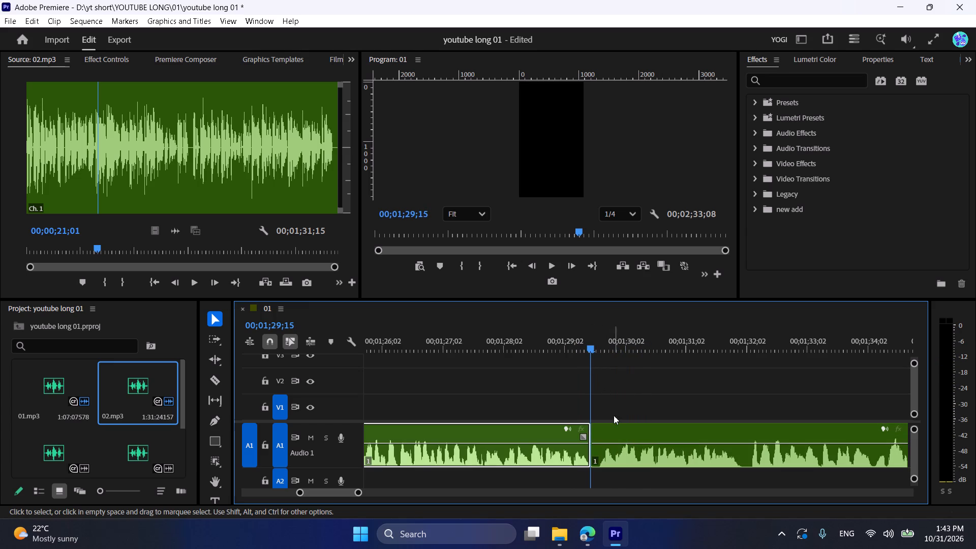
Trim about four frames of pause after the 00;01;29;15 cut and move the remainder of 02.mp3 back against it.
drag(597, 422, 606, 426)
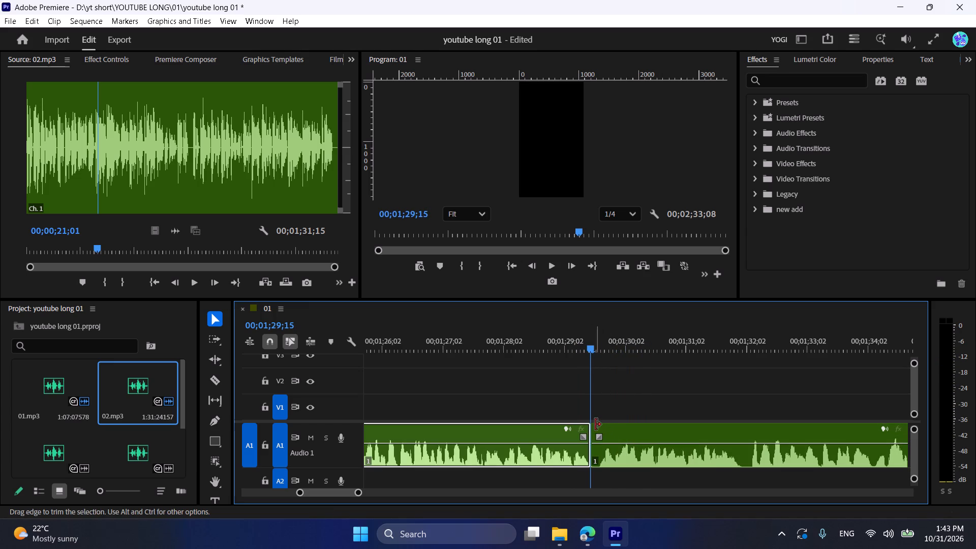
drag(595, 424, 603, 428)
drag(626, 430, 620, 429)
Play on from just before the 00;01;29;15 join and split 02.mp3 at the pause at 00;01;31;25.
click(580, 340)
key(space)
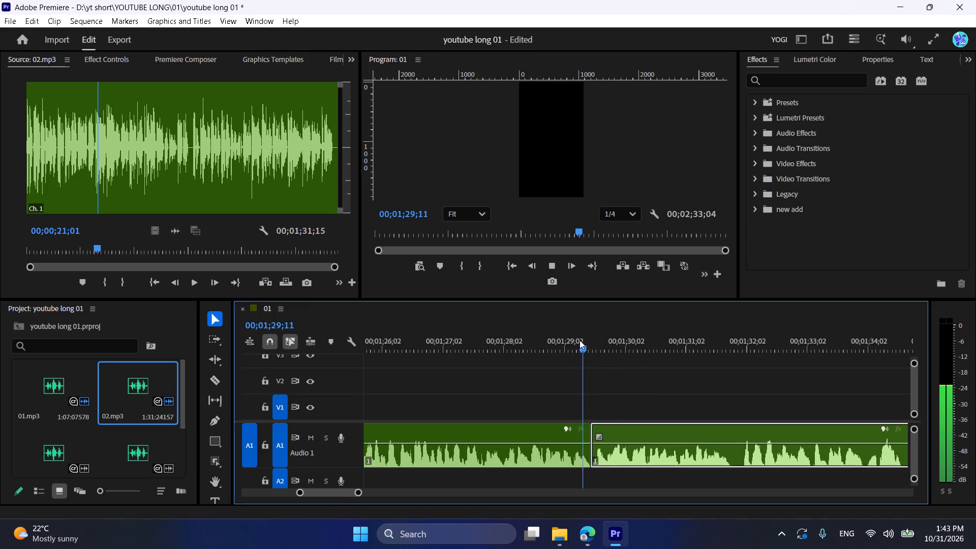
scroll(625, 396, down, 4)
alt+scroll(626, 423, up, 2)
scroll(626, 424, down, 2)
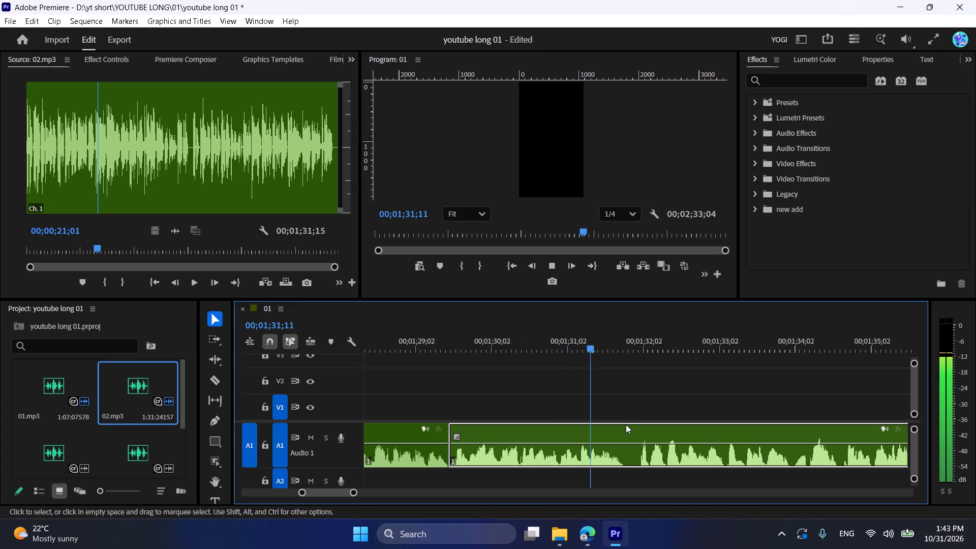
key(space)
key(ctrl+k)
Trim about four frames of pause after the 00;01;31;25 cut and move the remainder of 02.mp3 back against it.
drag(626, 427, 633, 431)
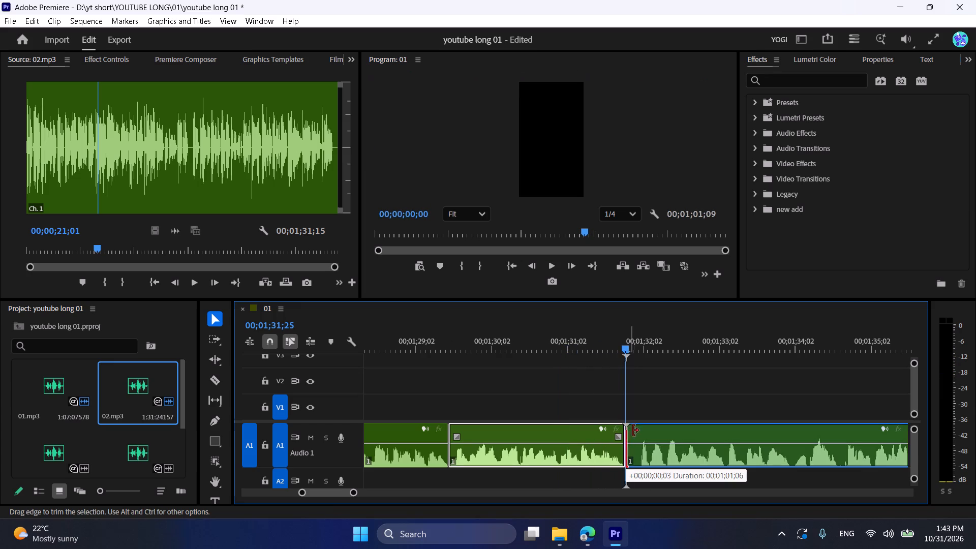
drag(633, 431, 636, 432)
drag(670, 431, 664, 430)
Listen to 02.mp3 from just before the 00;01;31;25 join for the next pause to cut.
click(614, 339)
key(space)
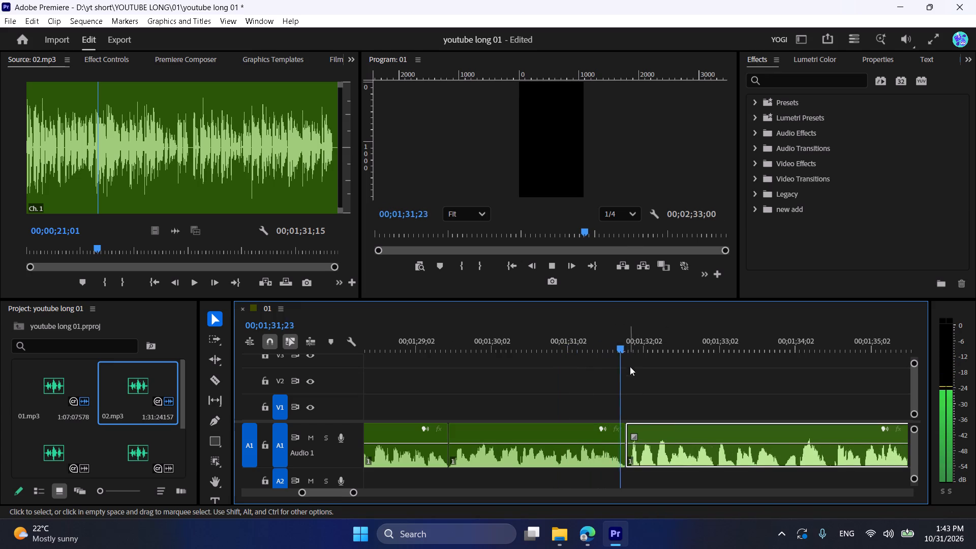
scroll(658, 394, down, 9)
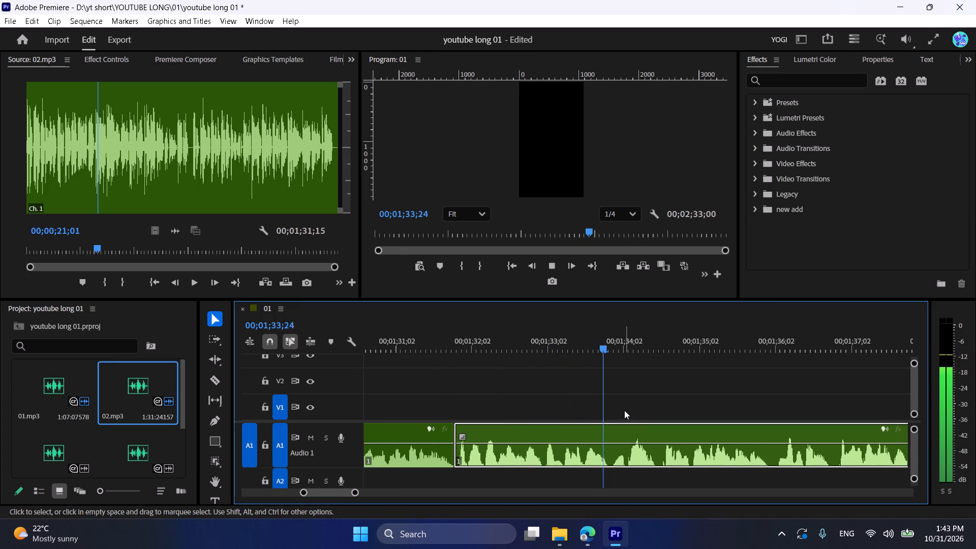
scroll(624, 410, down, 10)
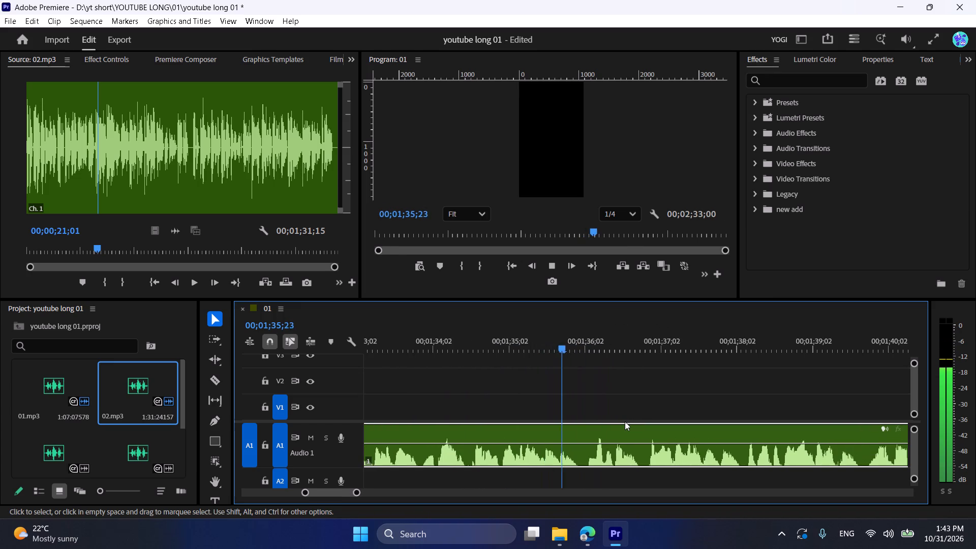
scroll(625, 383, down, 3)
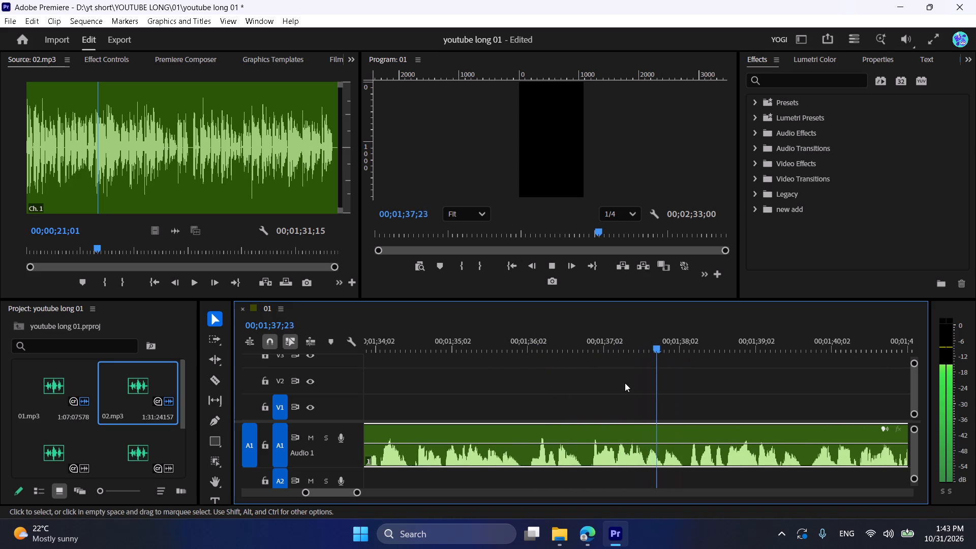
scroll(625, 383, down, 8)
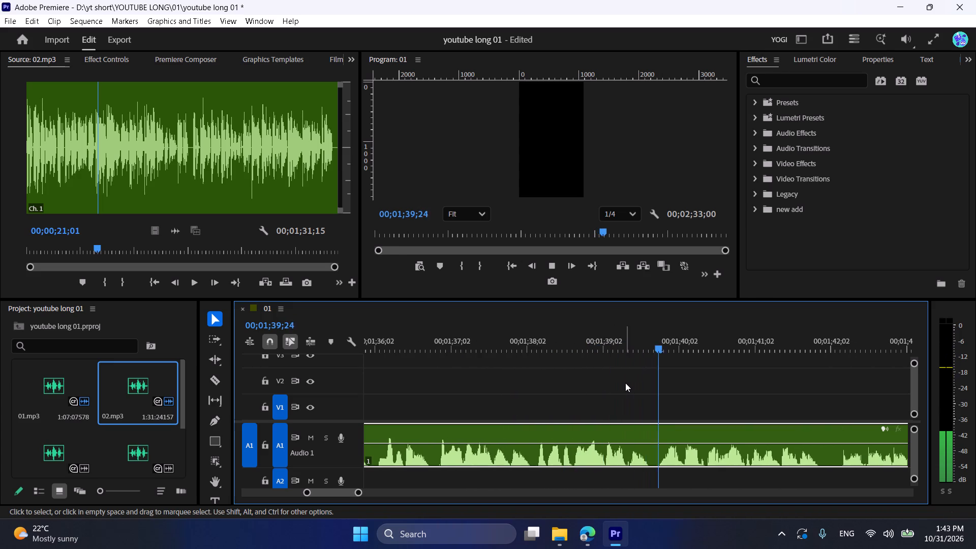
scroll(625, 383, down, 15)
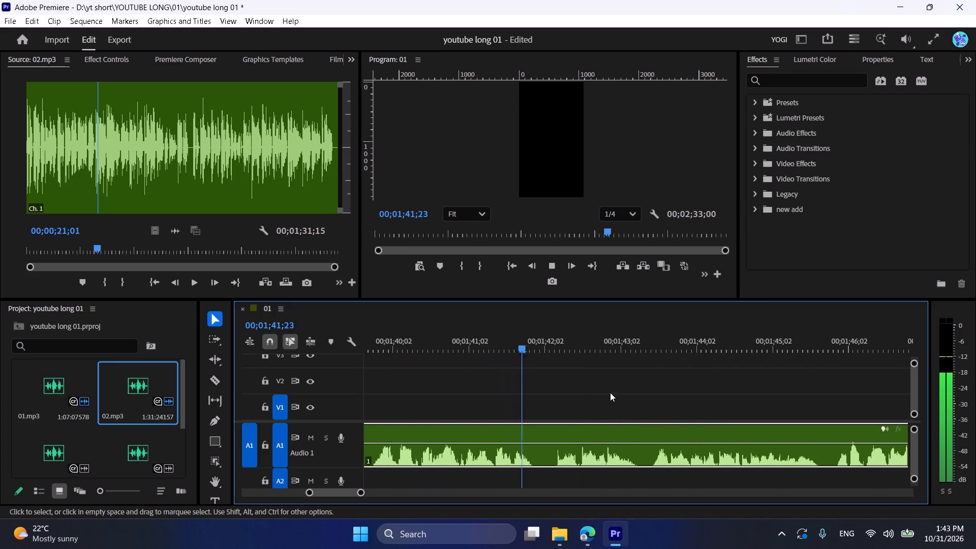
Stop playback at the pause, step back two frames and split 02.mp3 at 00;01;41;28.
key(space)
key(Left)
key(Left)
key(ctrl+k)
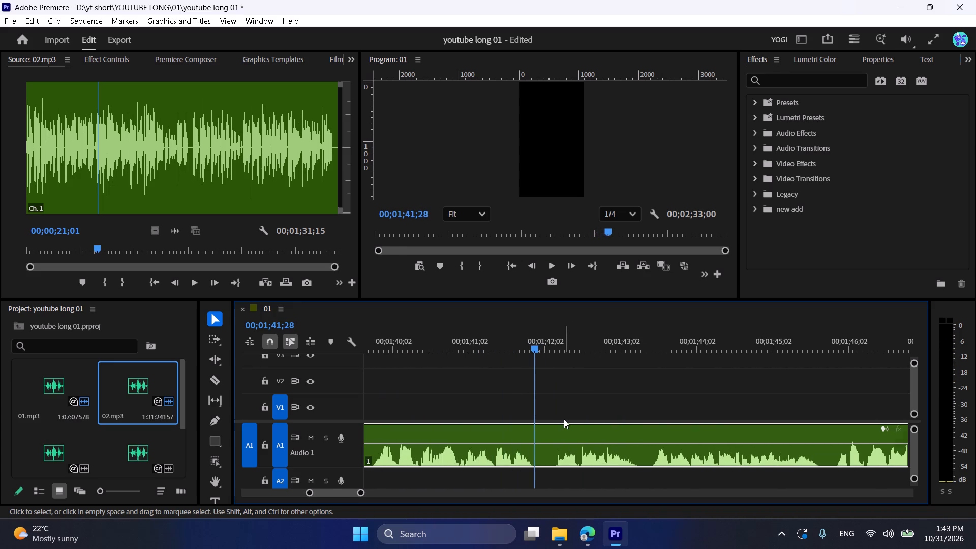
Trim about seven frames of pause after the 00;01;41;28 cut and move the remainder of 02.mp3 back against it.
drag(540, 427, 559, 435)
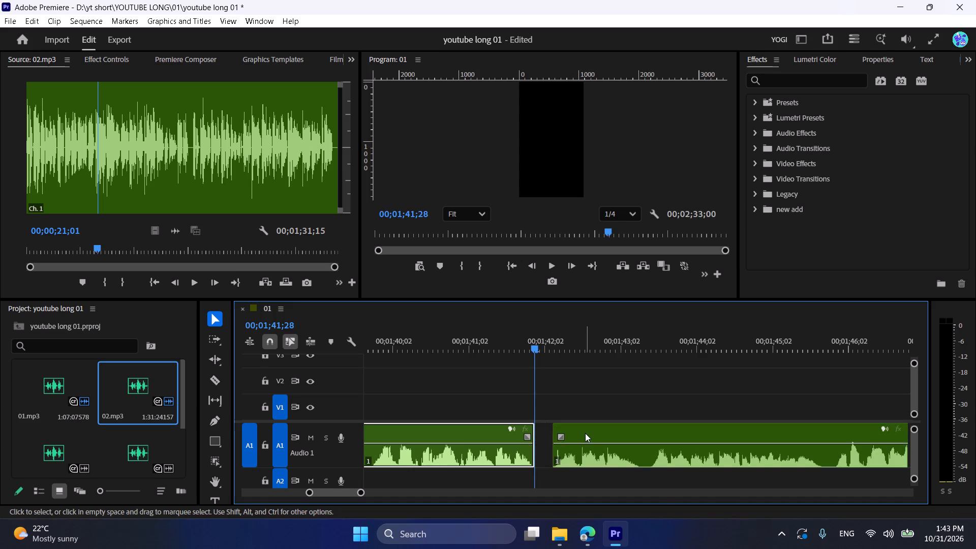
drag(585, 433, 573, 429)
Play on from the 00;01;41;28 join and split 02.mp3 at the pause at 00;01;45;14.
key(space)
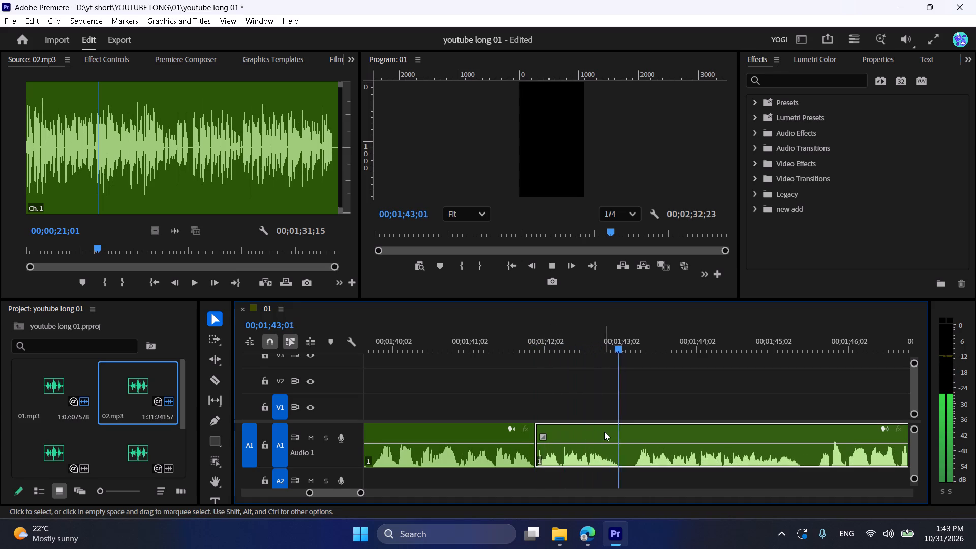
key(space)
key(space)
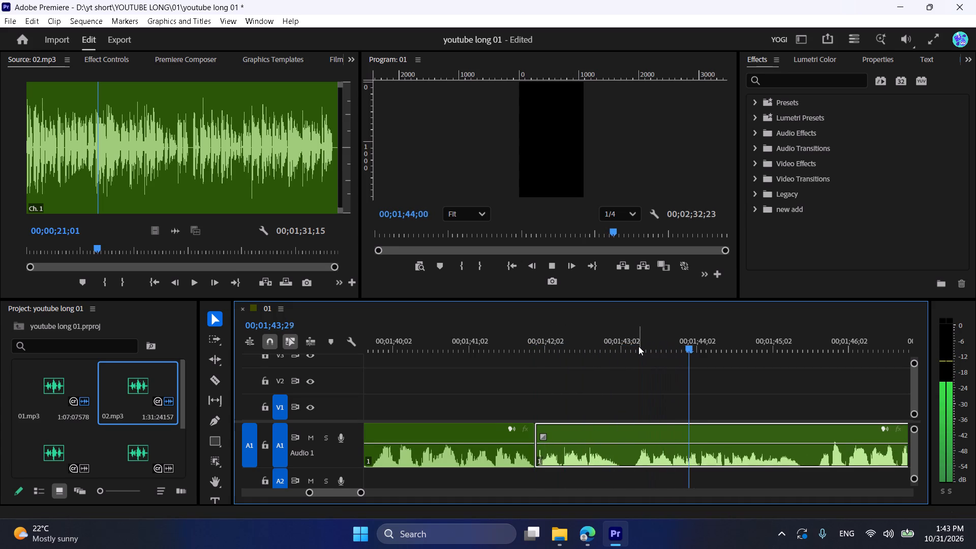
scroll(644, 368, down, 2)
alt+scroll(643, 369, down, 6)
scroll(673, 413, down, 4)
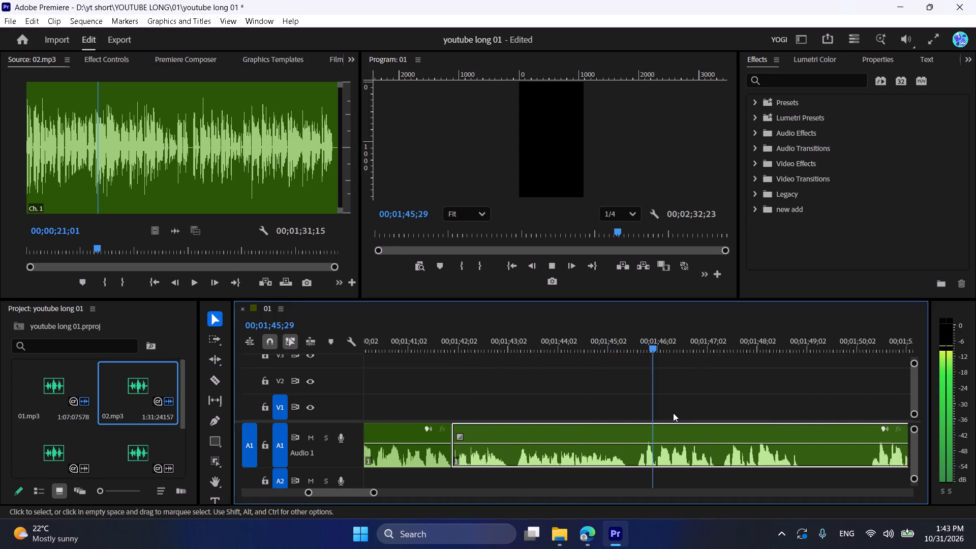
drag(622, 342, 614, 340)
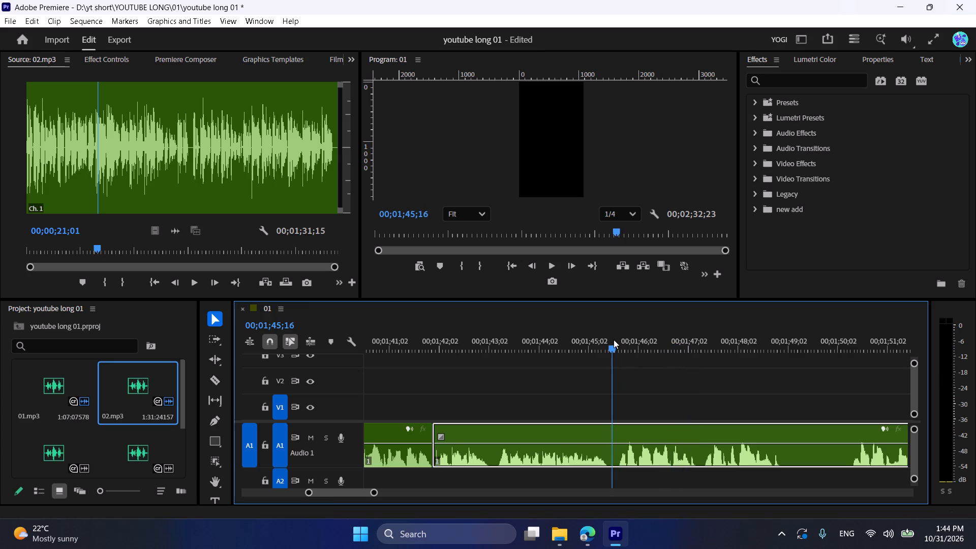
drag(614, 340, 611, 339)
key(ctrl+k)
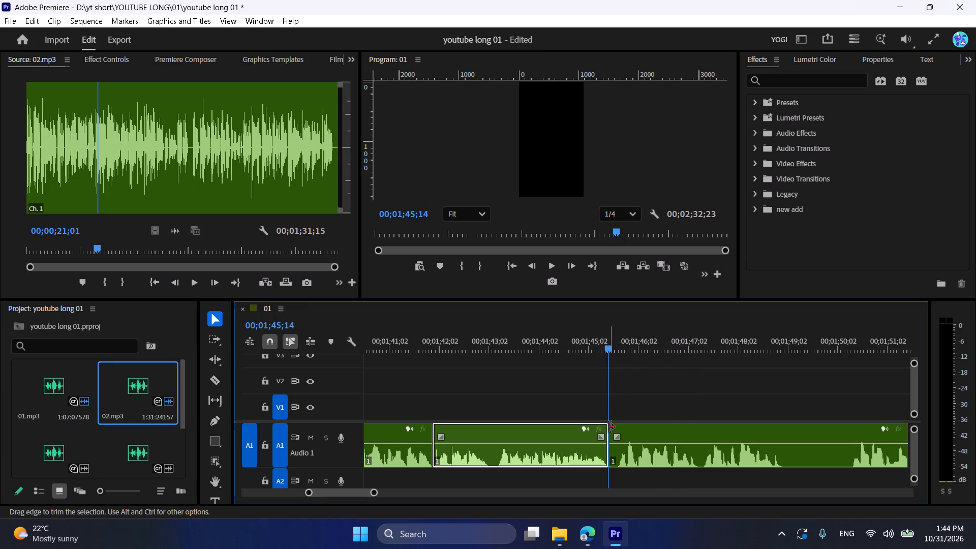
Trim about five frames of pause after the 00;01;45;14 cut and move the remainder of 02.mp3 back against it.
drag(609, 427, 618, 430)
drag(642, 431, 635, 429)
Replay the 00;01;45;14 join, play on to the next pause and split 02.mp3 at 00;01;48;23.
key(space)
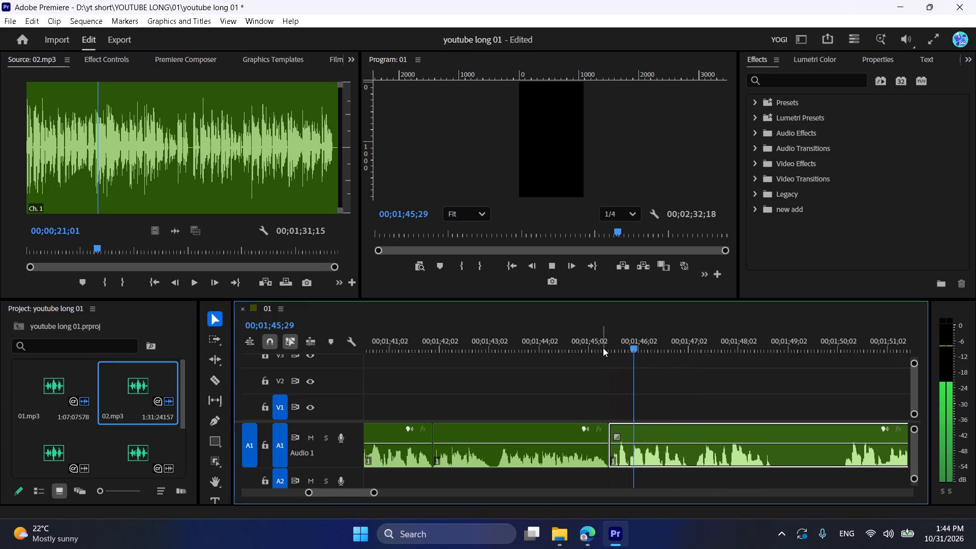
click(602, 347)
key(space)
scroll(621, 387, down, 3)
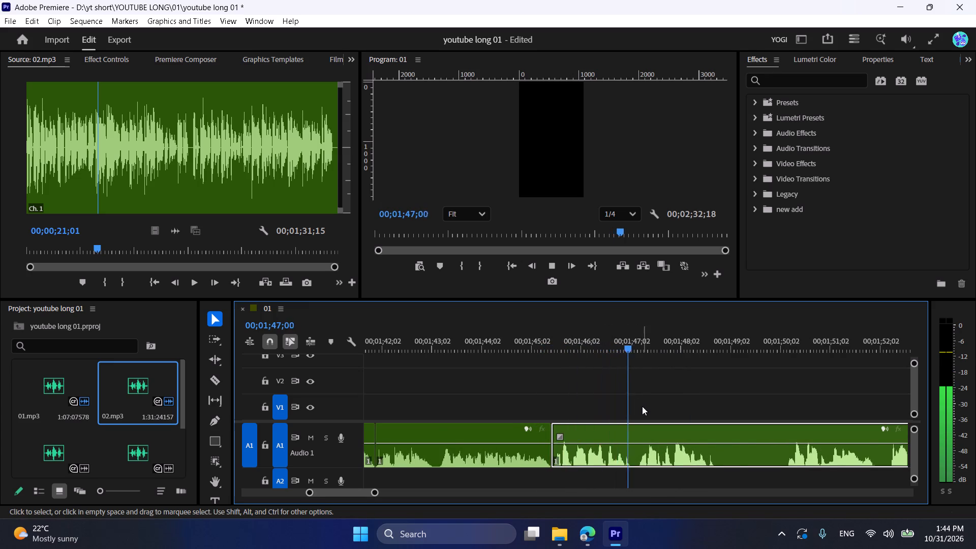
scroll(642, 406, down, 3)
alt+scroll(622, 404, up, 1)
scroll(622, 404, down, 3)
key(space)
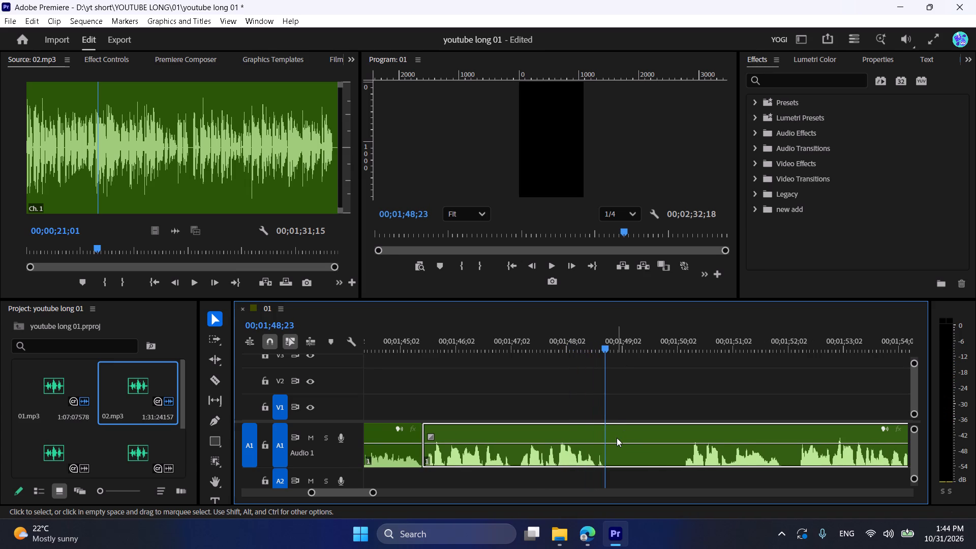
key(ctrl+k)
Trim about 42 frames of pause after the 00;01;48;23 cut and move the remainder of 02.mp3 back against it.
key(space)
drag(611, 428, 662, 442)
key(space)
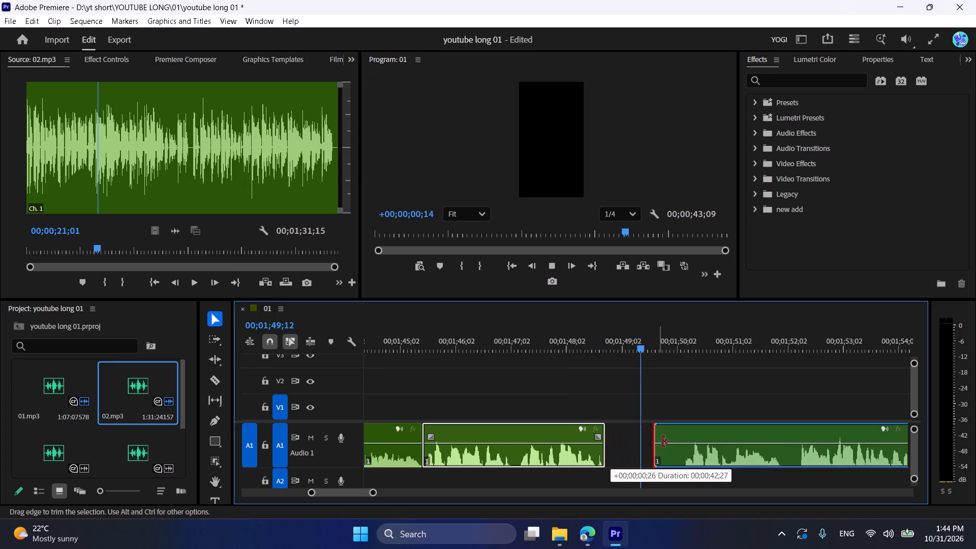
drag(662, 442, 689, 447)
drag(724, 439, 659, 437)
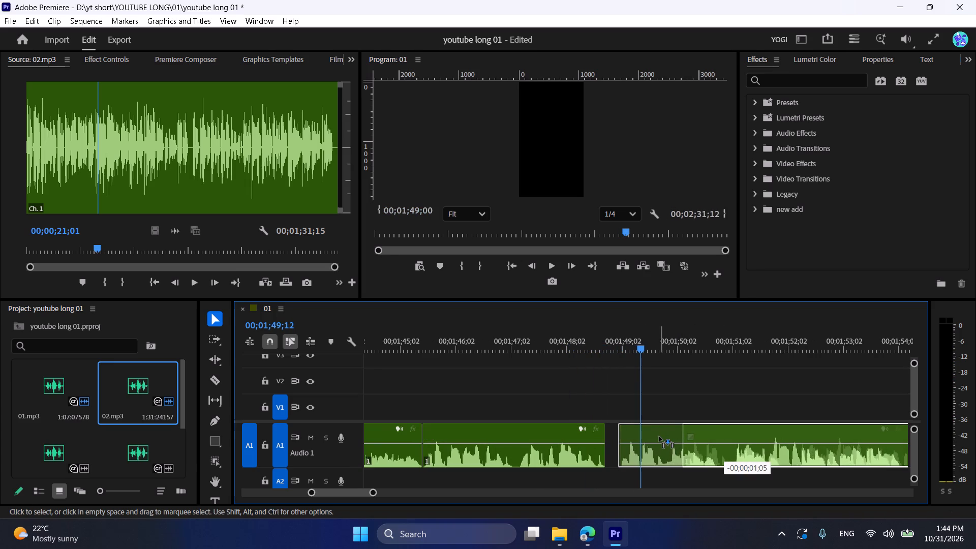
drag(659, 437, 648, 435)
Play across the 00;01;48;23 join to the next pause and split 02.mp3 at 00;01;50;16.
click(583, 334)
click(615, 354)
key(space)
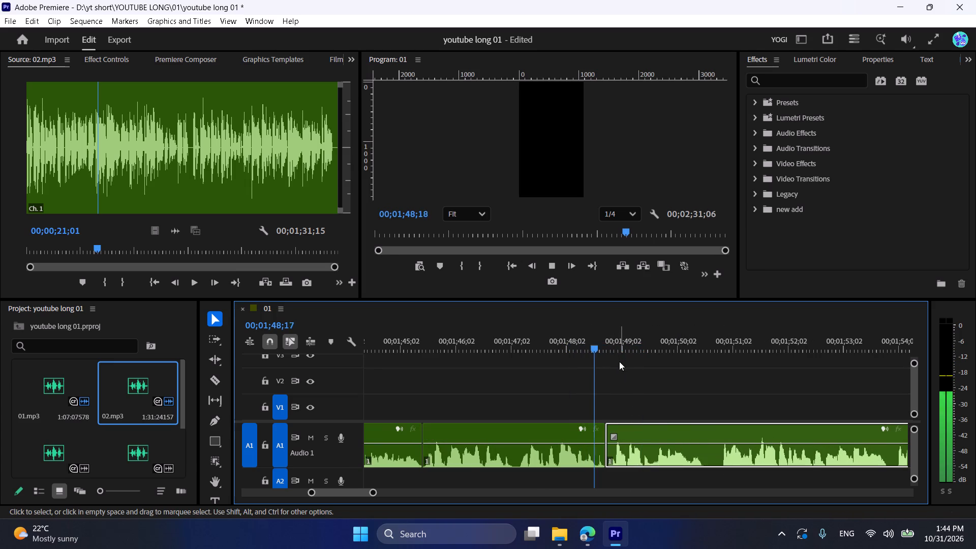
scroll(654, 435, down, 3)
key(space)
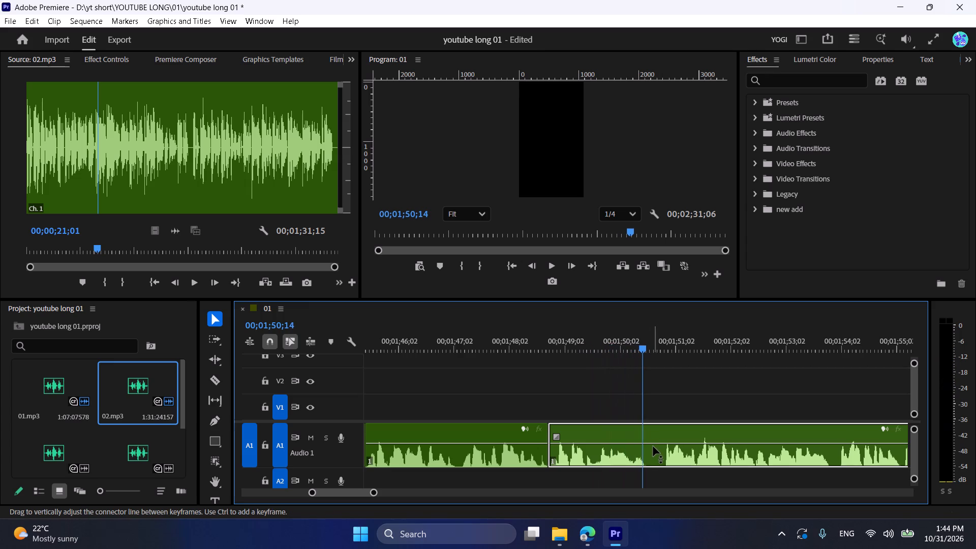
click(642, 348)
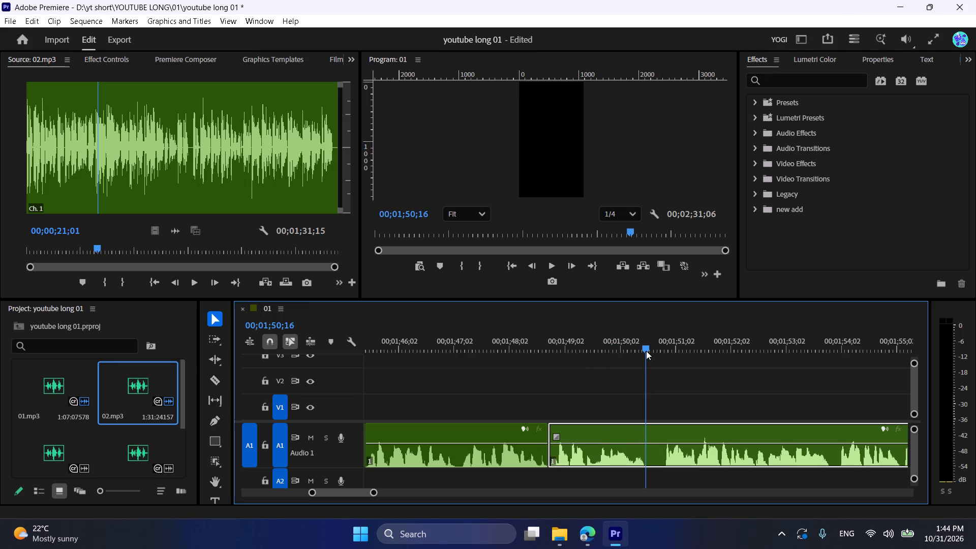
key(ctrl+k)
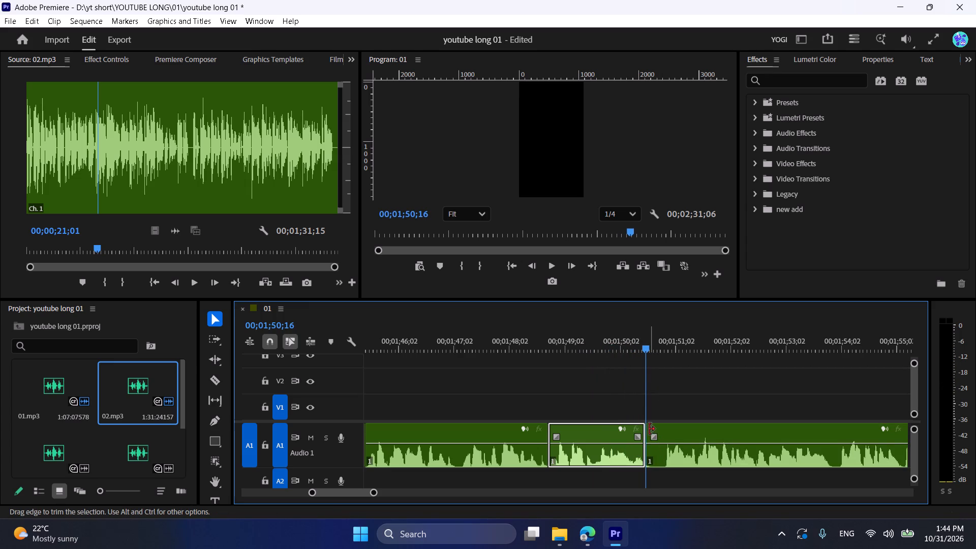
Trim about ten frames of pause after the 00;01;50;16 cut and move the remainder of 02.mp3 back against it.
drag(649, 429, 667, 433)
drag(692, 430, 678, 428)
Replay the 00;01;50;16 join, play on to the next pause and split 02.mp3 at 00;01;53;16.
click(634, 341)
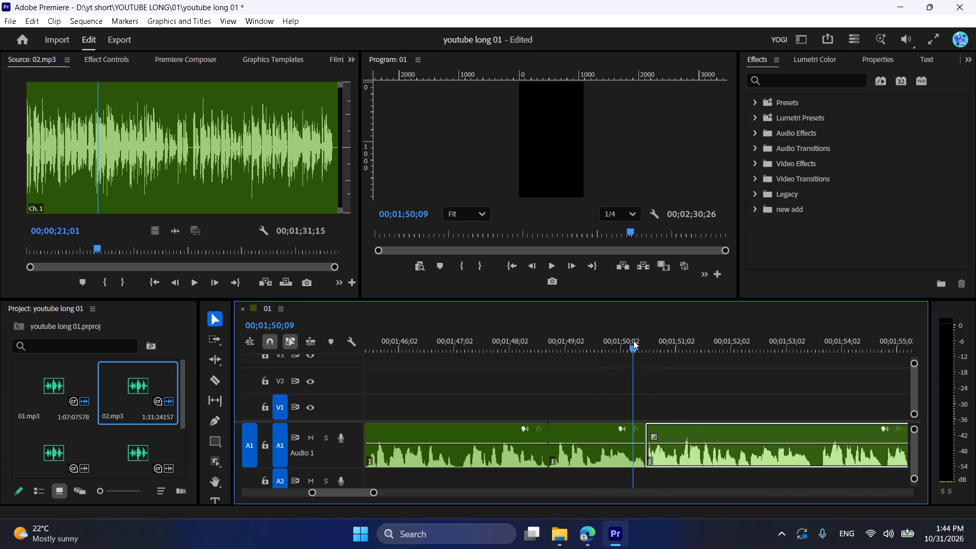
key(space)
scroll(657, 379, down, 7)
key(space)
click(491, 344)
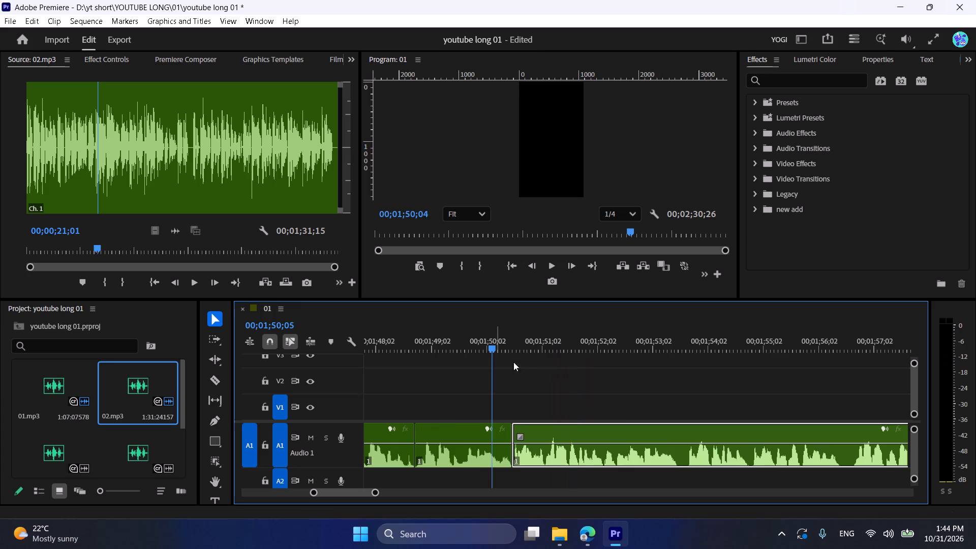
click(532, 388)
key(space)
scroll(571, 414, down, 2)
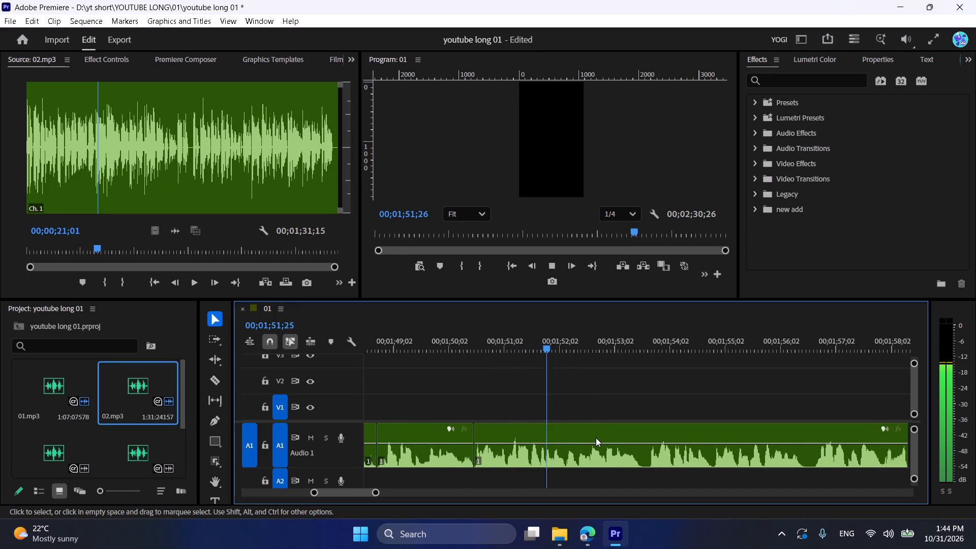
scroll(596, 438, down, 2)
alt+scroll(589, 440, up, 2)
key(space)
click(615, 440)
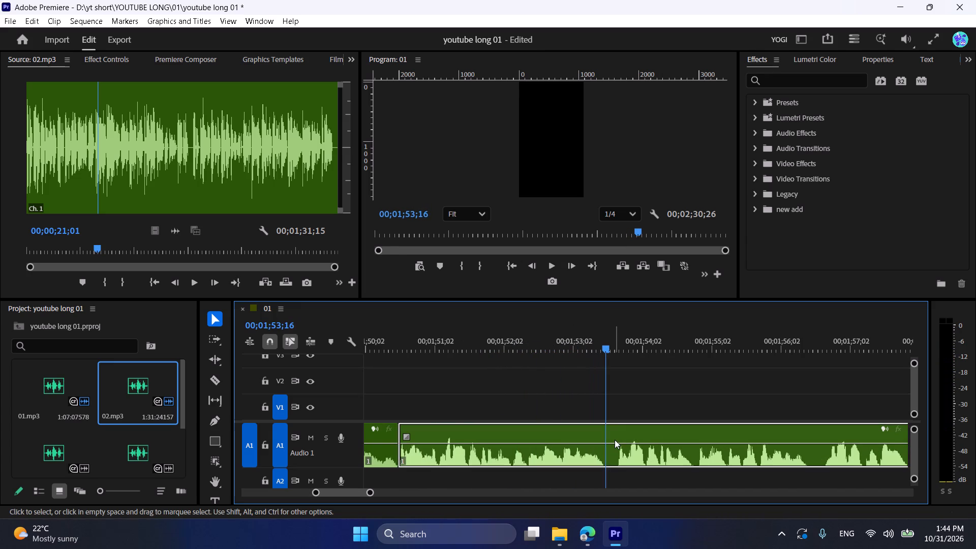
key(space)
drag(598, 341, 606, 345)
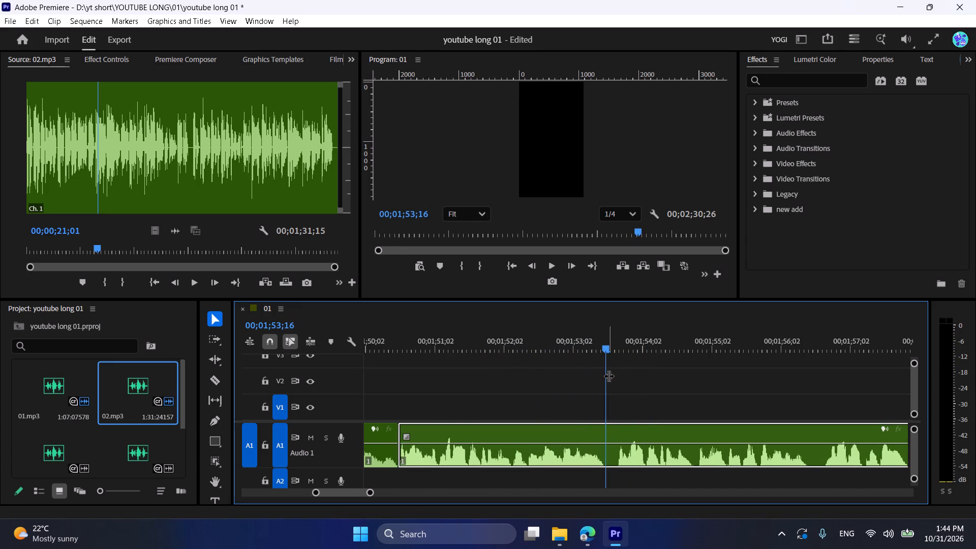
key(ctrl+k)
Trim about four frames of pause after the 00;01;53;16 cut and move the remainder of 02.mp3 back against it.
drag(607, 431, 616, 435)
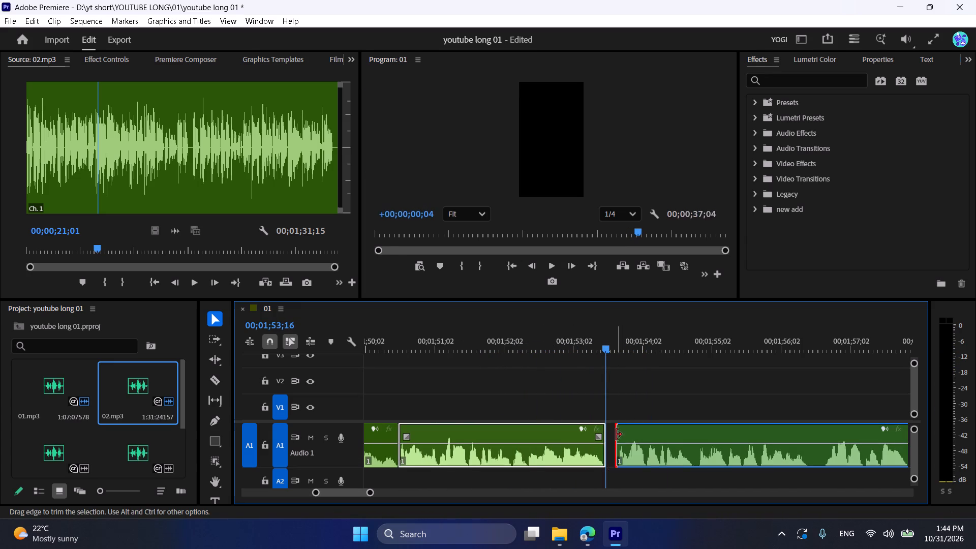
drag(645, 431, 639, 429)
Play on from the 00;01;53;16 join, stop at the pause, step one frame forward and split 02.mp3 at 00;01;56;10.
key(space)
scroll(639, 429, down, 7)
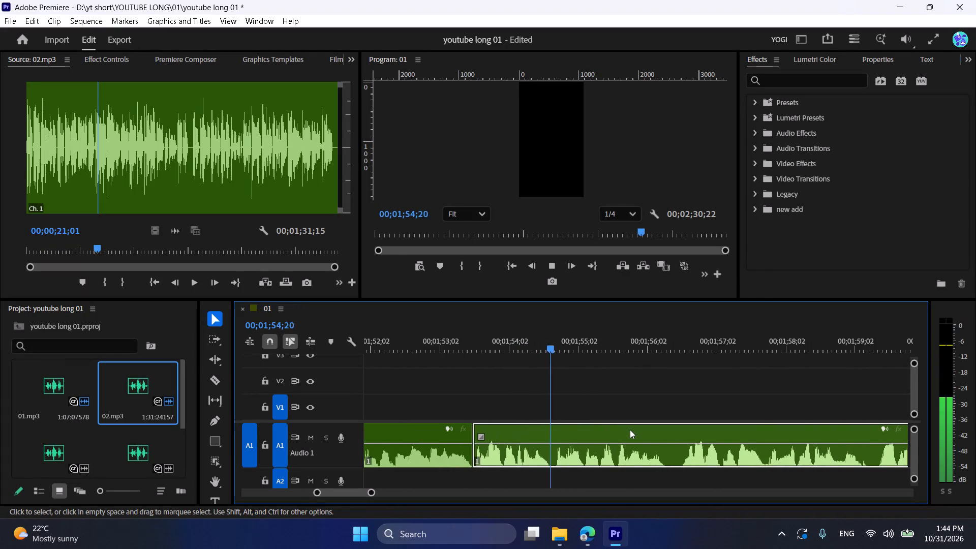
scroll(629, 430, down, 3)
alt+scroll(607, 431, up, 3)
key(space)
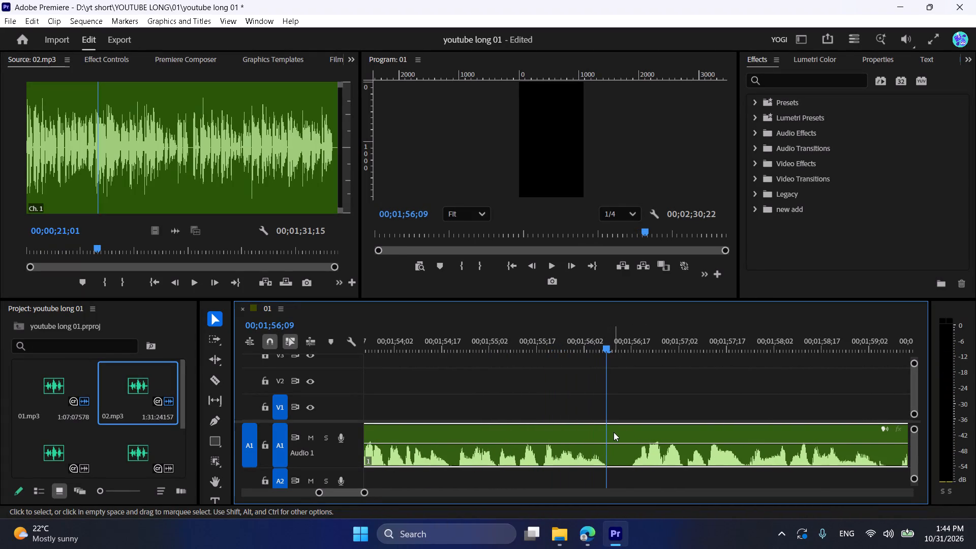
key(Right)
key(ctrl+k)
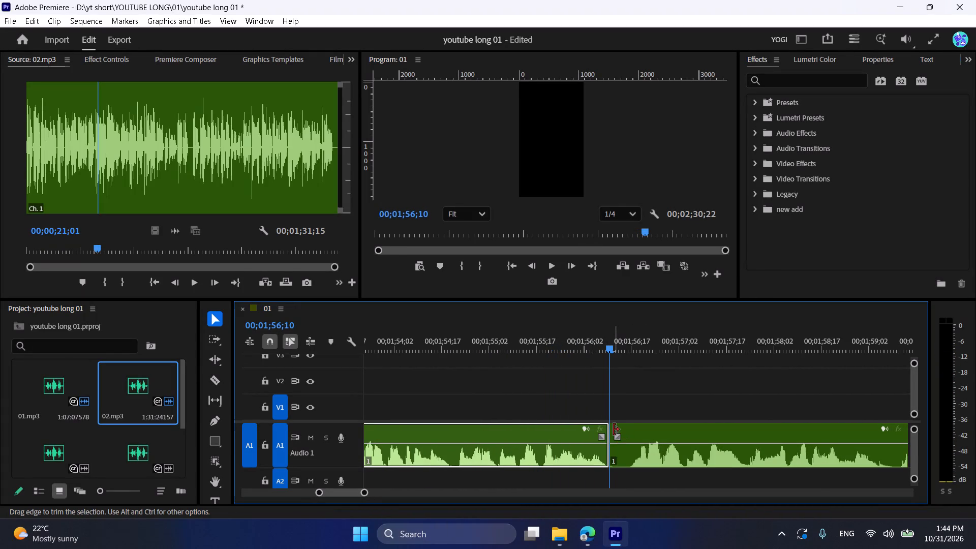
Trim about seven frames of pause after the 00;01;56;10 cut and close the gap it leaves in 02.mp3.
drag(614, 430, 634, 436)
right_click(620, 433)
click(631, 443)
Play 02.mp3 on from the 00;01;56;10 join and replay the passage from 00;01;58;29 to check it for pauses.
key(space)
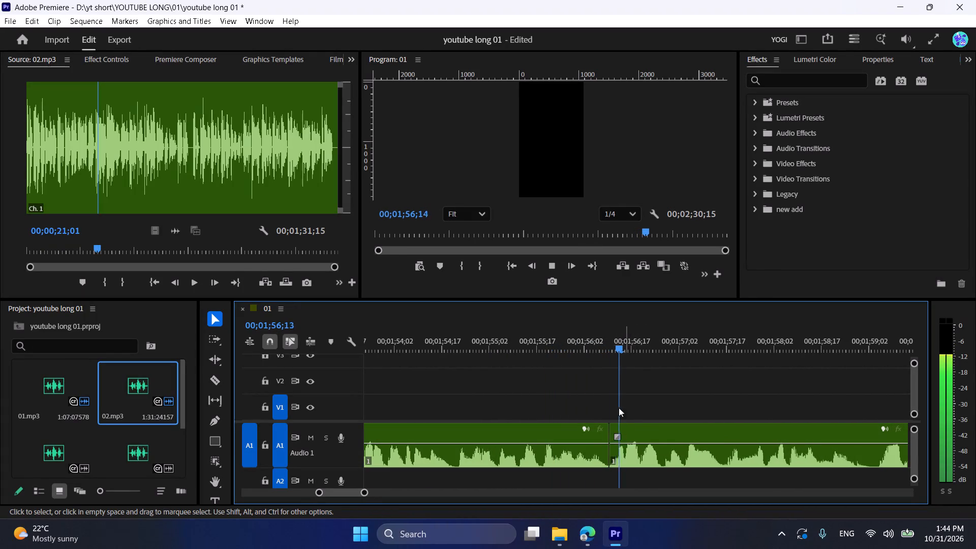
scroll(636, 392, down, 12)
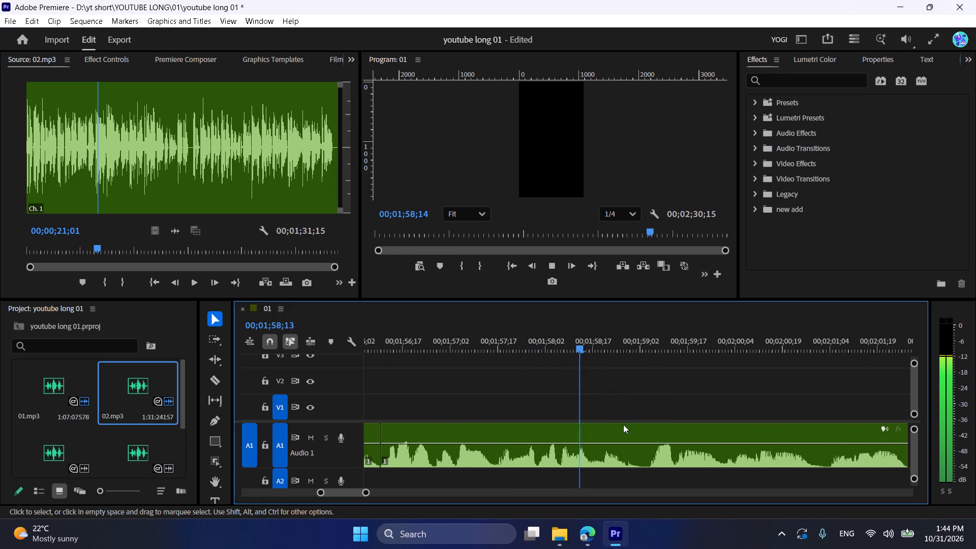
scroll(648, 435, down, 5)
alt+scroll(648, 435, down, 4)
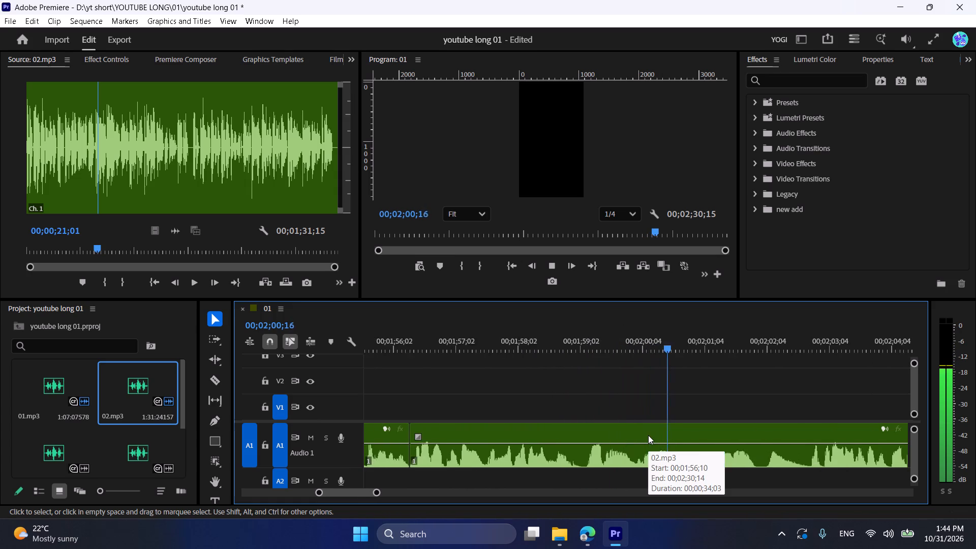
scroll(648, 435, down, 5)
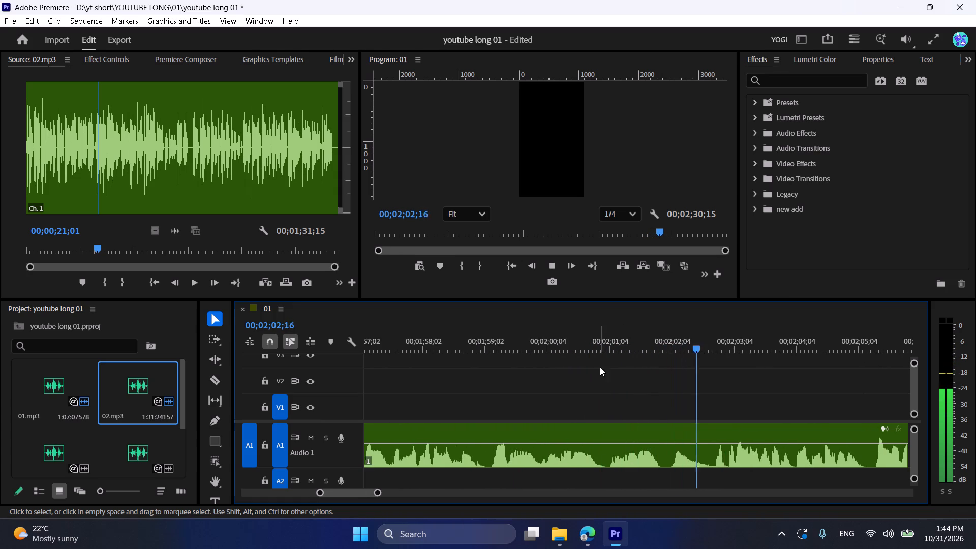
drag(588, 347, 578, 344)
key(space)
key(space)
drag(553, 336, 534, 332)
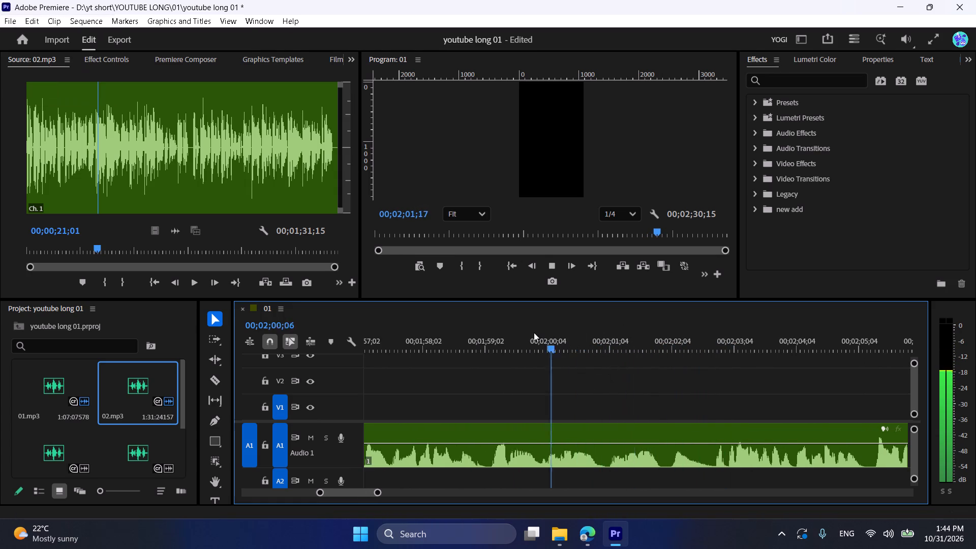
drag(534, 332, 472, 327)
key(space)
click(479, 342)
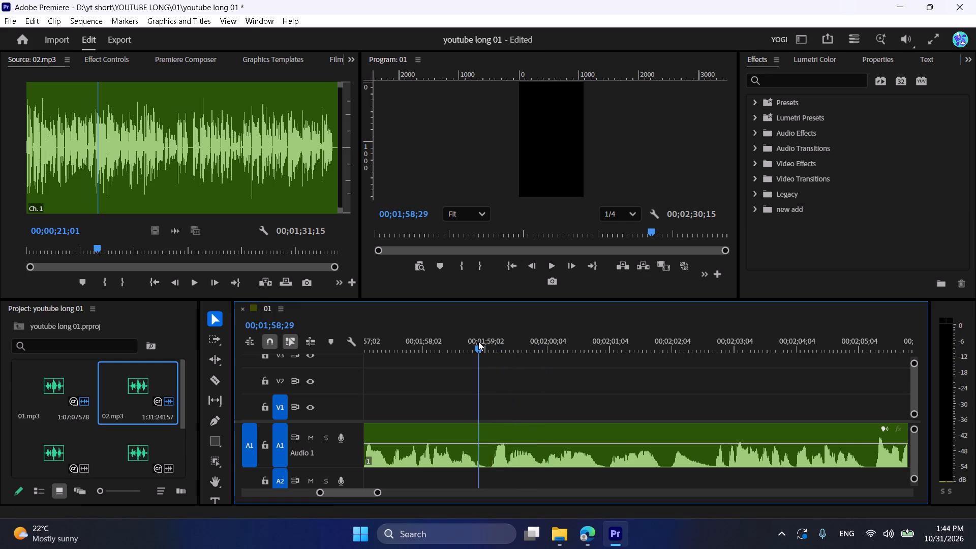
key(space)
alt+scroll(548, 384, up, 2)
scroll(583, 406, down, 2)
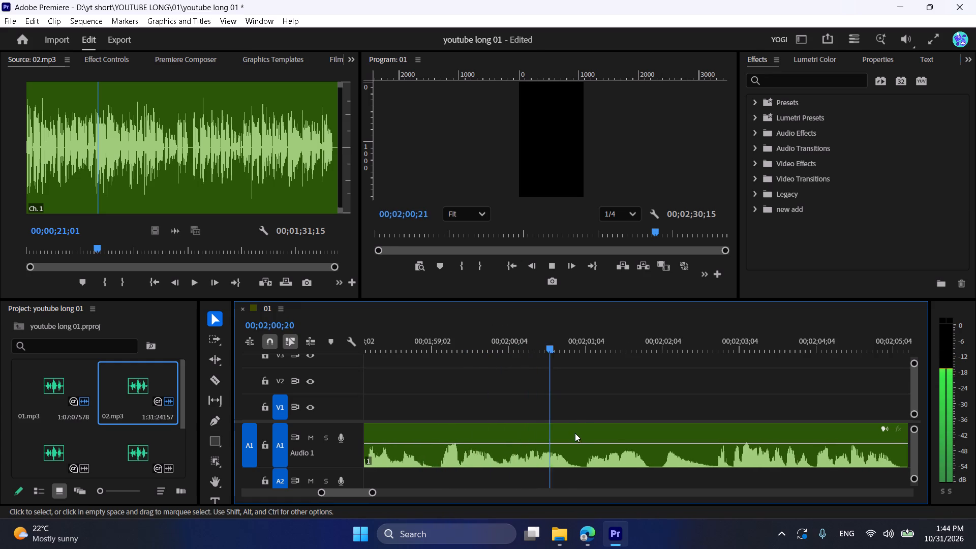
Stop at the pause, split 02.mp3 at 00;02;00;28, and cut out about five frames after the split, closing the gap.
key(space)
click(578, 428)
key(ctrl+k)
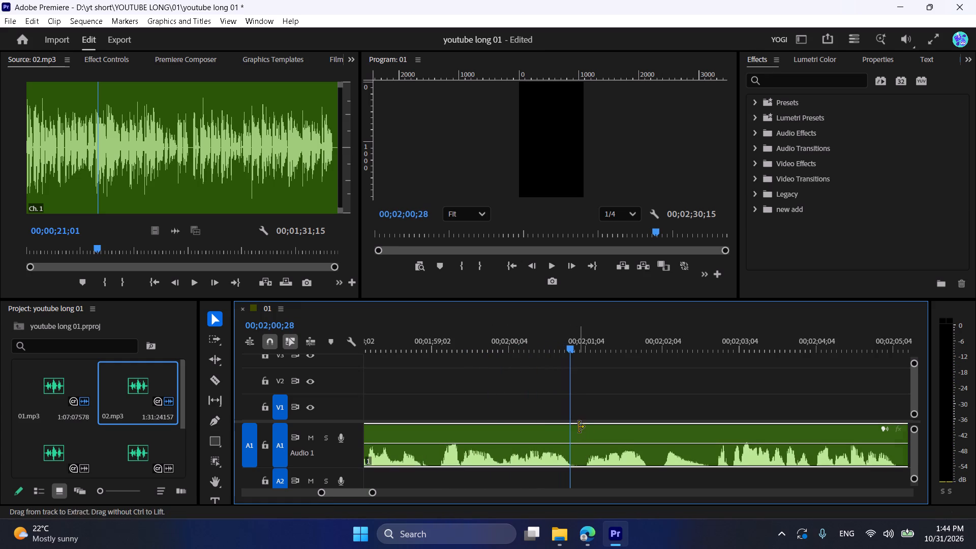
click(575, 428)
drag(576, 427, 588, 430)
drag(609, 433, 594, 432)
Play on across the 00;02;00;28 join and cut the passage from 00;02;01;23 to 00;02;02;20 out of 02.mp3, closing the gap.
click(554, 349)
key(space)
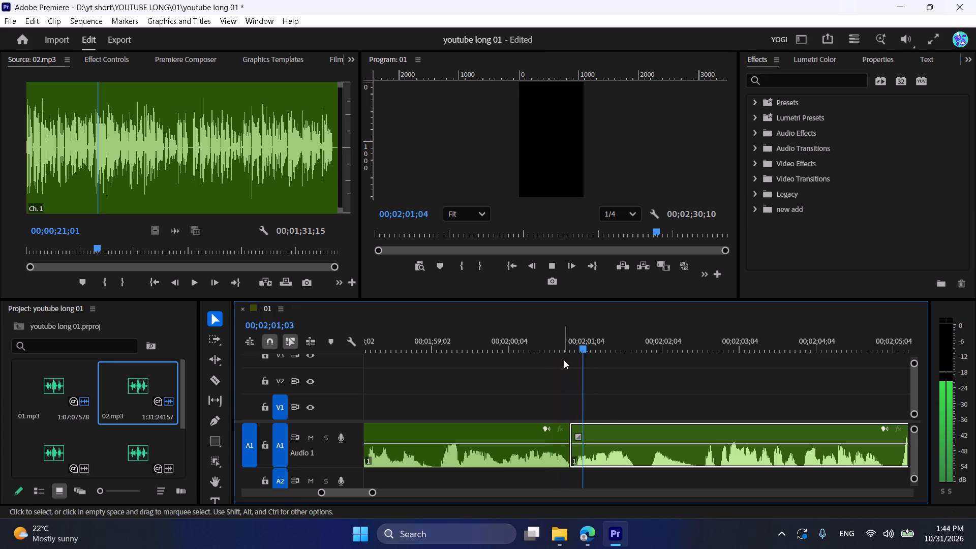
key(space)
key(ctrl+k)
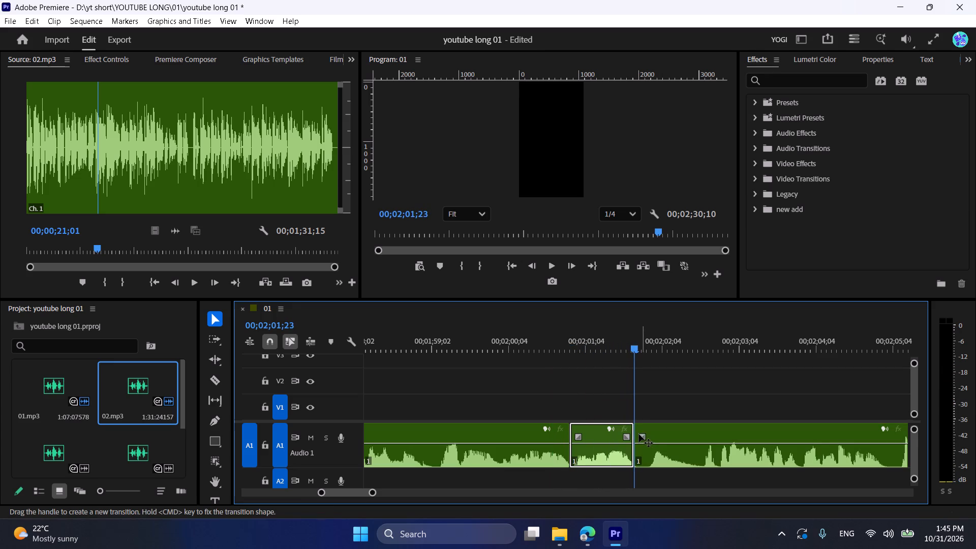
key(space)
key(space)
drag(637, 430, 709, 441)
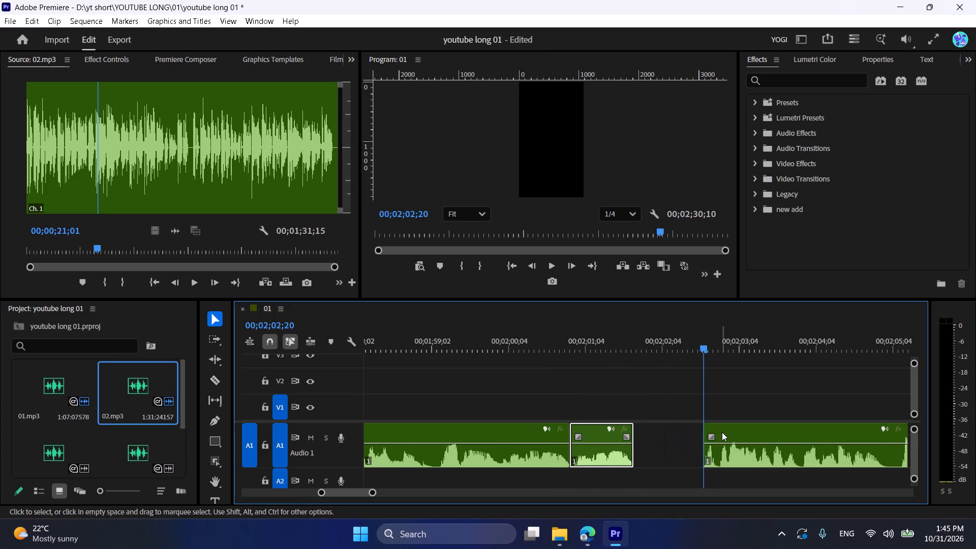
drag(722, 432, 656, 429)
Replay 02.mp3 across the 00;02;01;23 join to check how the cut sounds.
click(616, 338)
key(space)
scroll(650, 405, down, 6)
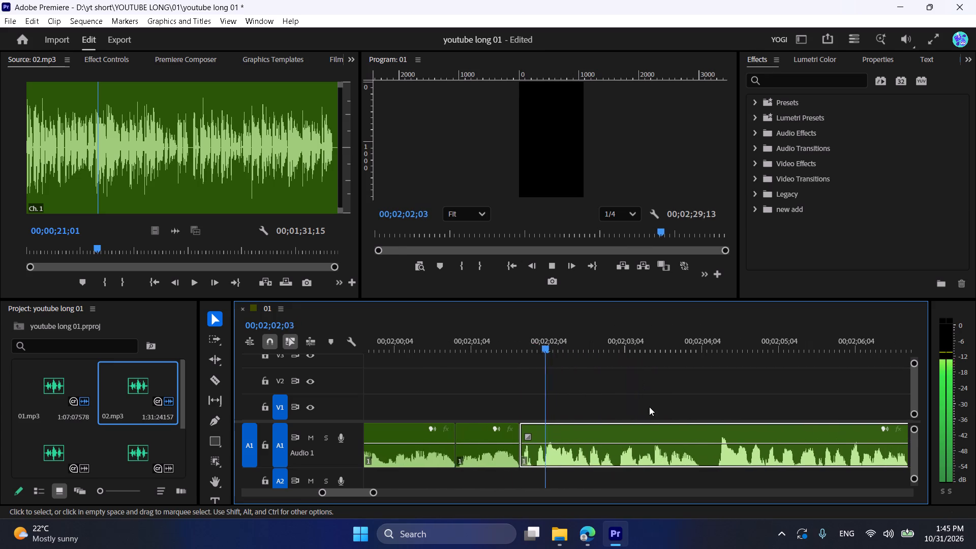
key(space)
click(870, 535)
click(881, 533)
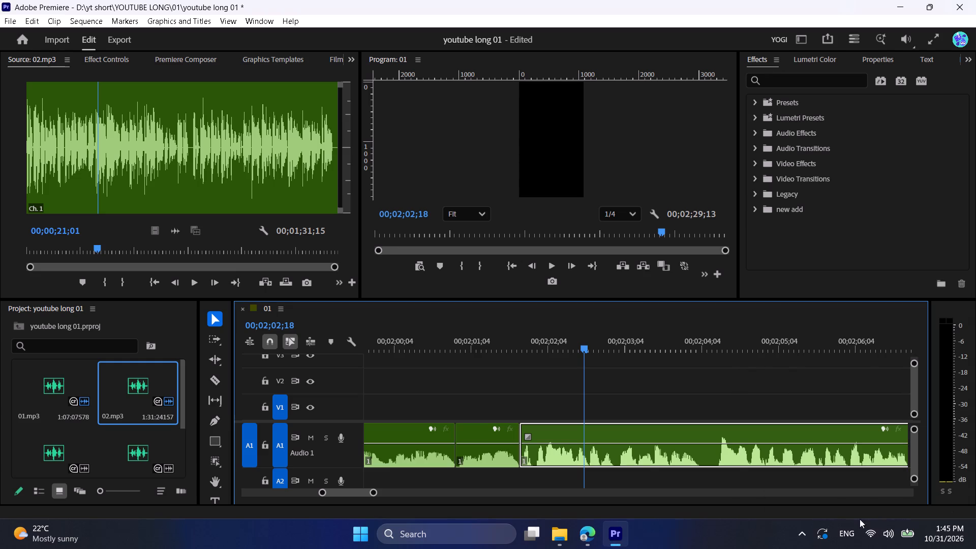
Play on to the next pause, split 02.mp3 at 00;02;04;03, and cut out about eight frames after the split, closing the gap.
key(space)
scroll(750, 455, down, 3)
alt+scroll(663, 441, up, 3)
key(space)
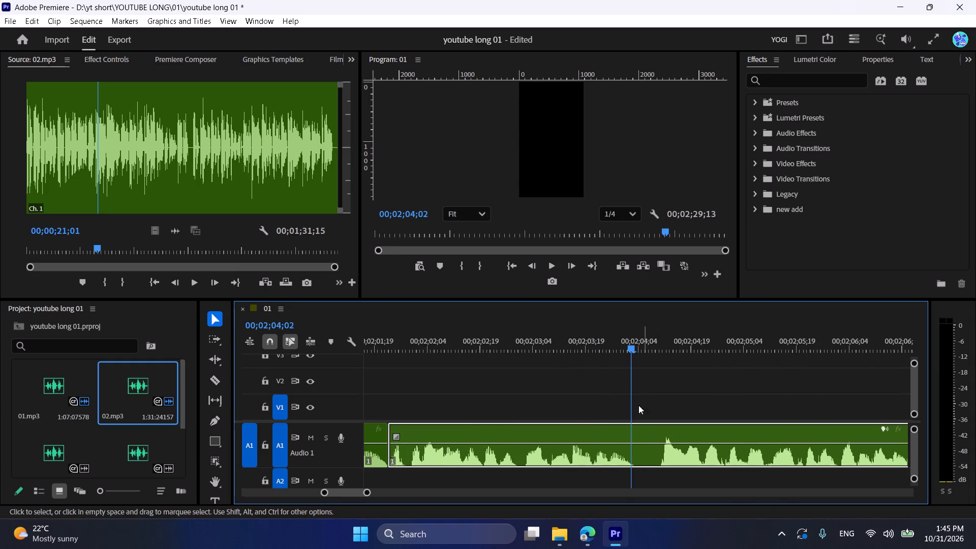
click(634, 342)
key(ctrl+k)
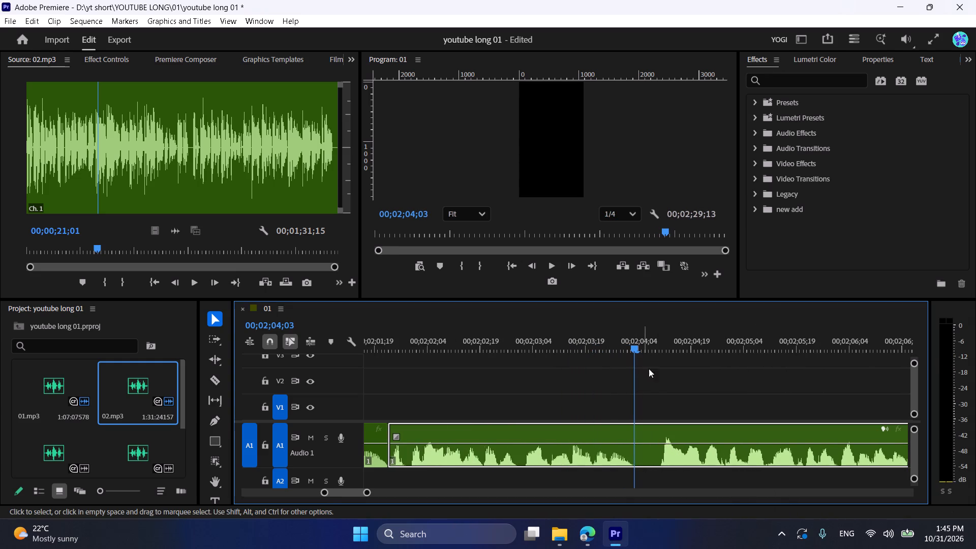
drag(637, 423, 664, 434)
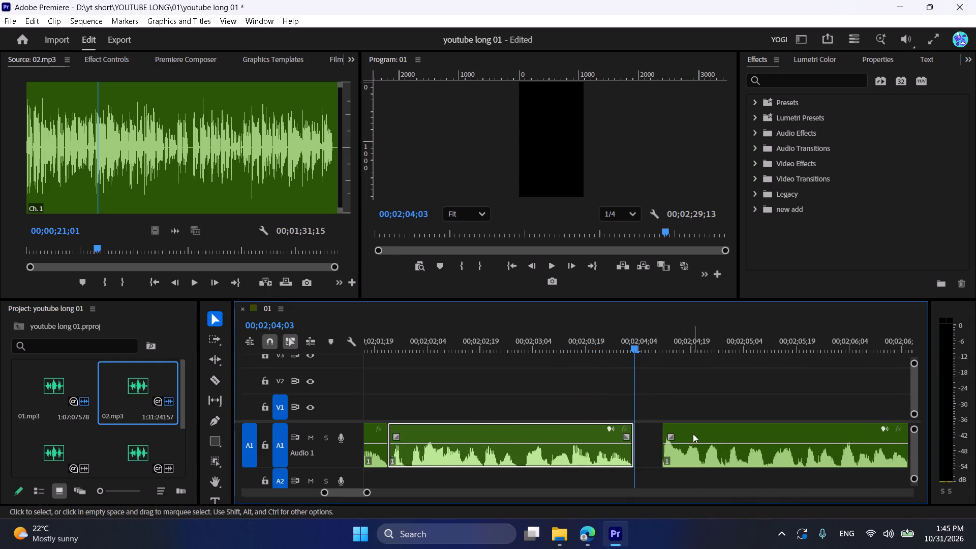
drag(694, 432, 669, 427)
Replay the 00;02;04;03 join, restore about two frames at the start of the clip after it and move that clip back against the cut.
click(622, 346)
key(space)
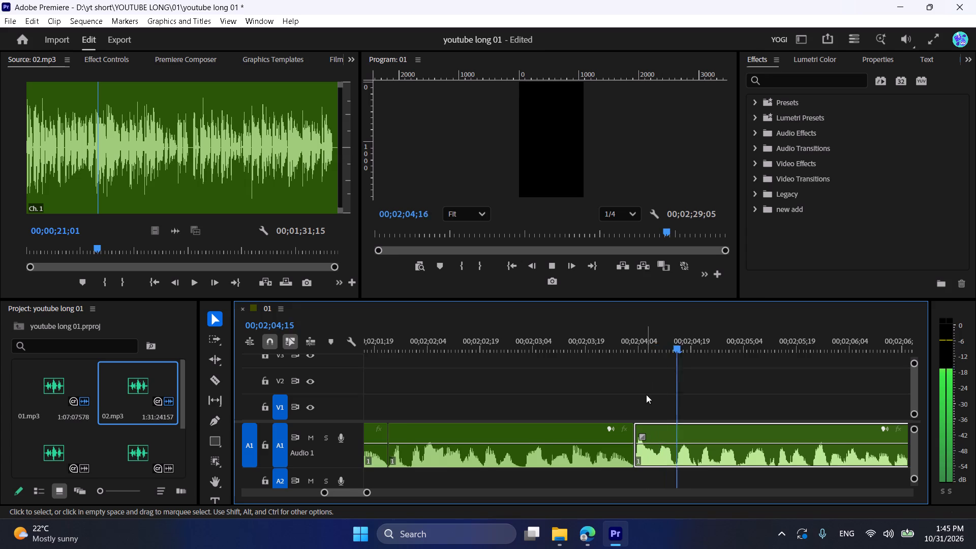
scroll(645, 395, down, 2)
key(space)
drag(620, 425, 627, 426)
drag(605, 422, 600, 421)
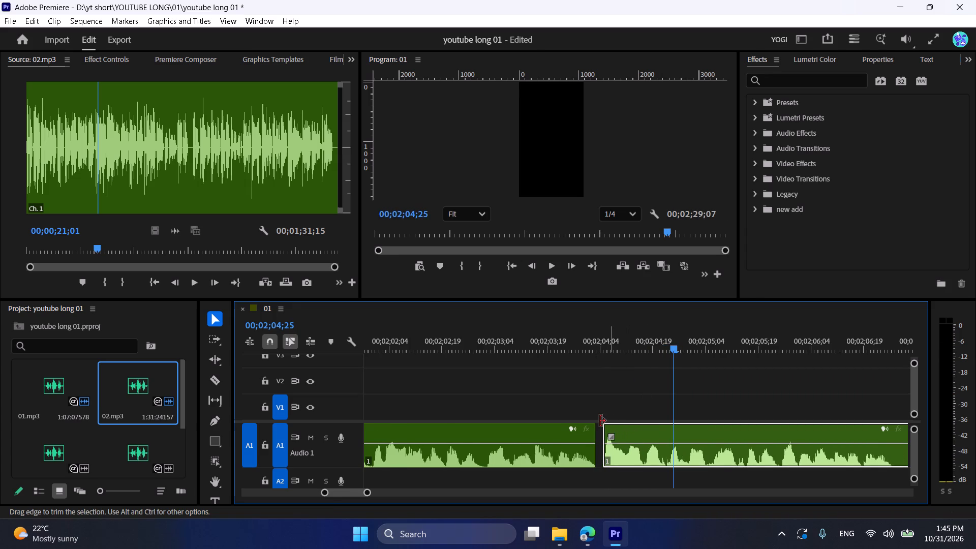
drag(600, 421, 598, 420)
drag(604, 434, 600, 432)
Play on from the 00;02;04;03 join to the next pause, split 02.mp3 at 00;02;06;27, and cut out about five frames after it, closing the gap.
click(579, 350)
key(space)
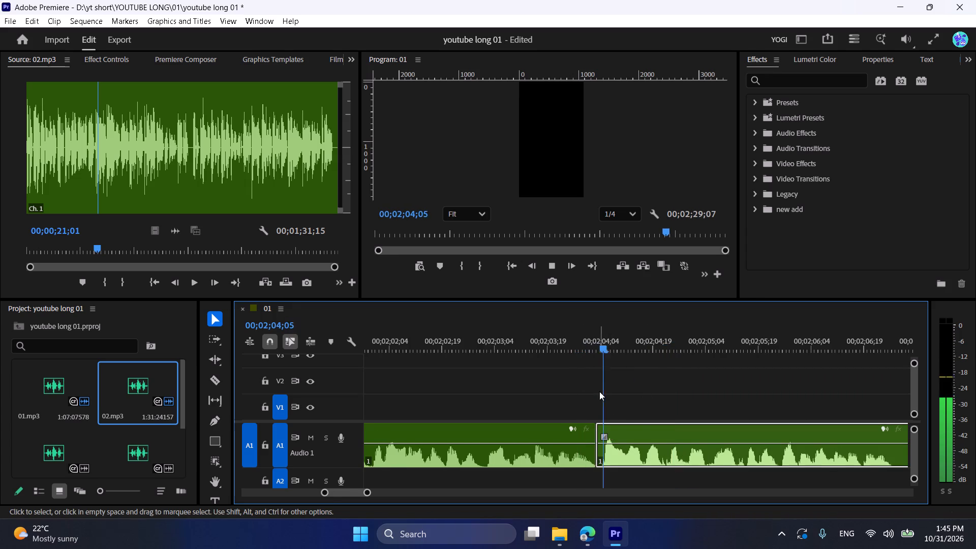
scroll(615, 406, down, 11)
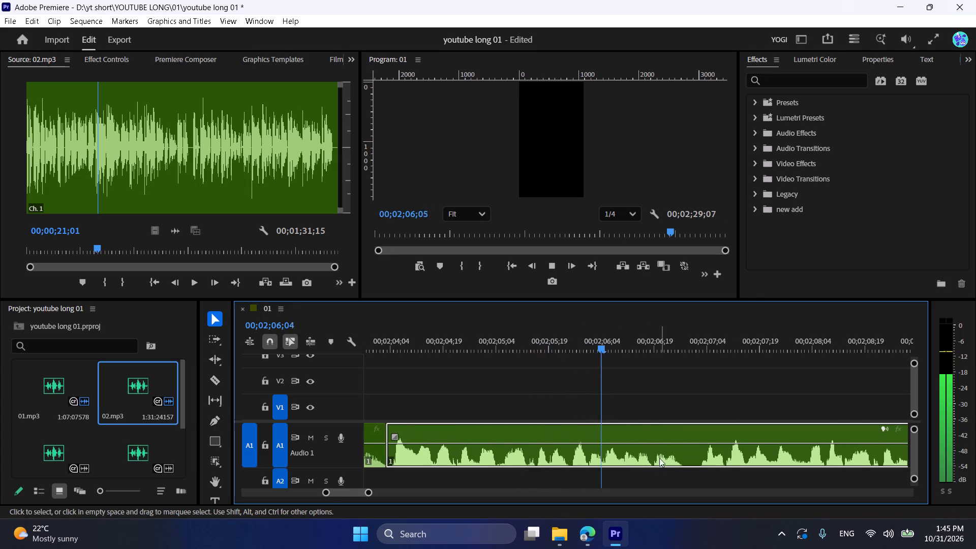
scroll(657, 456, down, 1)
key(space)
drag(659, 344, 664, 351)
key(ctrl+k)
drag(668, 428, 680, 432)
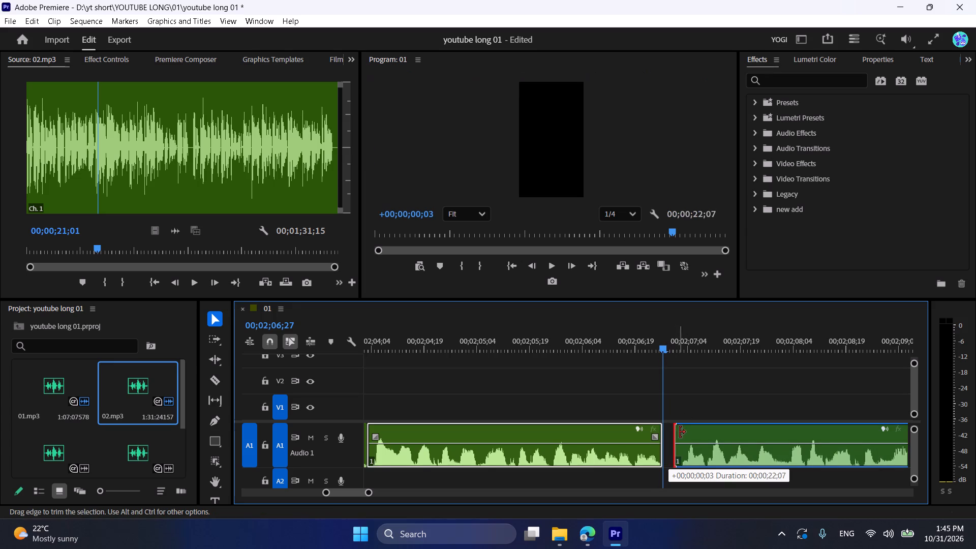
drag(680, 432, 685, 434)
drag(713, 433, 700, 430)
Replay 02.mp3 from just before the 00;02;06;27 join to check the cut.
click(646, 347)
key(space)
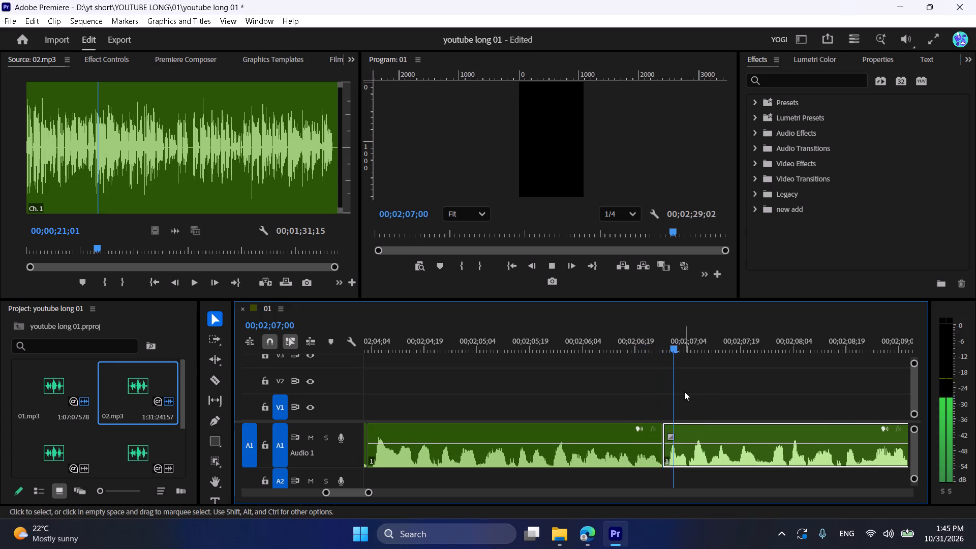
Keep playing 02.mp3 to the next pause and split it at 00;02;09;28.
scroll(684, 391, down, 2)
scroll(684, 391, up, 1)
scroll(684, 391, down, 1)
scroll(684, 391, up, 1)
scroll(684, 391, down, 17)
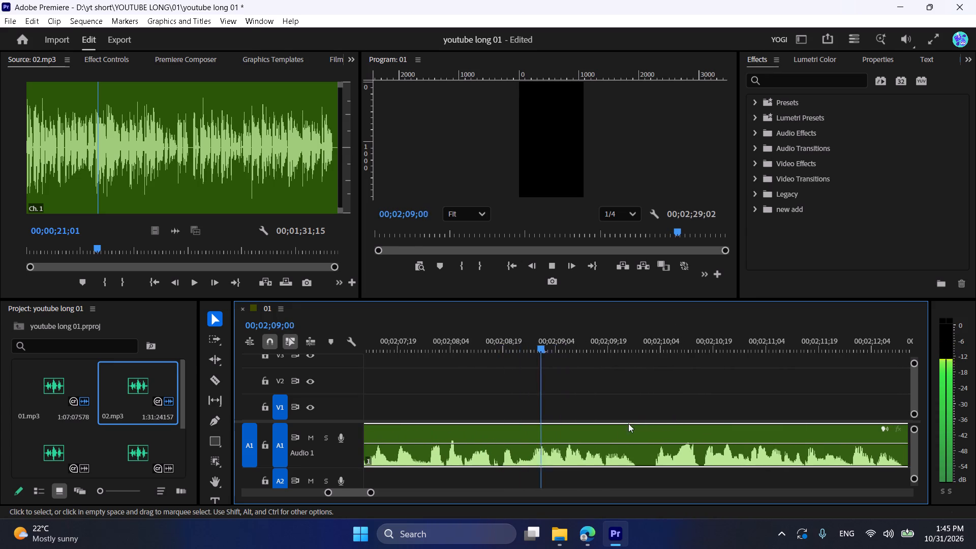
alt+scroll(621, 428, up, 2)
key(space)
key(ctrl+k)
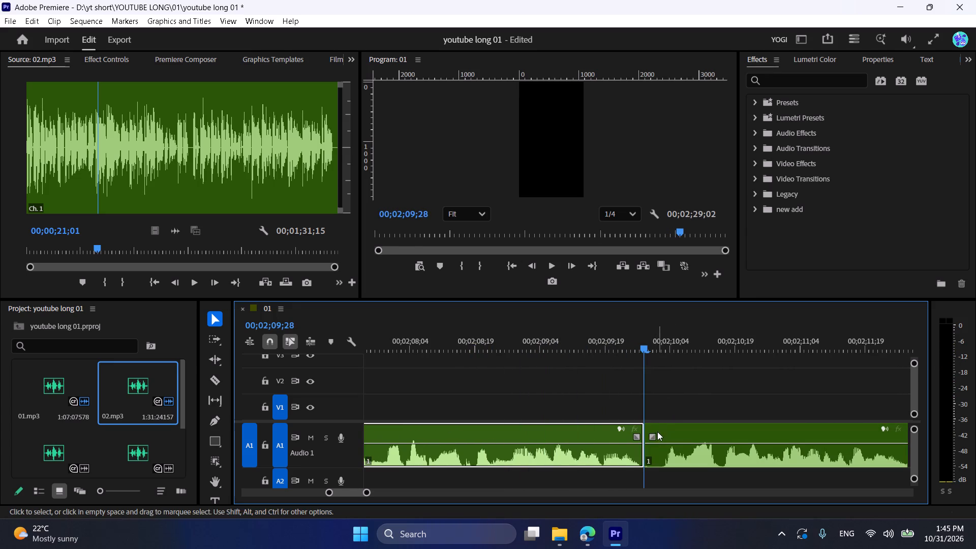
Trim about four frames of pause after the 00;02;09;28 cut and move the remainder of 02.mp3 back against it.
drag(649, 430, 664, 434)
drag(701, 429, 689, 425)
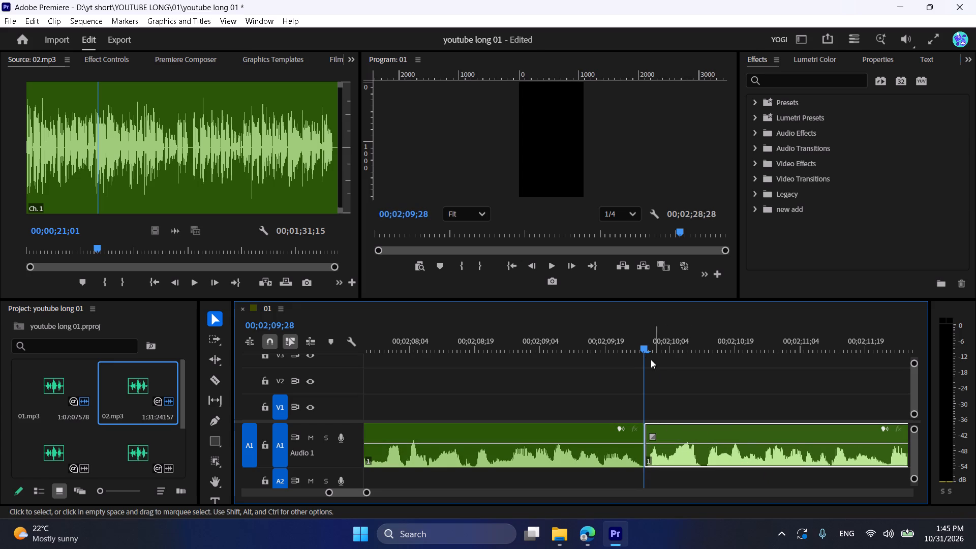
Play across the 00;02;09;28 join, listen on to the next pause to cut and split 02.mp3 at 00;02;14;08.
click(618, 341)
key(space)
scroll(655, 364, down, 10)
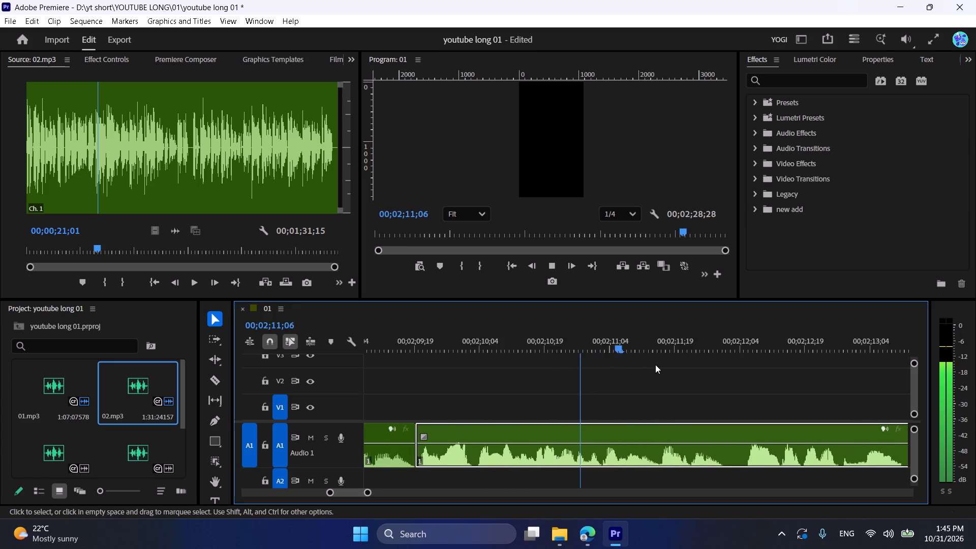
scroll(655, 364, down, 10)
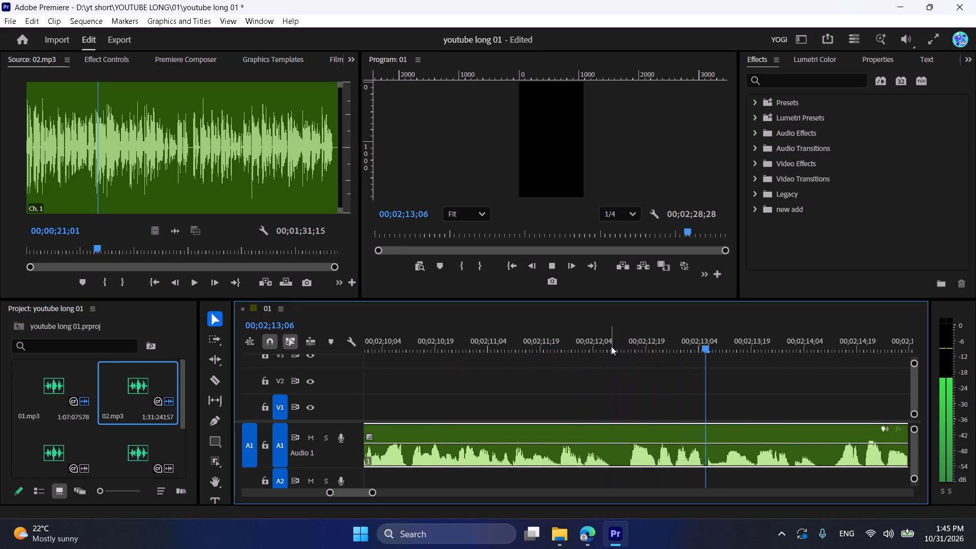
click(611, 344)
key(space)
alt+scroll(673, 403, down, 8)
alt+scroll(655, 407, up, 1)
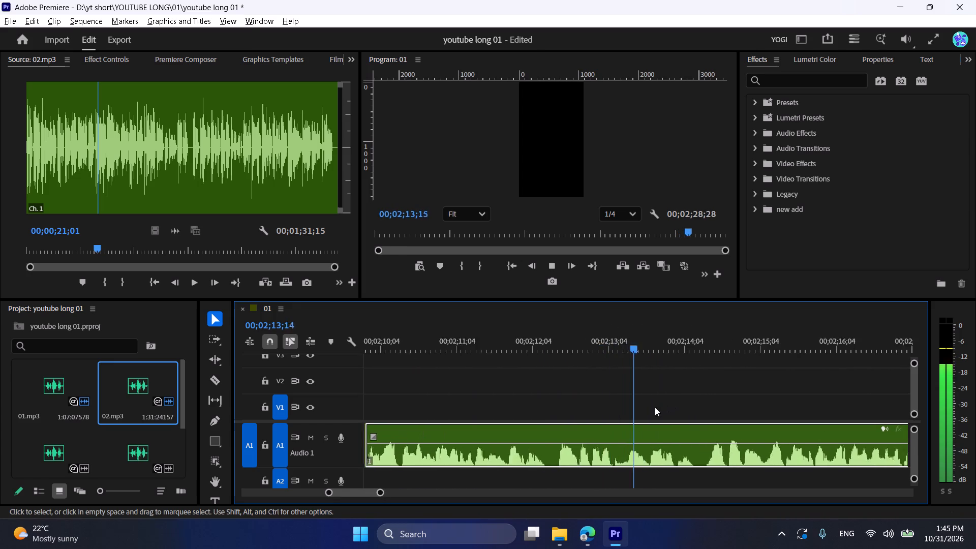
alt+scroll(655, 407, up, 1)
click(699, 347)
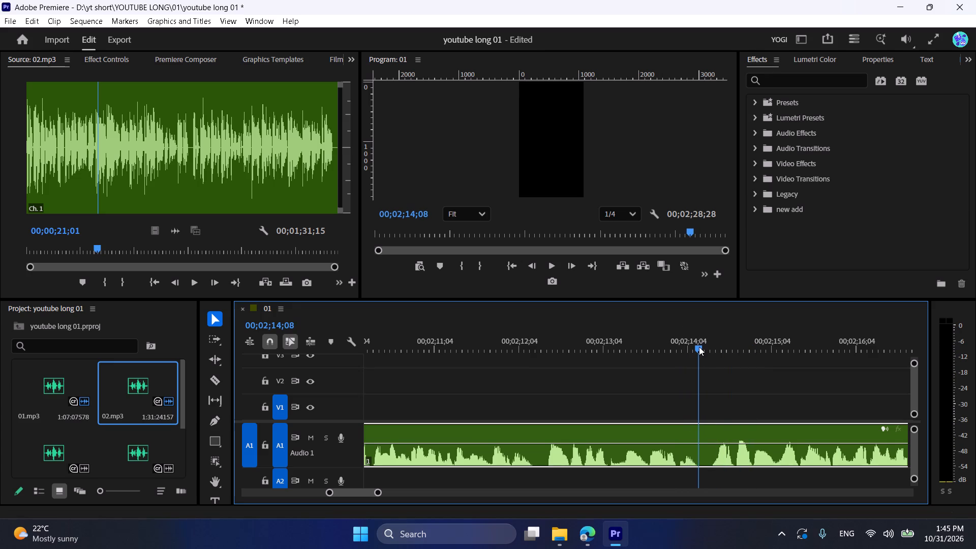
key(ctrl+k)
Trim about two frames of pause after the 00;02;14;08 cut and move the remainder of 02.mp3 back against it.
drag(702, 431, 708, 432)
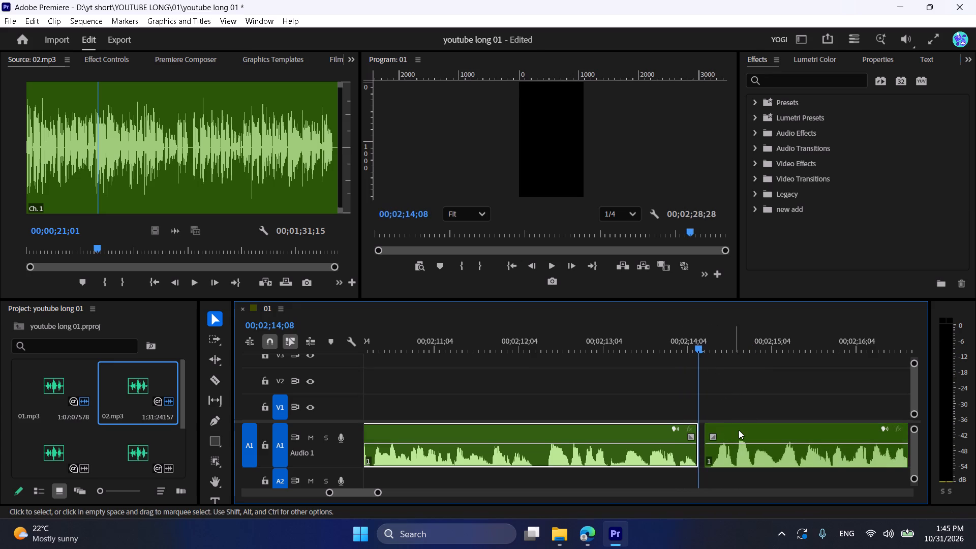
click(739, 430)
Play across the 00;02;14;08 join, listen on to the next pause and split 02.mp3 at 00;02;18;13.
click(687, 341)
key(space)
scroll(727, 386, down, 8)
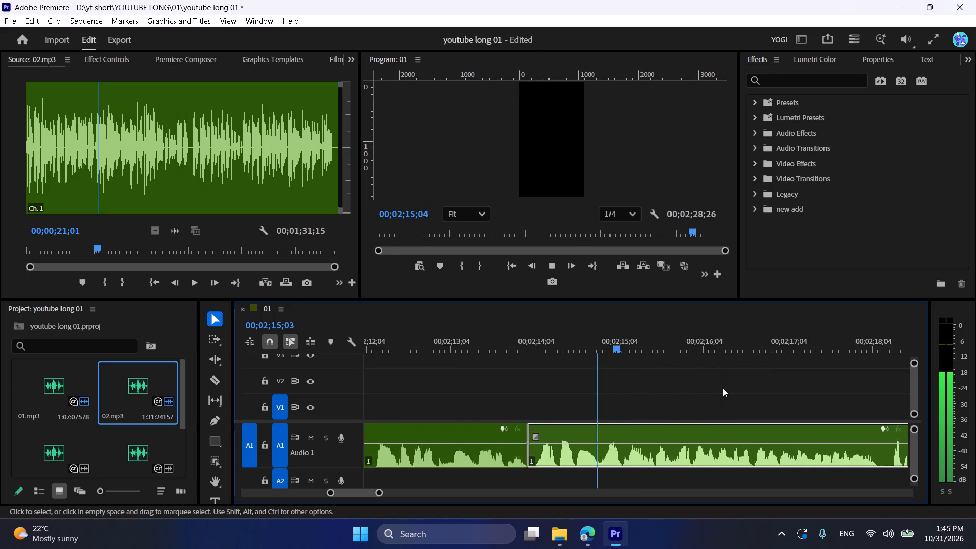
scroll(723, 388, down, 5)
scroll(644, 399, down, 5)
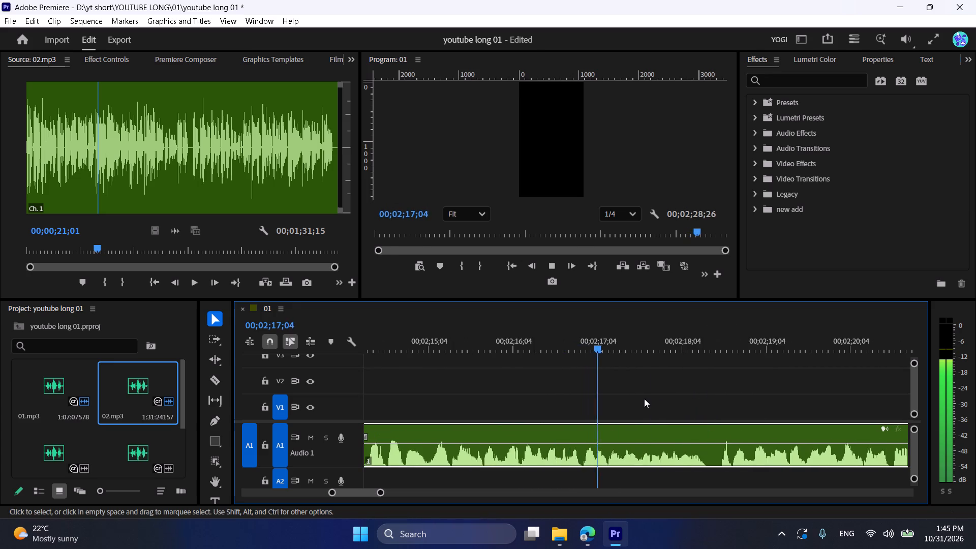
scroll(644, 399, down, 3)
alt+scroll(644, 399, up, 3)
key(space)
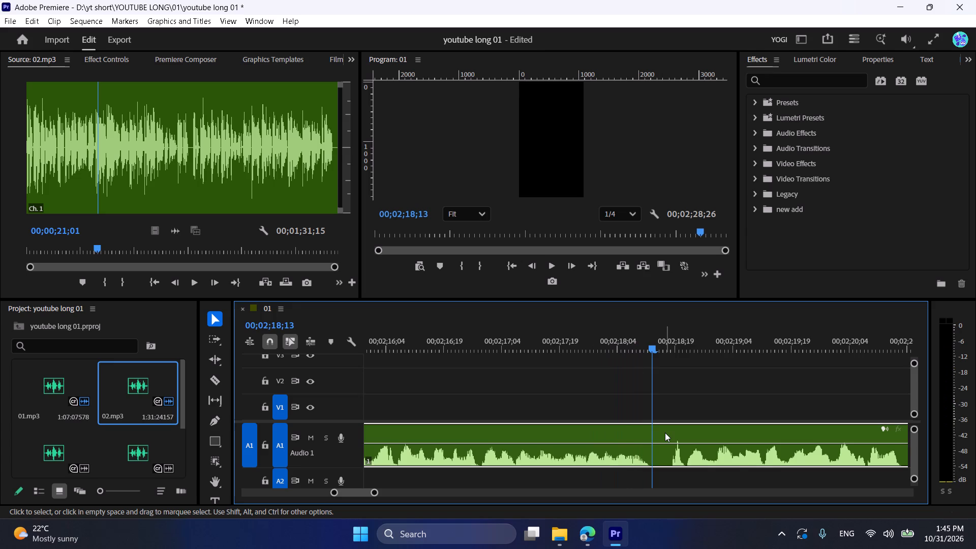
key(ctrl+k)
Trim about four frames of pause after the 00;02;18;13 cut and move the remainder of 02.mp3 back against it.
drag(655, 430, 670, 435)
drag(724, 431, 716, 429)
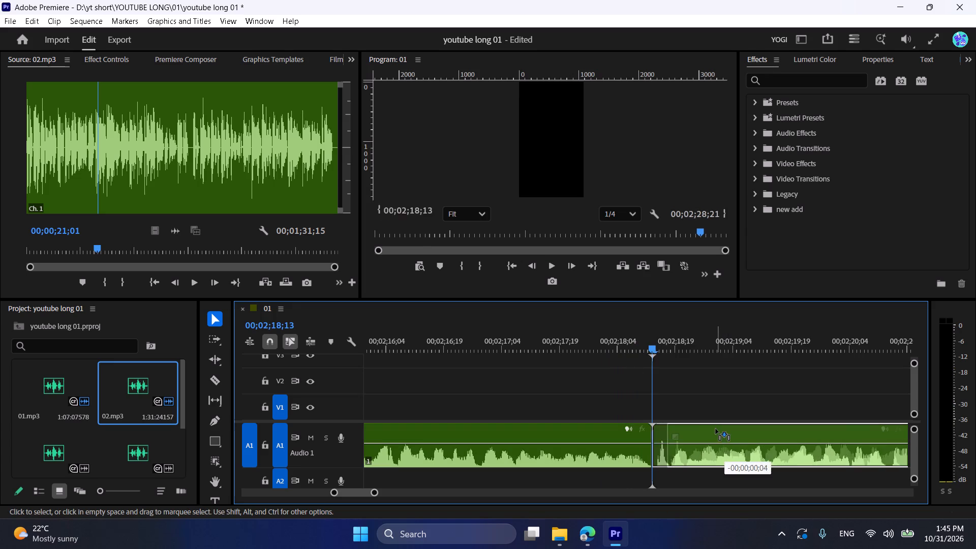
drag(716, 429, 714, 429)
Keep playing 02.mp3 to the next pause and split it at 00;02;23;26.
key(space)
alt+scroll(712, 427, down, 10)
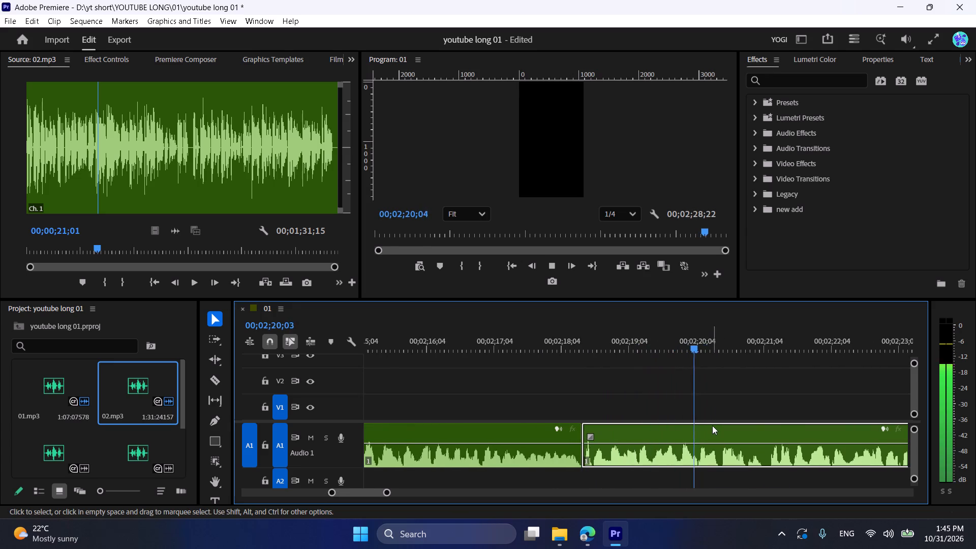
click(737, 405)
scroll(738, 405, up, 1)
scroll(738, 405, down, 3)
scroll(731, 410, up, 1)
scroll(731, 411, down, 1)
scroll(731, 411, up, 2)
scroll(730, 411, down, 7)
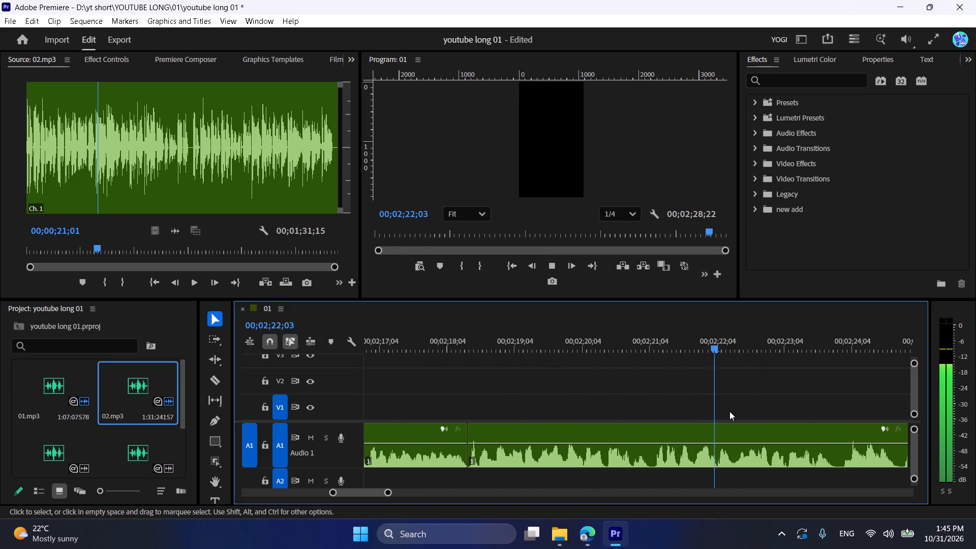
scroll(729, 411, down, 8)
alt+scroll(648, 429, up, 6)
key(space)
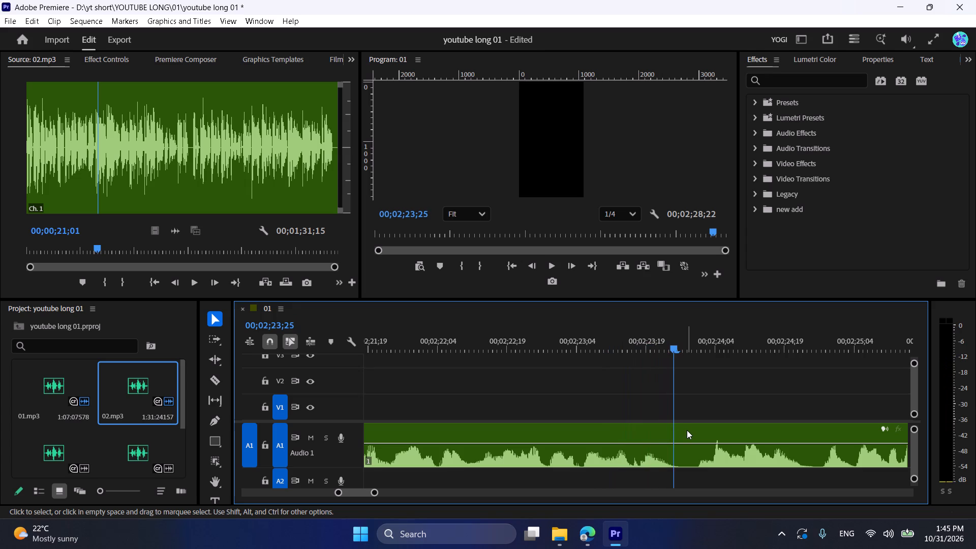
click(687, 430)
key(Right)
key(ctrl+k)
Trim about three frames of pause after the 00;02;23;26 cut and move the remainder of 02.mp3 back against it.
drag(679, 428, 682, 429)
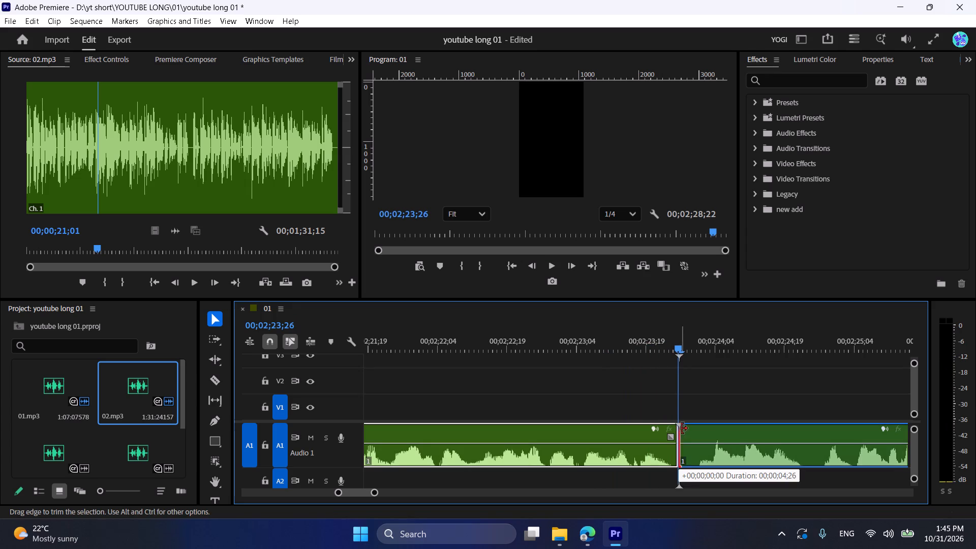
drag(682, 429, 693, 433)
drag(730, 432, 721, 430)
Play across the 00;02;23;26 join, listen on to the next pause and split 02.mp3 at 00;02;24;19.
click(663, 347)
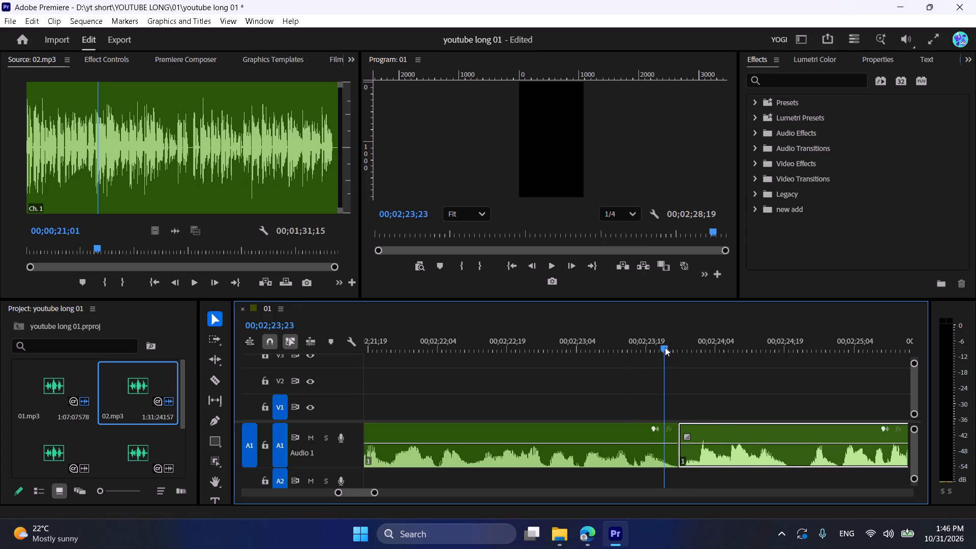
key(space)
alt+scroll(686, 391, down, 7)
scroll(686, 391, up, 1)
scroll(686, 391, down, 2)
click(691, 343)
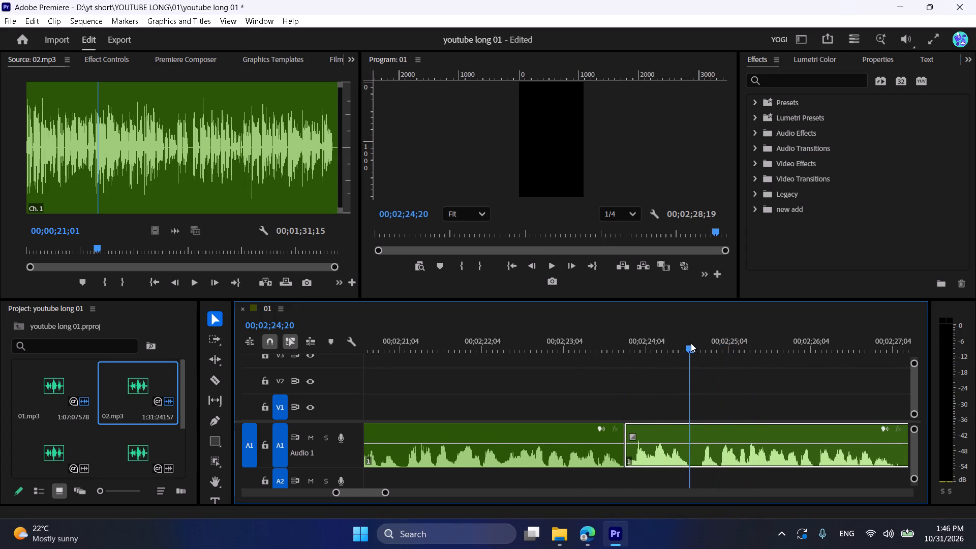
alt+scroll(699, 387, up, 1)
alt+scroll(699, 387, down, 1)
alt+scroll(699, 387, up, 8)
key(ctrl+k)
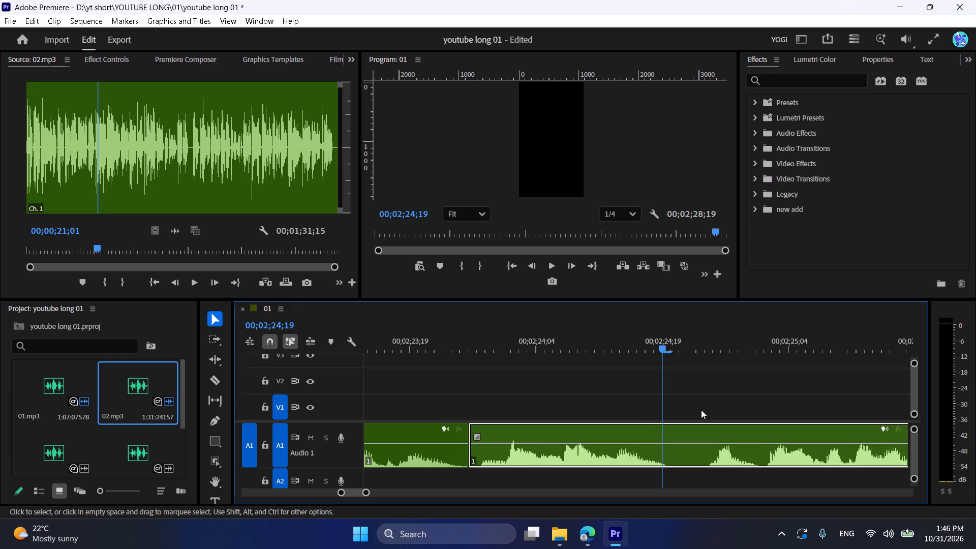
Trim about five frames of pause after the 00;02;24;19 cut and move the remainder of 02.mp3 back against it.
drag(667, 428, 708, 437)
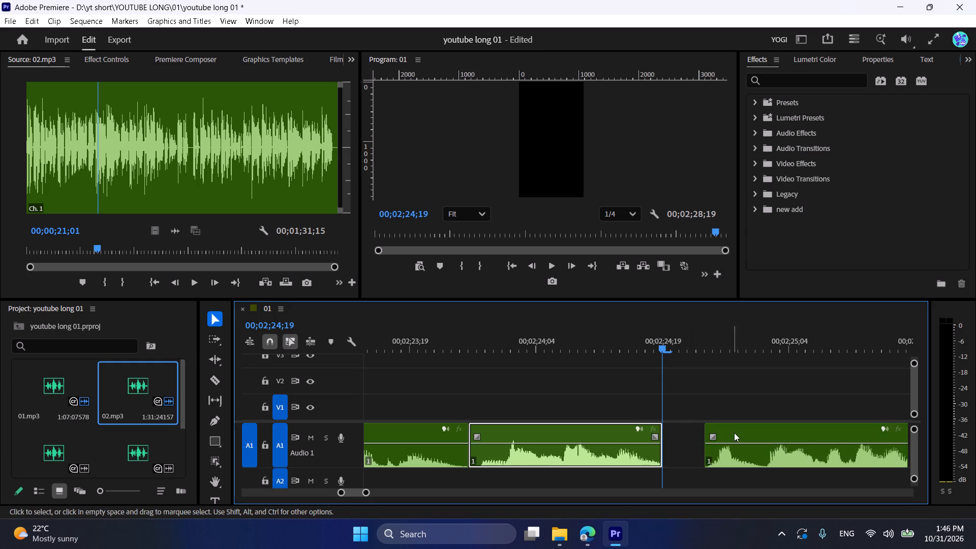
drag(737, 433, 700, 431)
Play across the 00;02;24;19 join to the end of the speech and trim the silent end of 02.mp3 back to 00;02;26;29.
click(648, 340)
key(space)
alt+scroll(670, 384, down, 4)
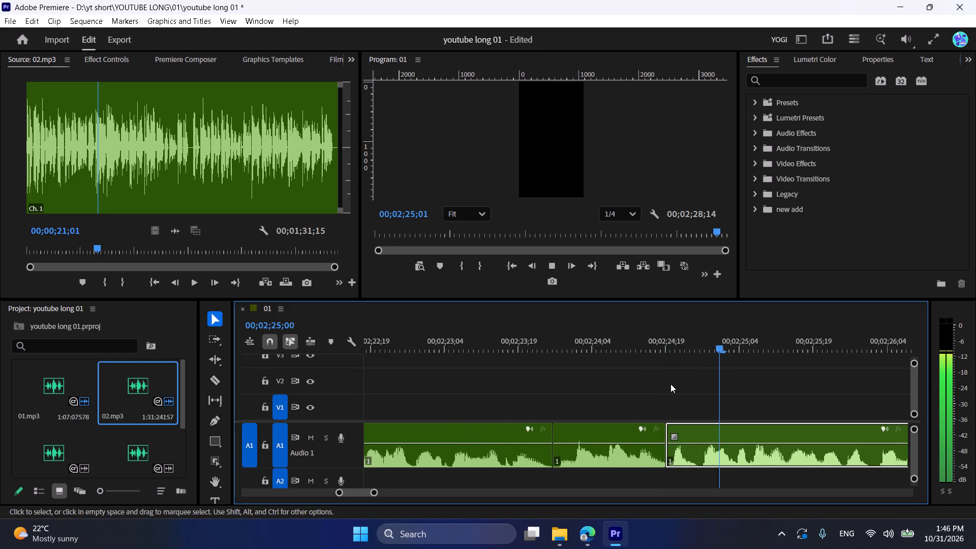
alt+scroll(670, 384, down, 12)
key(space)
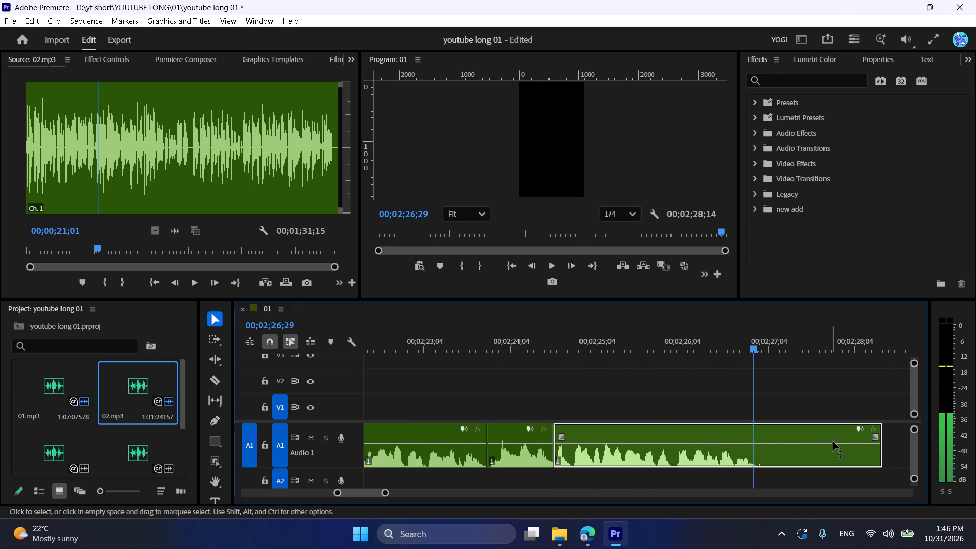
drag(880, 434, 754, 425)
Add 03.mp3 from the project to A1, directly after the end of 02.mp3 at 00;02;26;29.
scroll(53, 433, down, 1)
drag(36, 391, 758, 447)
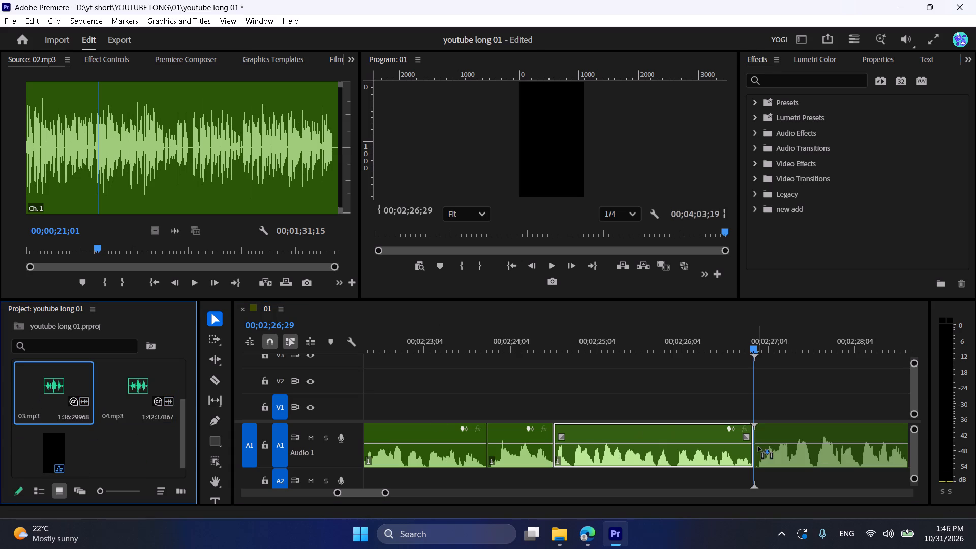
drag(758, 447, 753, 446)
Play across the join between 02.mp3 and 03.mp3, find the first pause and split 03.mp3 at 00;02;28;27.
scroll(772, 446, down, 7)
key(space)
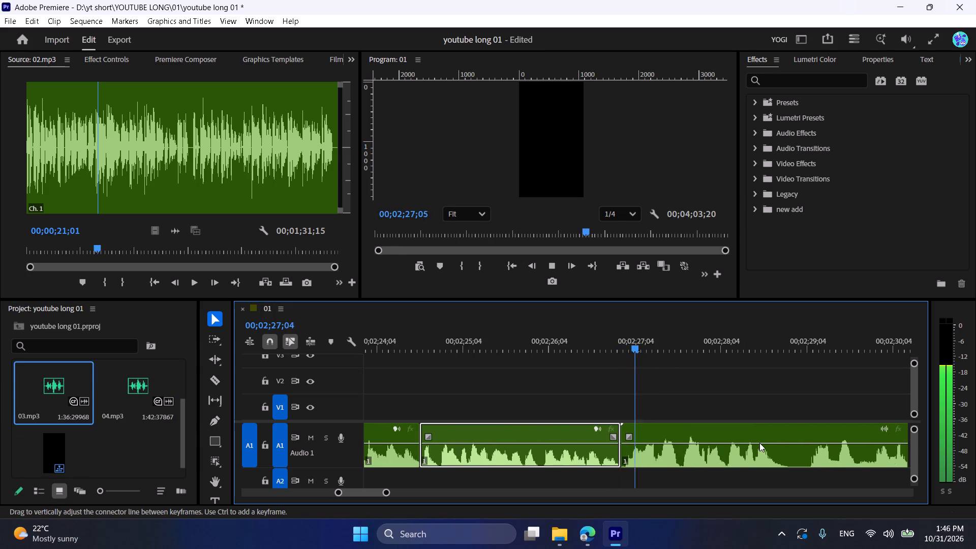
scroll(759, 443, down, 3)
key(space)
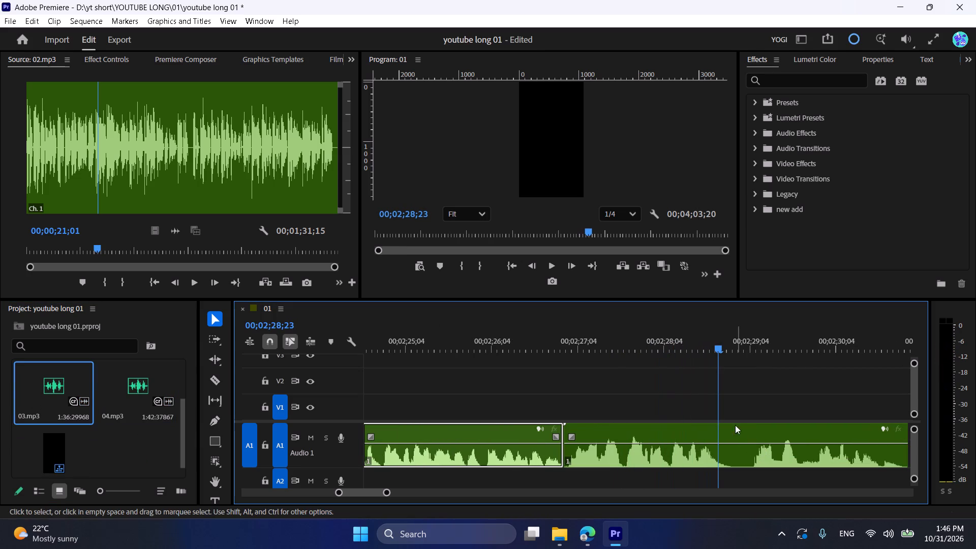
drag(562, 329, 556, 328)
key(space)
scroll(674, 384, down, 3)
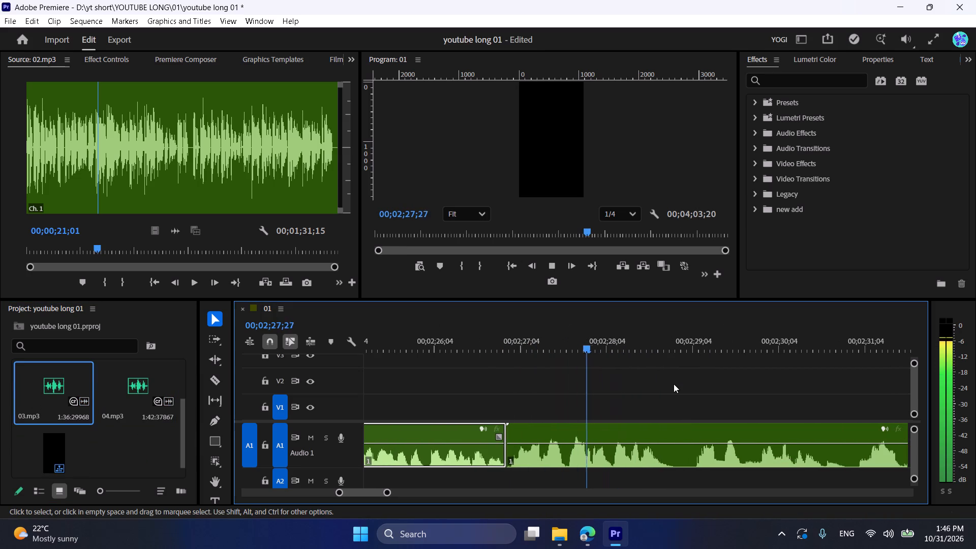
key(space)
click(676, 433)
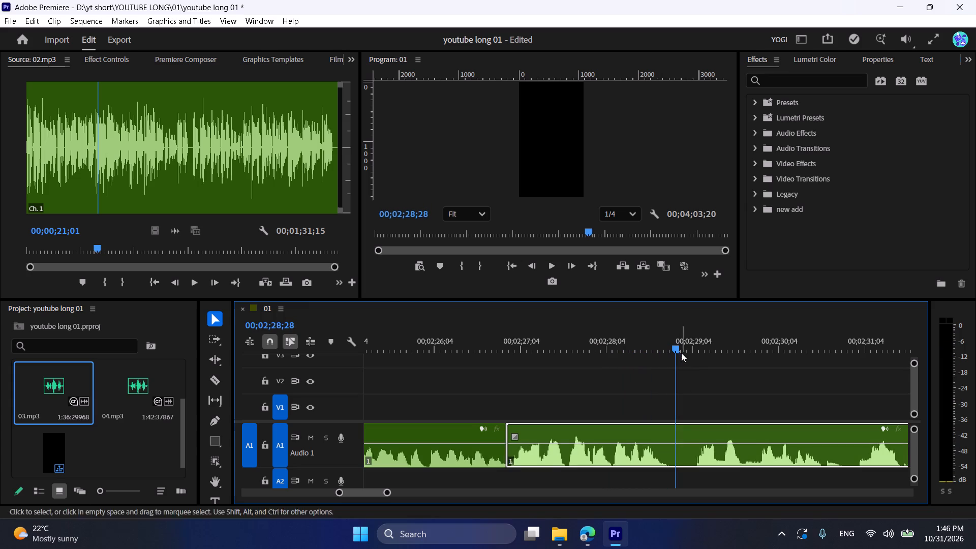
click(674, 345)
key(ctrl+k)
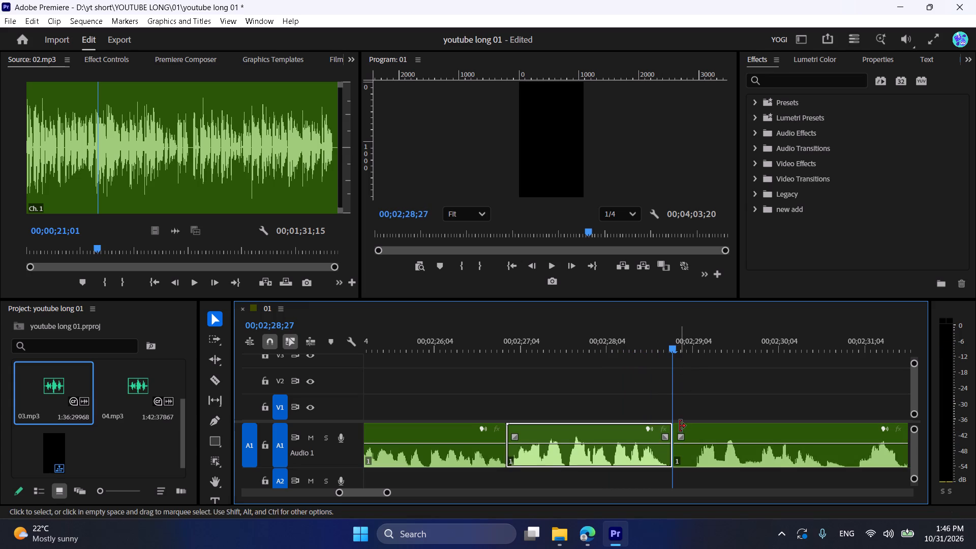
Trim about six frames of pause after the 00;02;28;27 cut and move the remainder of 03.mp3 back against it.
drag(679, 427, 697, 432)
drag(720, 433, 710, 432)
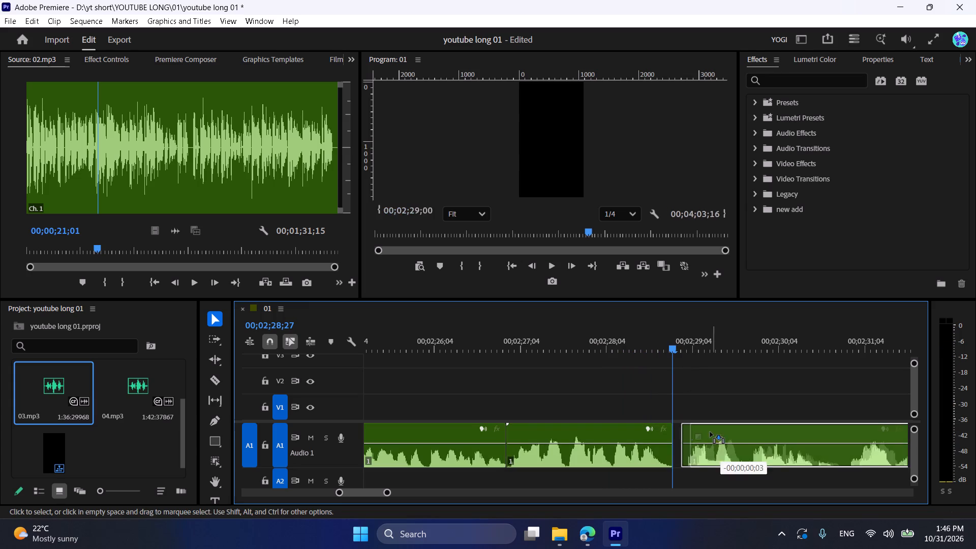
drag(710, 432, 709, 432)
Keep playing 03.mp3 to the next pause and split it at 00;02;30;13.
key(space)
scroll(709, 432, down, 8)
key(space)
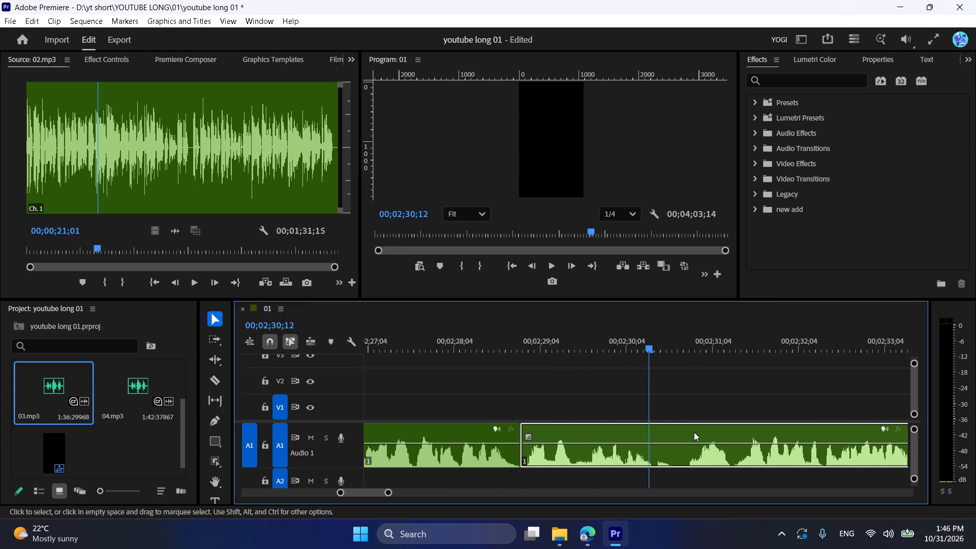
click(652, 348)
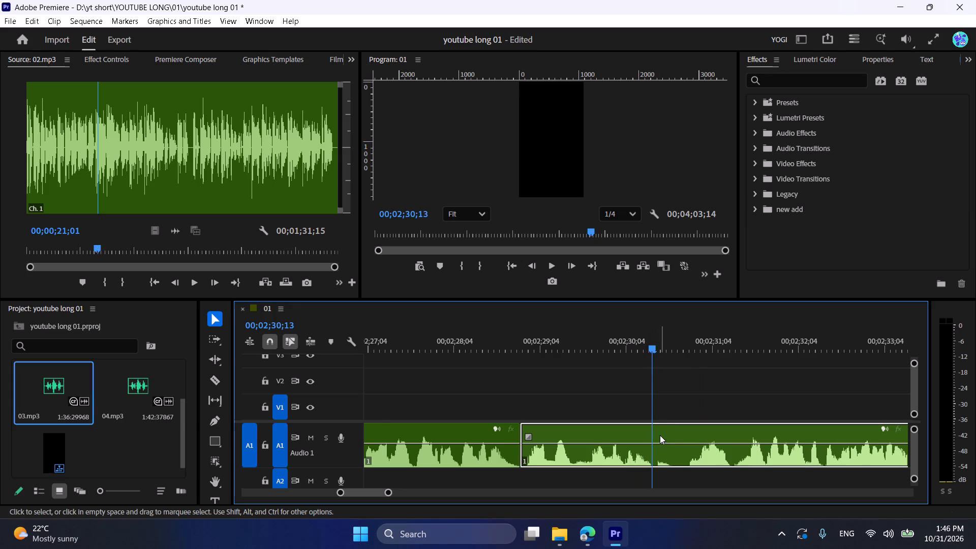
click(660, 436)
key(ctrl+k)
Trim about twelve frames of pause after the 00;02;30;13 cut and move the remainder of 03.mp3 back against it.
drag(656, 428, 681, 434)
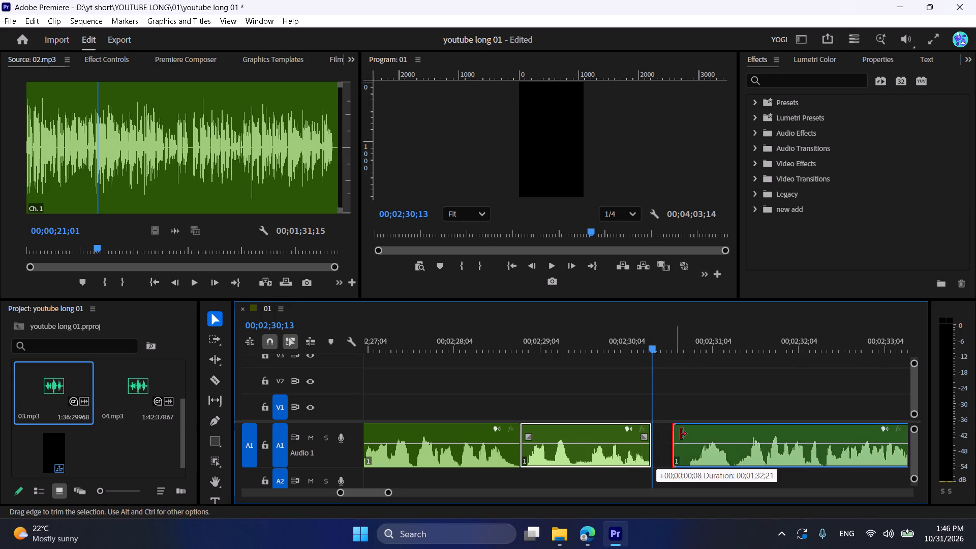
drag(681, 434, 690, 436)
drag(749, 436, 721, 433)
Replay 03.mp3 from the 00;02;30;13 join to about 00;02;31;04 several times to check how the speech flows.
key(space)
scroll(721, 433, down, 5)
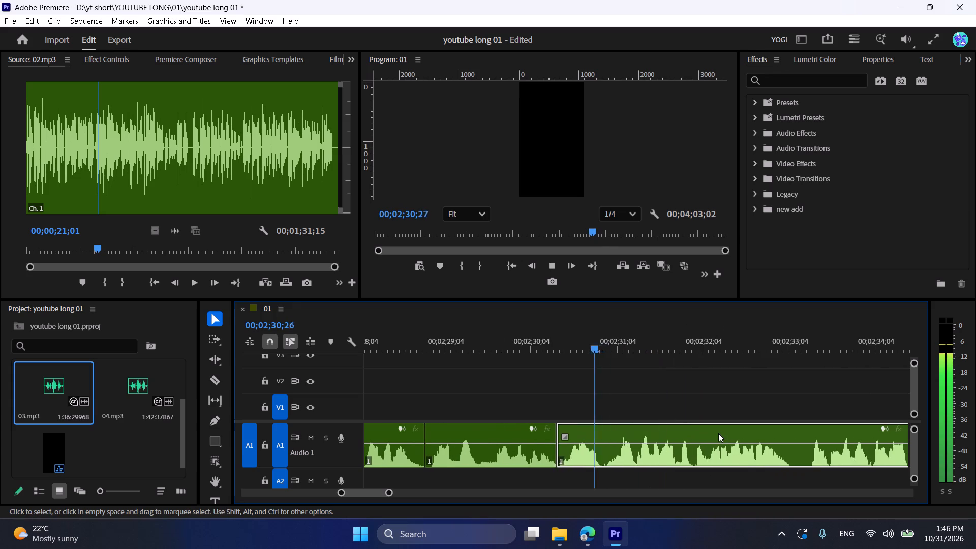
scroll(686, 431, down, 2)
click(536, 349)
key(space)
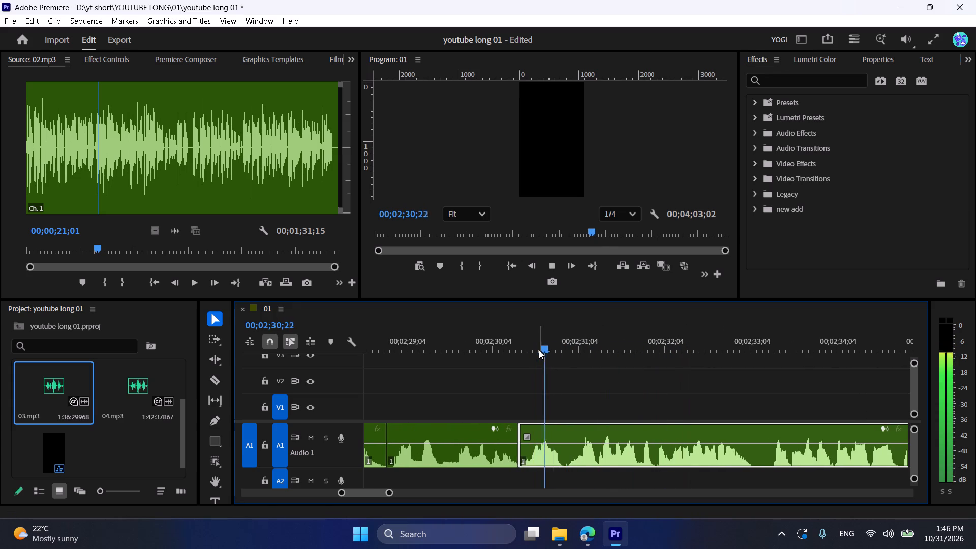
drag(566, 334, 581, 339)
key(space)
drag(581, 339, 581, 340)
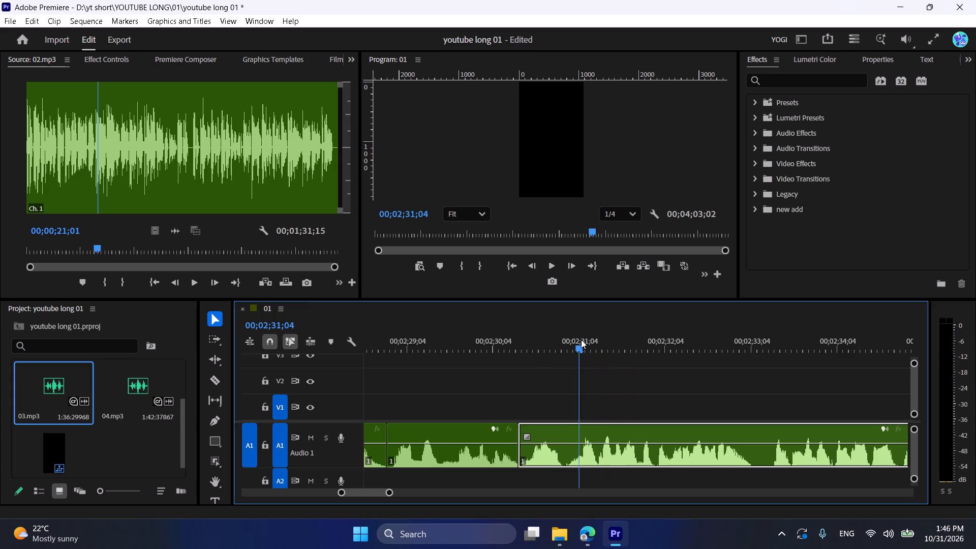
drag(581, 340, 573, 339)
key(space)
drag(573, 339, 548, 335)
key(space)
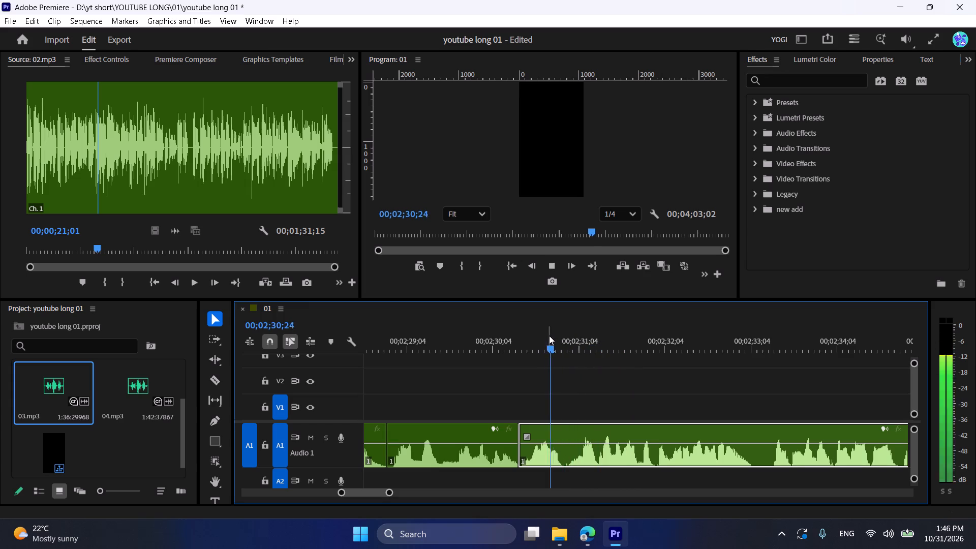
key(space)
key(space)
key(space)
Play 03.mp3 on to the next pause and split it at 00;02;33;05.
key(space)
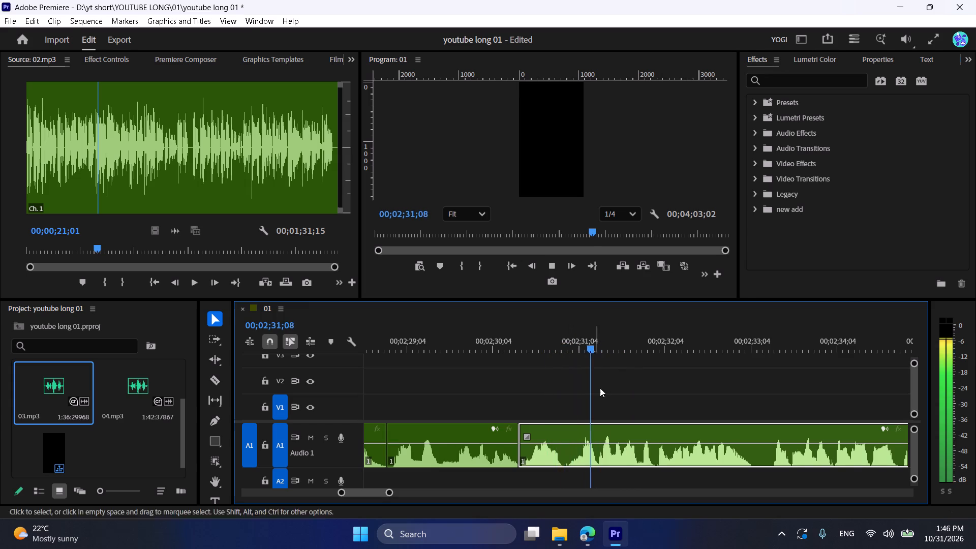
alt+scroll(614, 397, down, 1)
alt+scroll(614, 397, up, 1)
alt+scroll(614, 397, down, 5)
alt+scroll(612, 399, up, 3)
scroll(612, 399, down, 3)
key(space)
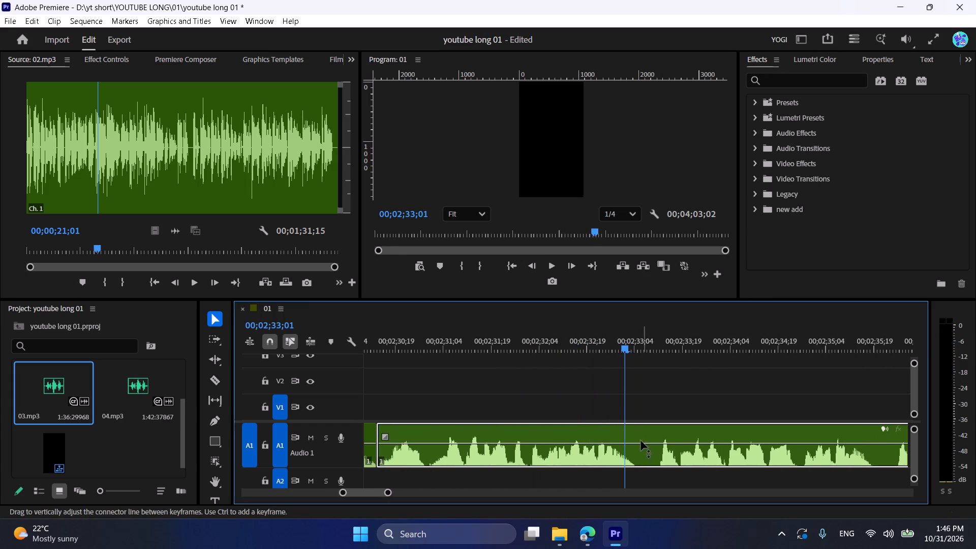
drag(625, 346, 637, 360)
key(ctrl+k)
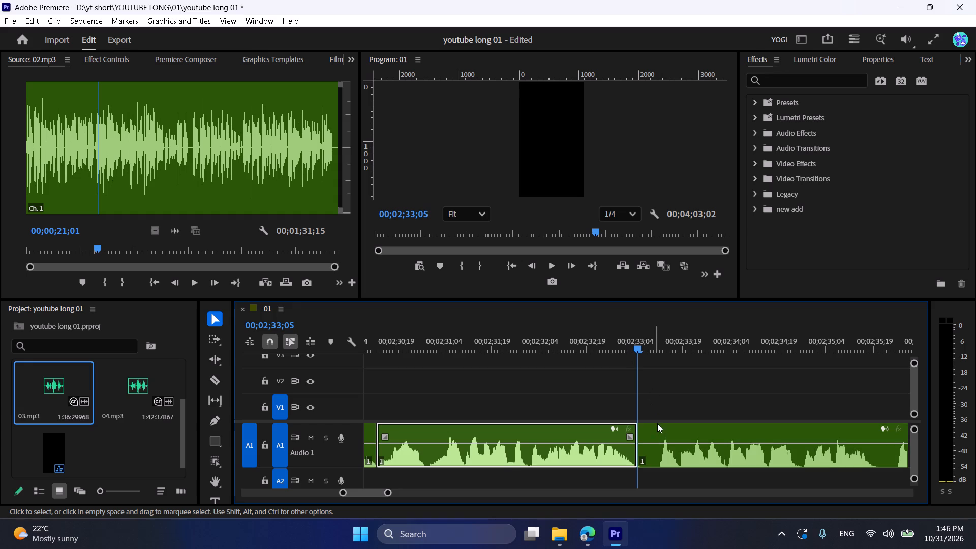
Trim about six frames of pause after the 00;02;33;05 cut and move the remainder of 03.mp3 back against it.
drag(640, 427, 659, 433)
drag(701, 434, 685, 430)
Play across the 00;02;33;05 join, listen on to the next pause and split 03.mp3 at 00;02;35;13.
click(617, 335)
key(space)
scroll(652, 371, down, 8)
scroll(643, 427, down, 1)
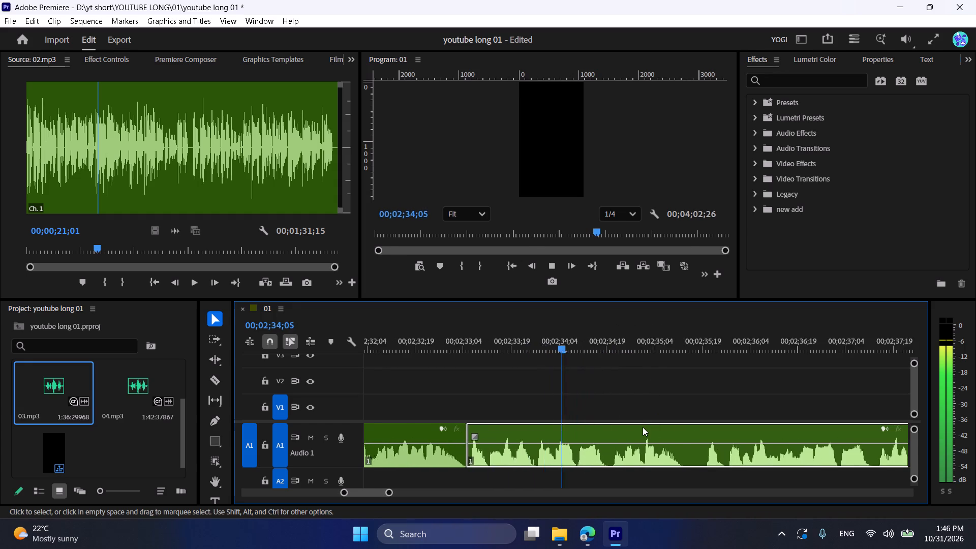
scroll(643, 427, down, 3)
key(space)
key(space)
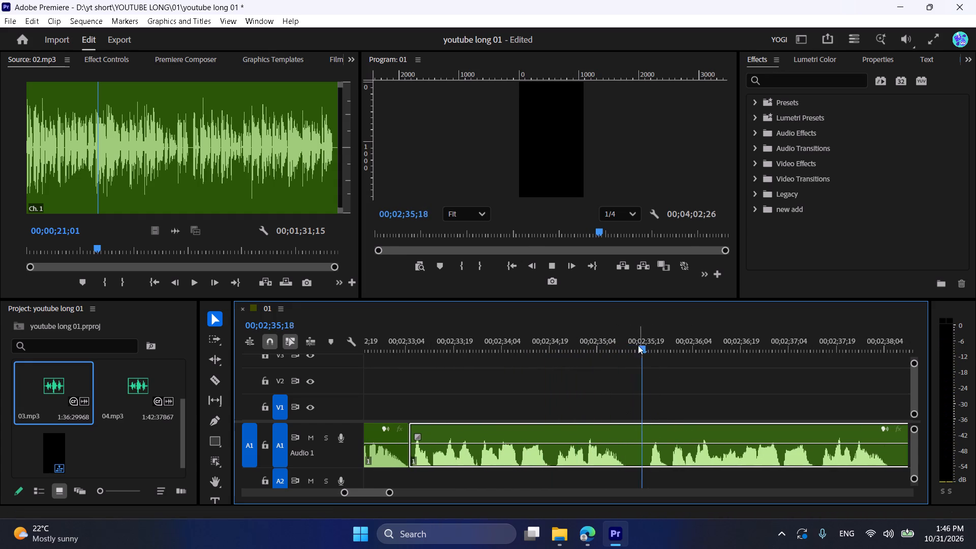
drag(637, 343, 627, 340)
key(ctrl+k)
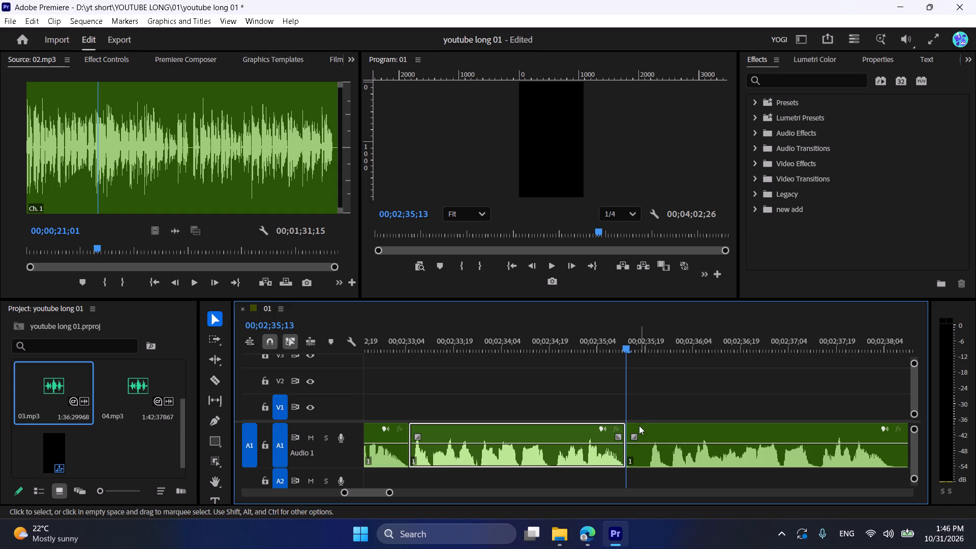
Trim about six frames of pause after the 00;02;35;13 cut and move the remainder of 03.mp3 back against it.
drag(634, 424, 655, 432)
drag(689, 436, 675, 435)
Play 03.mp3 on to the next pause and split it at 00;02;37;29.
key(space)
scroll(679, 435, down, 4)
alt+scroll(679, 435, down, 8)
alt+scroll(615, 446, up, 6)
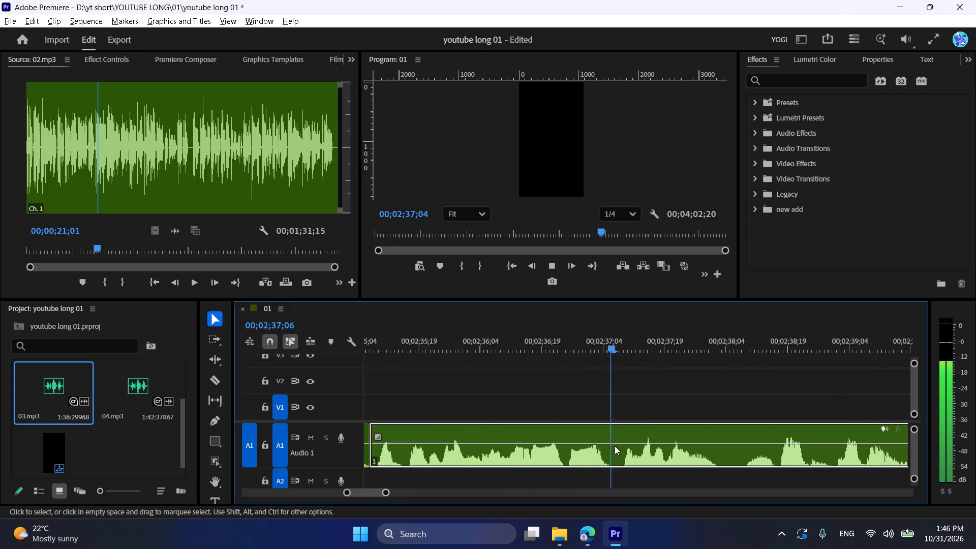
scroll(615, 446, down, 5)
key(space)
key(ctrl+k)
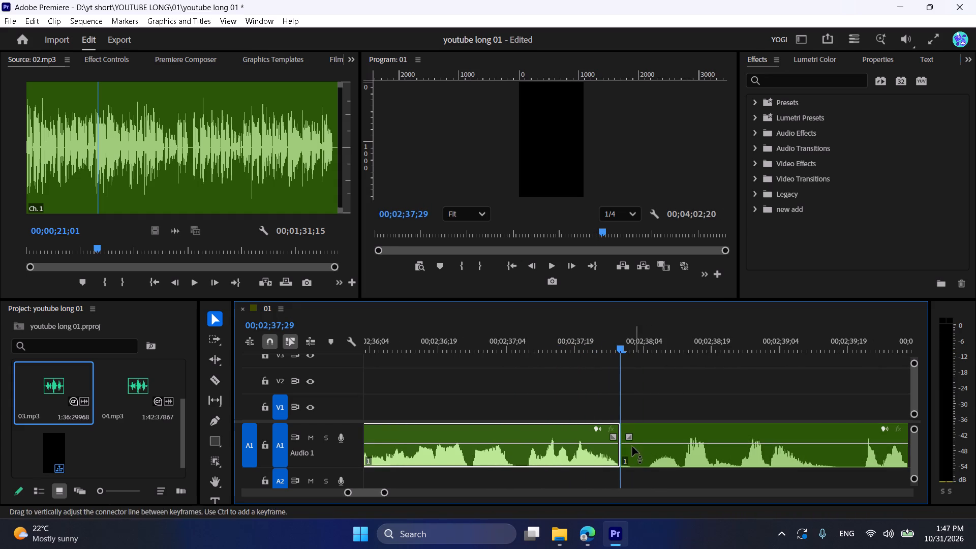
Trim about seven frames of pause after the 00;02;37;29 cut and move the remainder of 03.mp3 back against it.
drag(629, 431, 660, 437)
drag(683, 431, 656, 431)
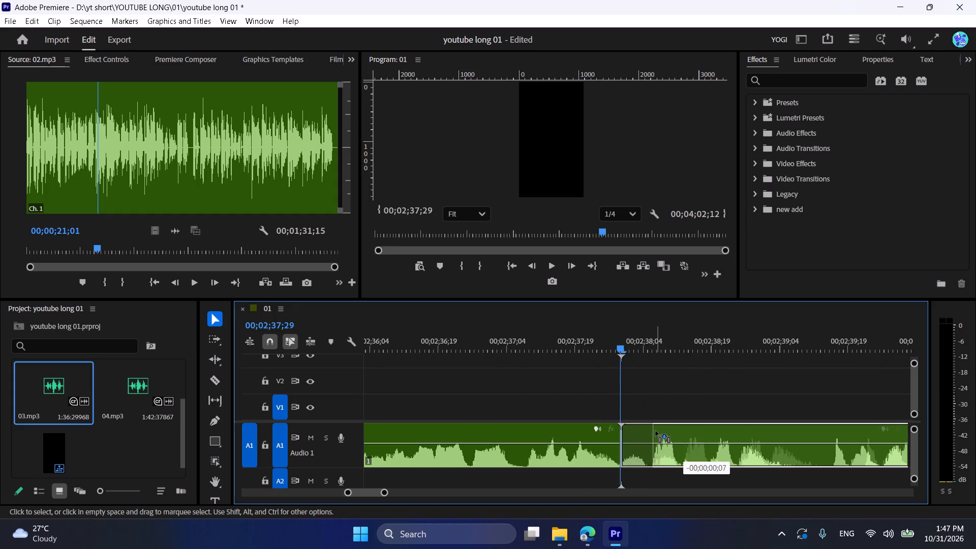
drag(656, 431, 654, 431)
Replay the 00;02;37;29 join several times, find the next pause and split 03.mp3 at 00;02;39;05.
key(space)
key(space)
drag(615, 343, 648, 355)
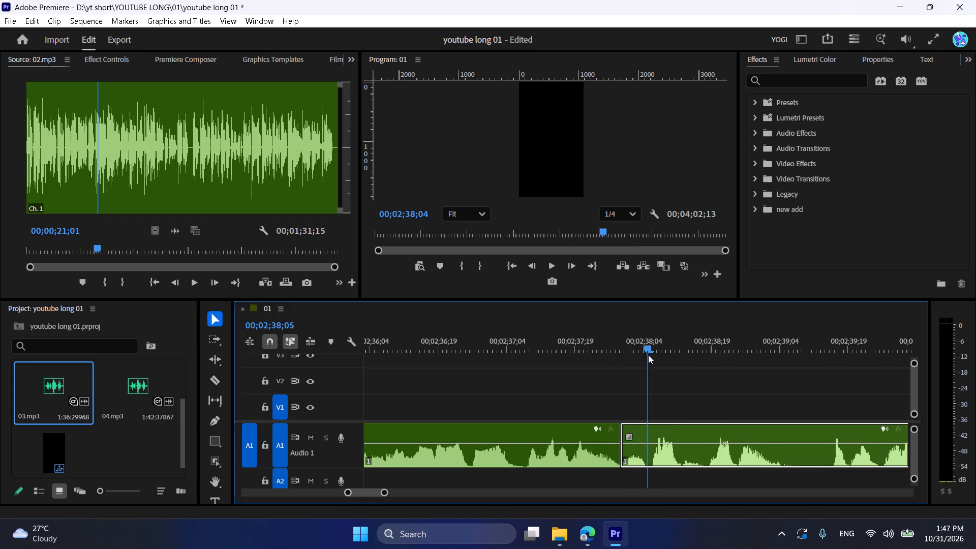
drag(648, 355, 649, 356)
key(space)
drag(639, 342, 617, 345)
key(space)
scroll(676, 426, down, 3)
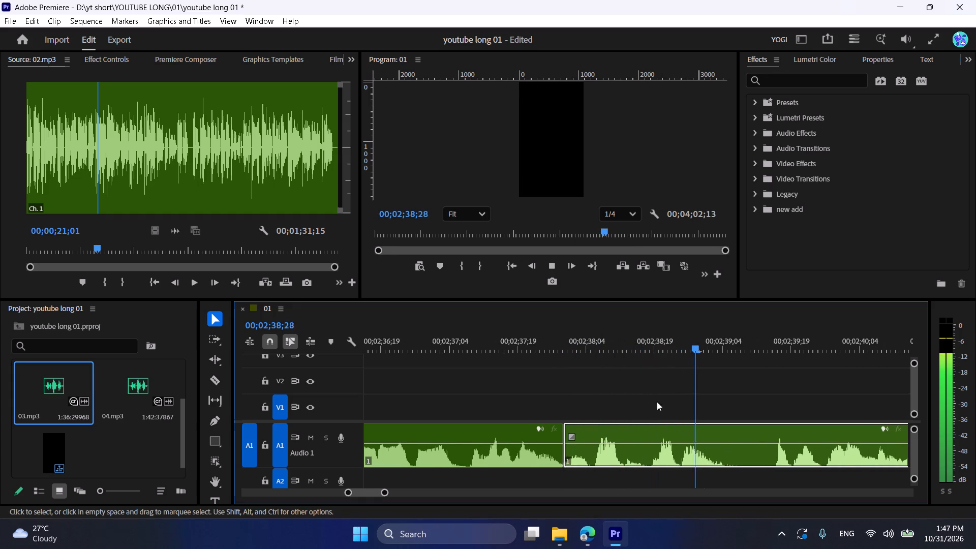
click(623, 346)
key(space)
drag(627, 340, 569, 335)
key(space)
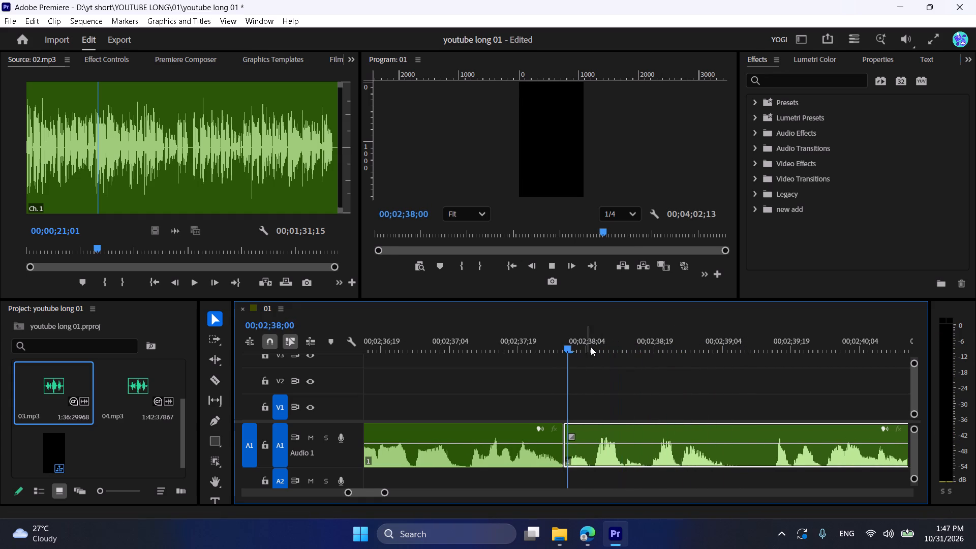
key(space)
click(733, 336)
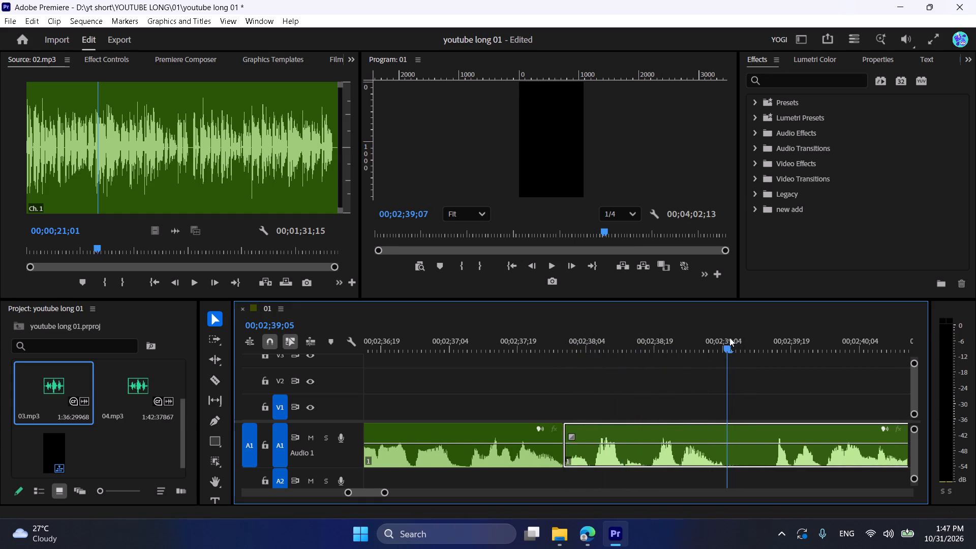
key(ctrl+k)
Trim about nine frames of pause after the 00;02;39;05 cut and move the remainder of 03.mp3 back against it.
drag(734, 425, 762, 434)
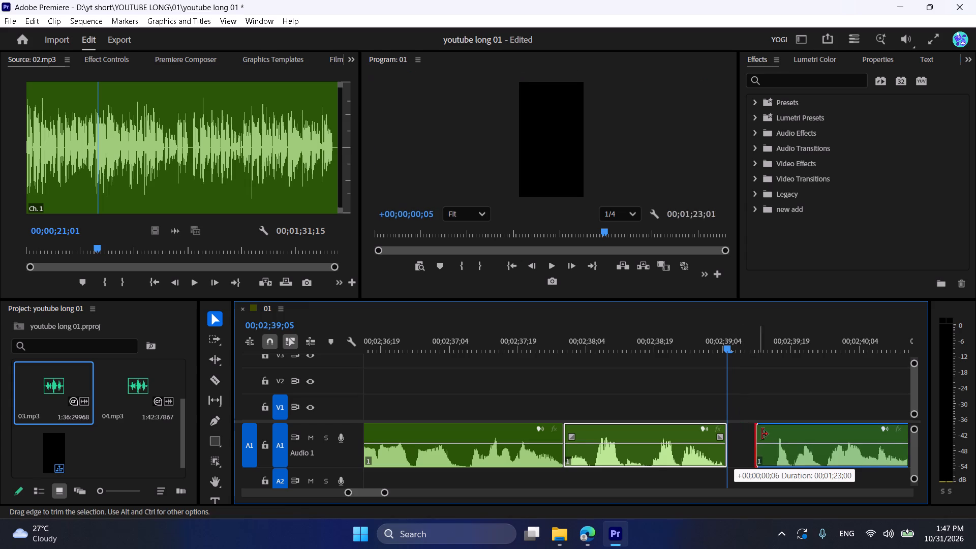
drag(762, 434, 776, 436)
drag(801, 431, 761, 432)
Play 03.mp3 on to the next pause and split it at about 00;02;40;10.
key(space)
scroll(761, 432, down, 5)
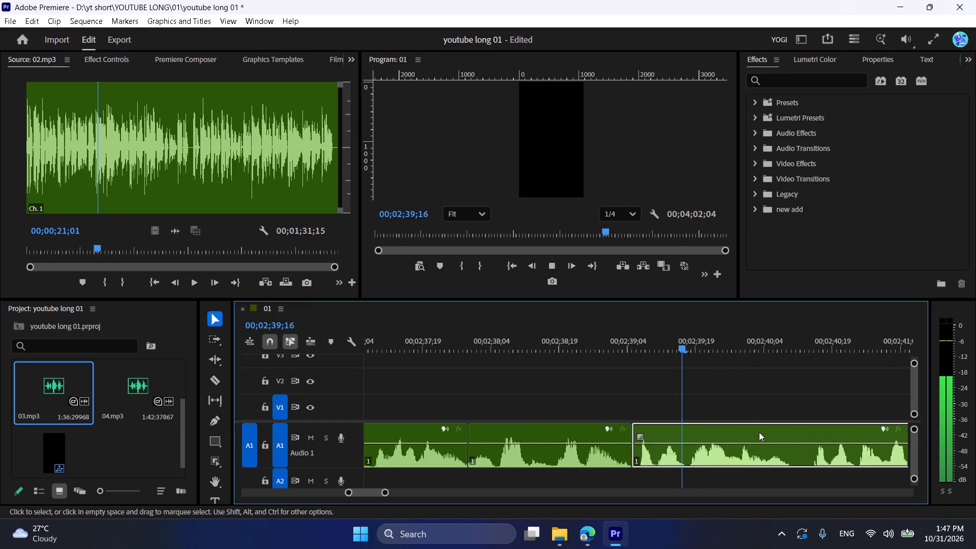
scroll(759, 432, down, 5)
key(space)
drag(703, 346, 696, 345)
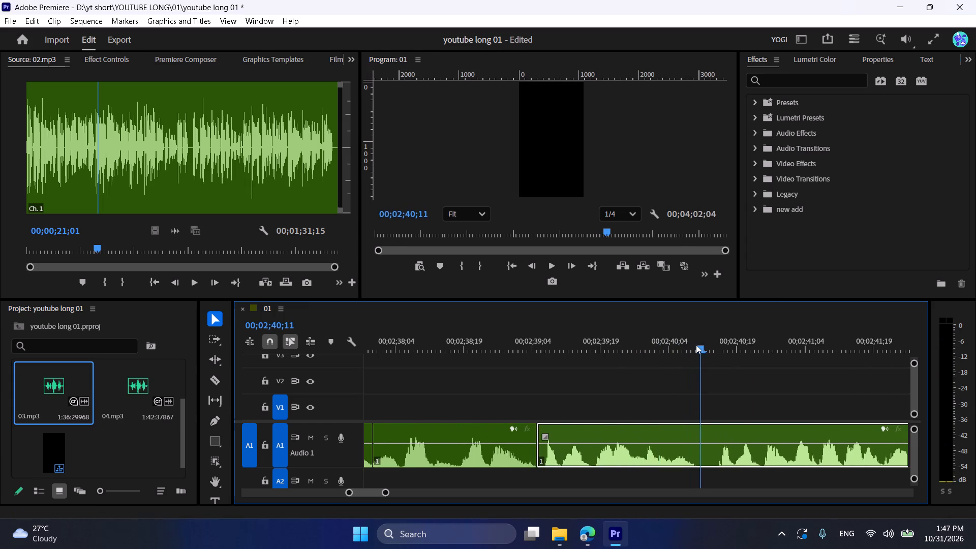
drag(696, 345, 695, 345)
key(ctrl+k)
Trim about four frames of pause after the cut near 00;02;40;10 and move the remainder of 03.mp3 back against it.
drag(699, 432, 718, 440)
drag(749, 435, 736, 432)
Play 03.mp3 through the following sentences and split it in the pause at 00;02;46;00.
key(space)
alt+scroll(733, 431, down, 12)
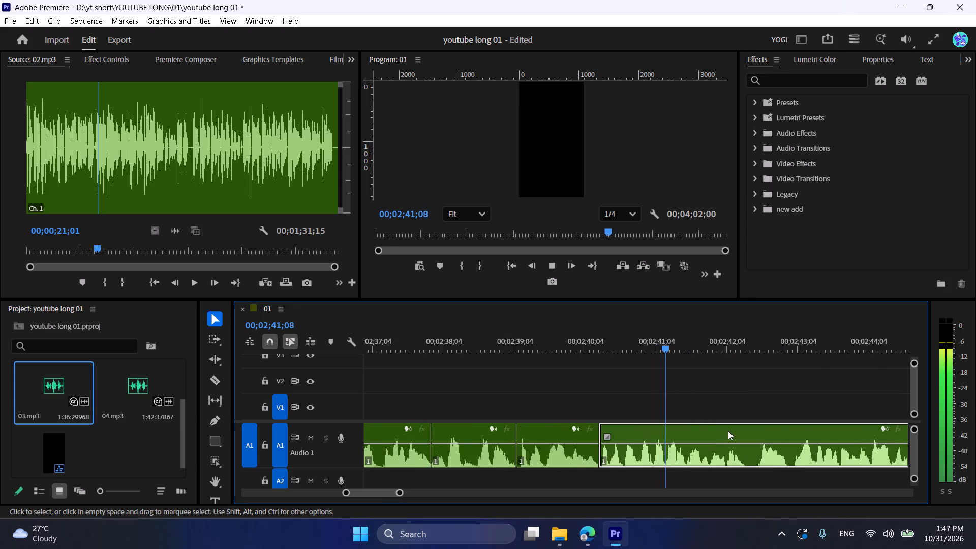
alt+scroll(696, 431, up, 2)
scroll(694, 431, down, 4)
key(space)
key(space)
scroll(694, 431, down, 3)
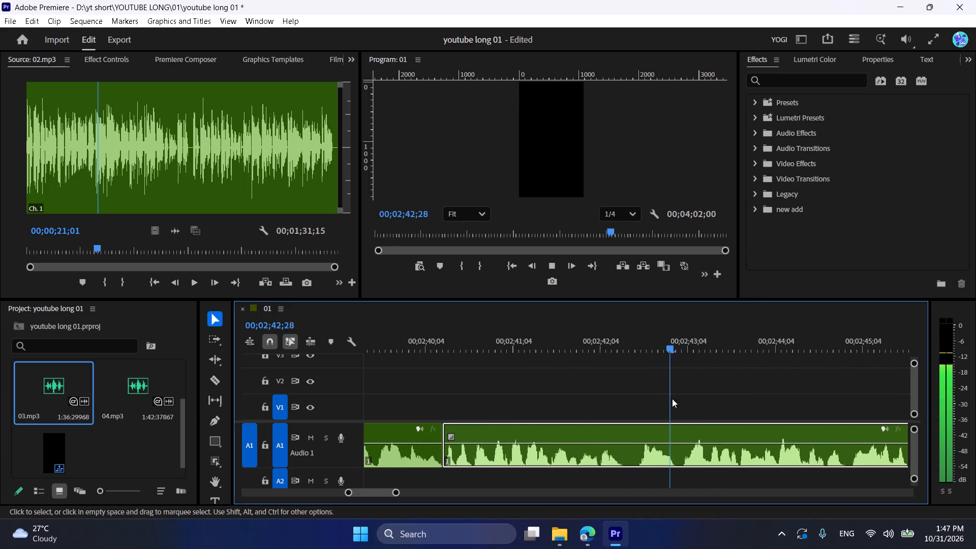
scroll(717, 432, down, 1)
scroll(717, 432, up, 2)
scroll(717, 432, down, 15)
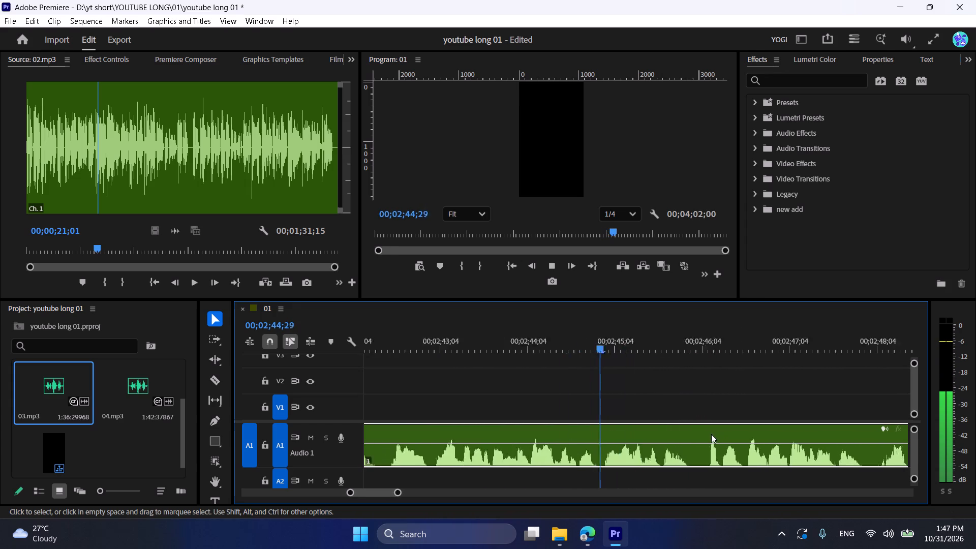
scroll(711, 434, down, 2)
key(space)
key(ctrl+k)
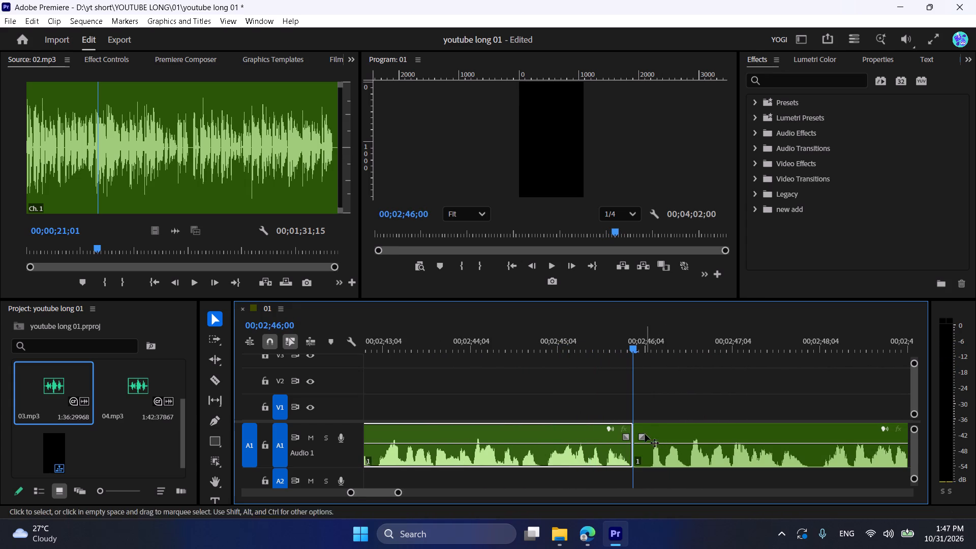
Trim about five frames of pause after the 00;02;46;00 cut and move the remainder of 03.mp3 back against it.
drag(638, 431, 651, 436)
drag(690, 430, 677, 430)
Play 03.mp3 on to the next pause and split it at 00;02;47;24.
key(space)
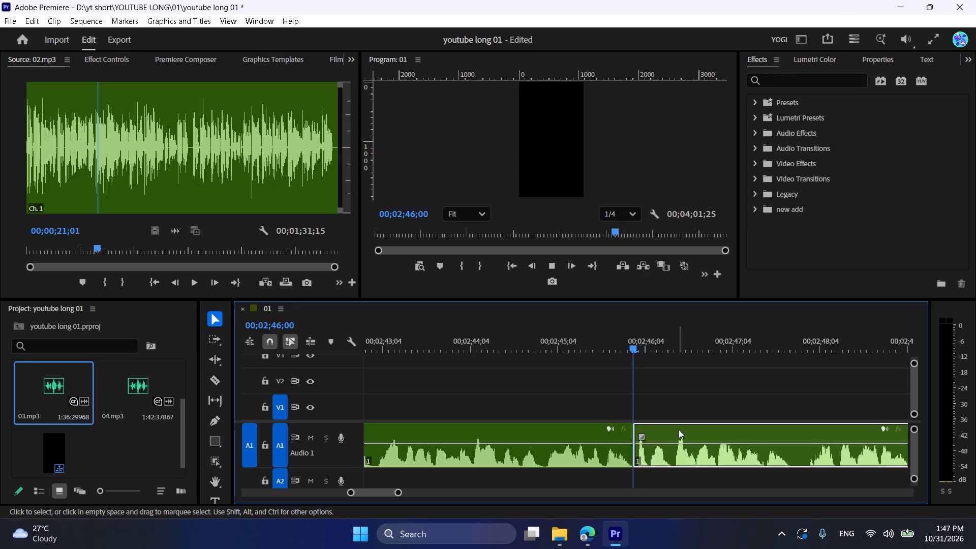
scroll(680, 430, down, 4)
alt+scroll(703, 443, up, 9)
scroll(703, 443, down, 3)
key(space)
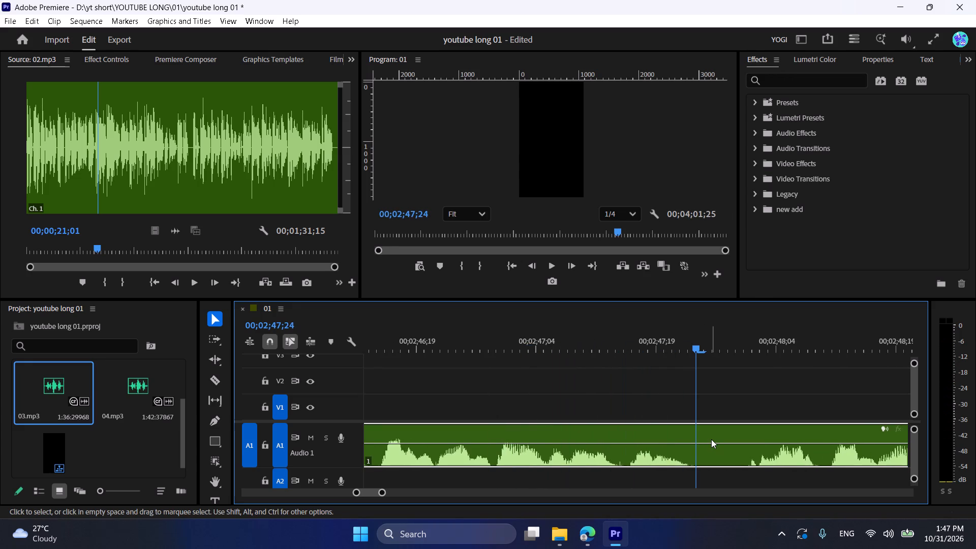
key(ctrl+k)
Trim about six frames of pause after the 00;02;47;24 cut and move the remainder of 03.mp3 back against it.
drag(700, 429, 751, 438)
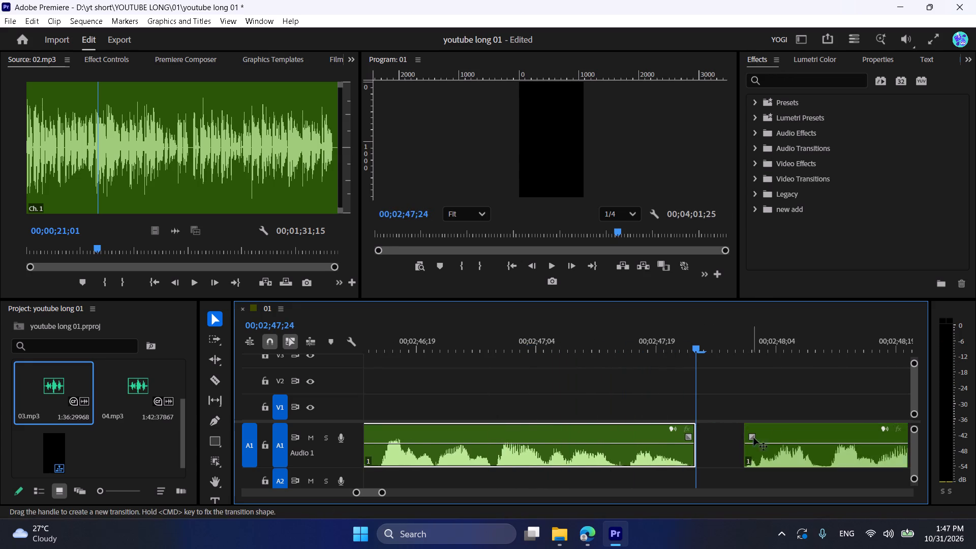
drag(787, 428, 739, 429)
Play 03.mp3 on to the next pause and split it at 00;02;48;29.
key(space)
alt+scroll(739, 429, down, 11)
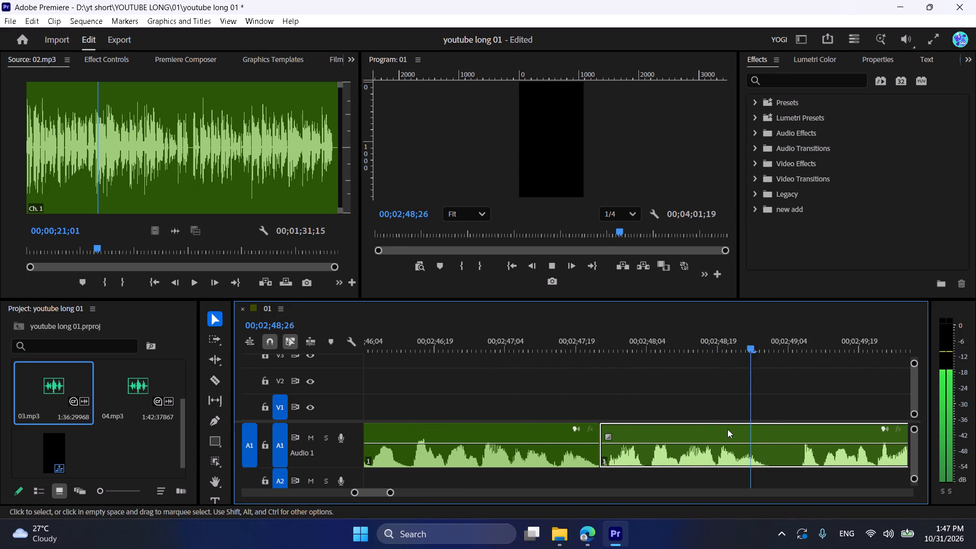
key(space)
key(space)
click(766, 347)
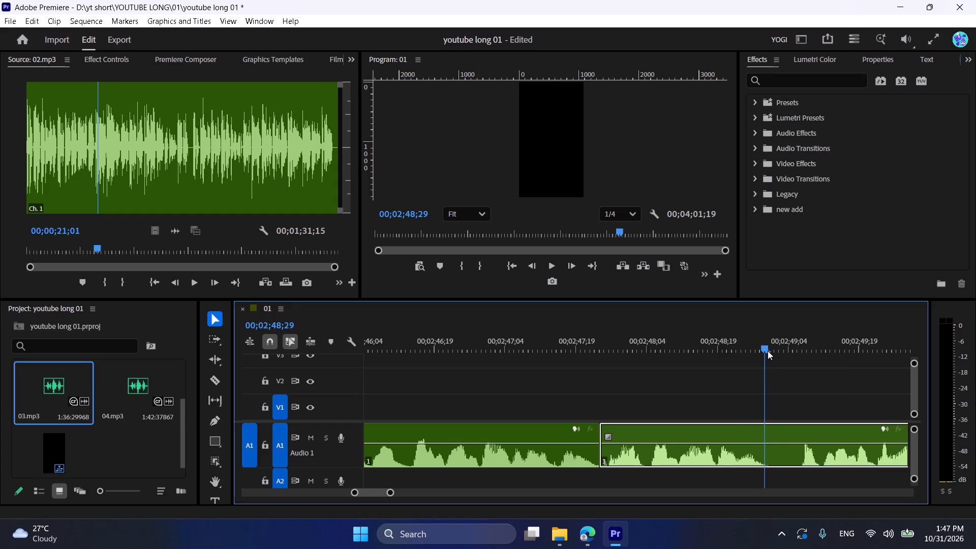
key(ctrl+k)
Trim about seven frames of pause after the 00;02;48;29 cut and move the remainder of 03.mp3 back against it.
drag(767, 428, 800, 435)
drag(826, 435, 799, 434)
Play across the 00;02;48;29 join, listen on to the next pause and split 03.mp3 at 00;02;50;21.
click(752, 345)
key(space)
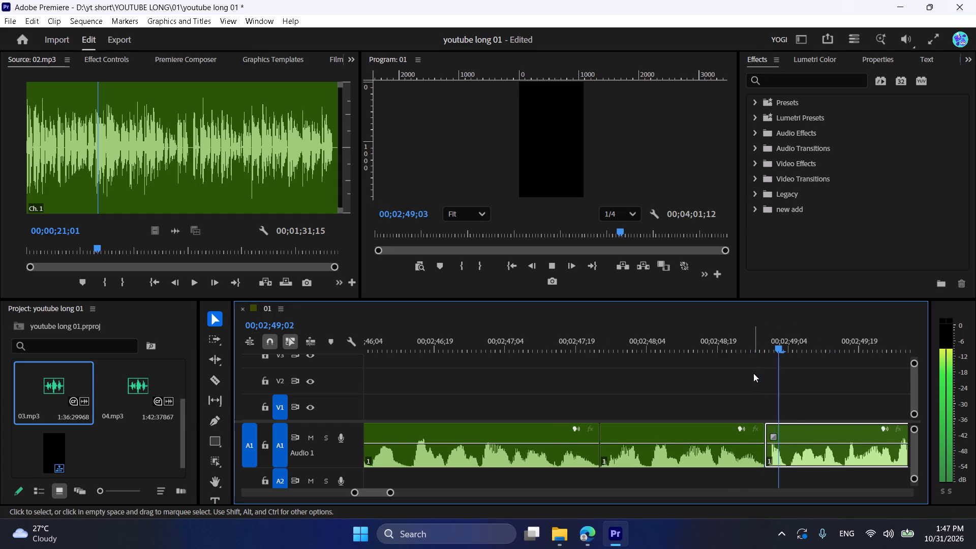
scroll(753, 373, down, 16)
key(space)
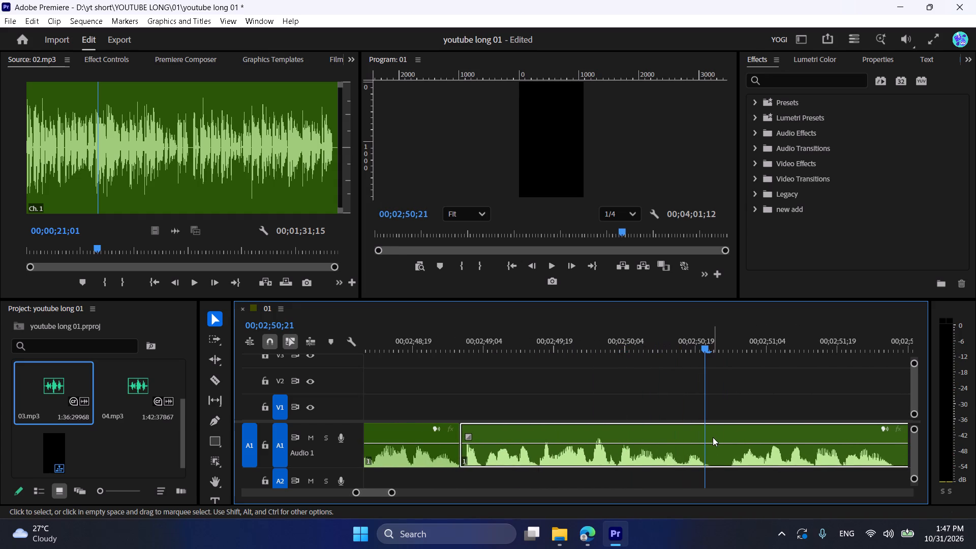
key(ctrl+k)
Trim about five frames of pause after the 00;02;50;21 cut and move the remainder of 03.mp3 back against it.
drag(712, 428, 735, 433)
drag(767, 435, 751, 431)
drag(753, 429, 745, 428)
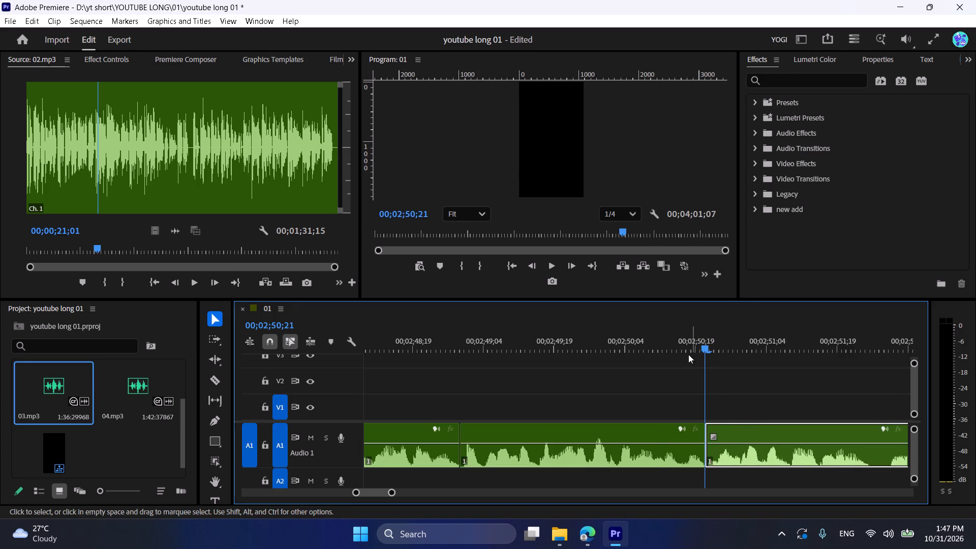
Play across the 00;02;50;21 join, listen on to the next pause and split 03.mp3 at 00;02;51;25.
click(657, 330)
key(space)
alt+scroll(710, 399, down, 14)
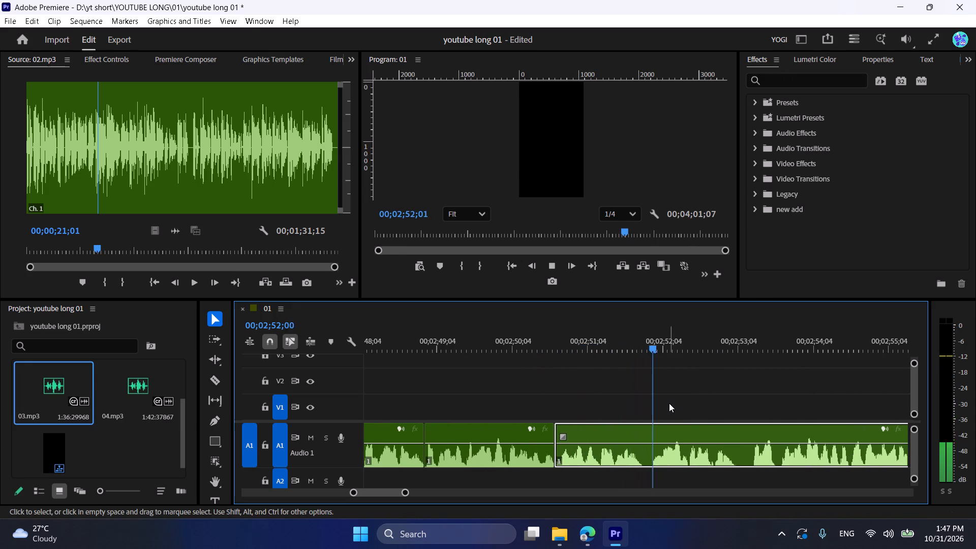
alt+scroll(669, 403, up, 3)
alt+scroll(669, 403, down, 4)
key(space)
click(644, 344)
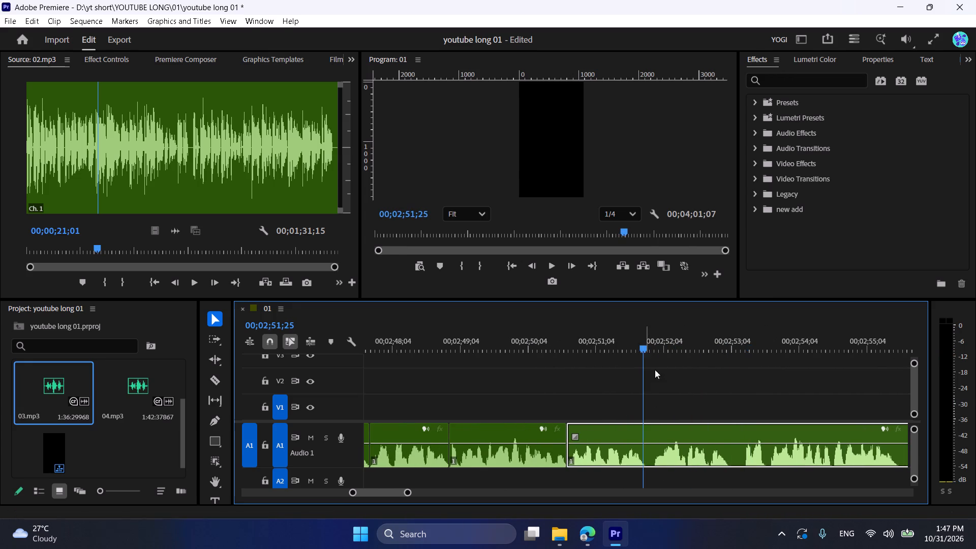
alt+scroll(661, 393, up, 10)
alt+scroll(660, 393, down, 2)
key(ctrl+k)
Trim about five frames of pause after the 00;02;51;25 cut and move the remainder of 03.mp3 back against it.
drag(626, 426, 632, 429)
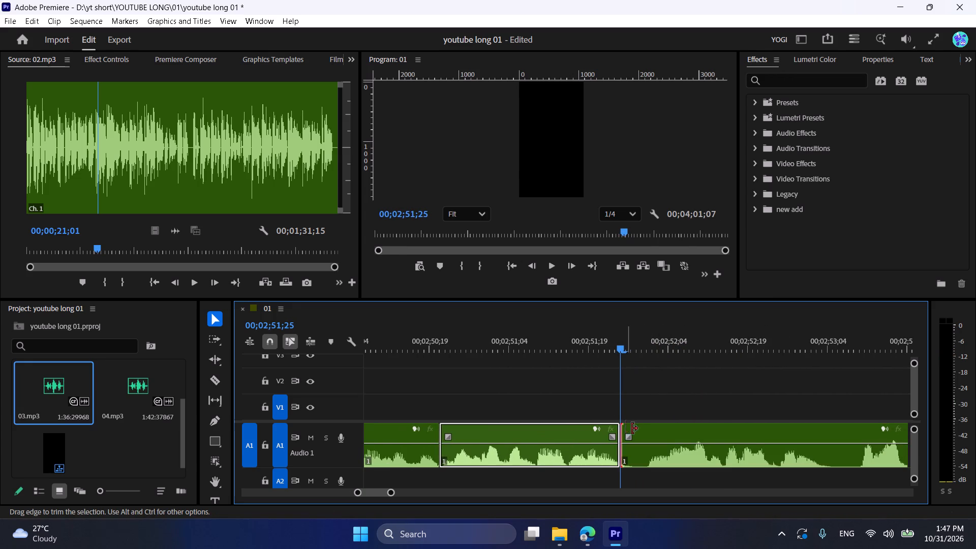
drag(632, 429, 653, 436)
drag(697, 428, 670, 428)
Play 03.mp3 on to the next pause and split it at 00;02;52;28.
key(space)
scroll(678, 431, down, 5)
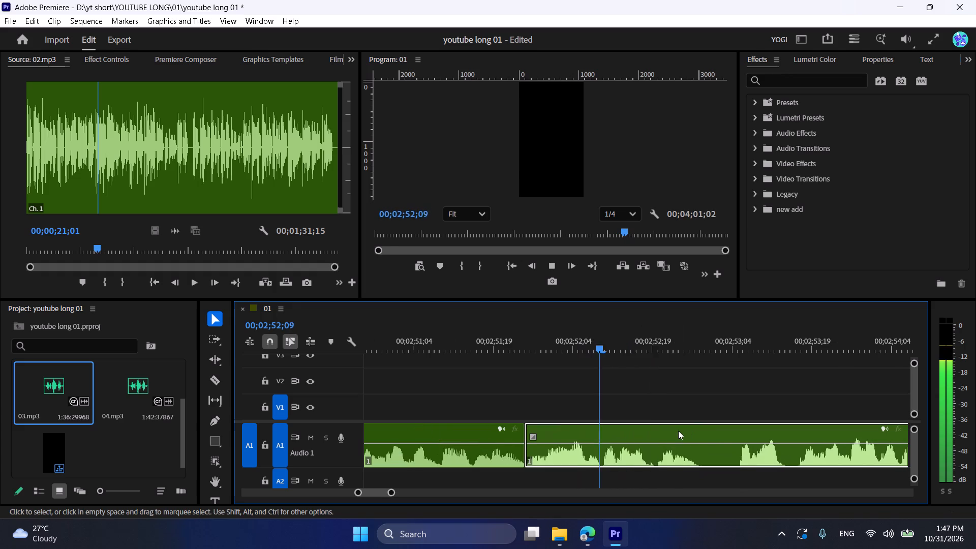
key(space)
drag(690, 345, 705, 351)
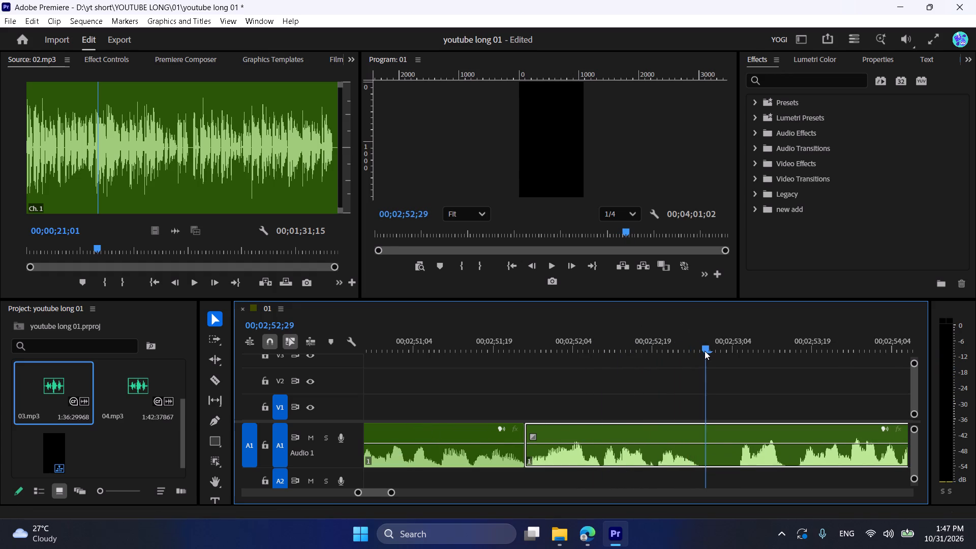
drag(705, 351, 699, 351)
key(ctrl+k)
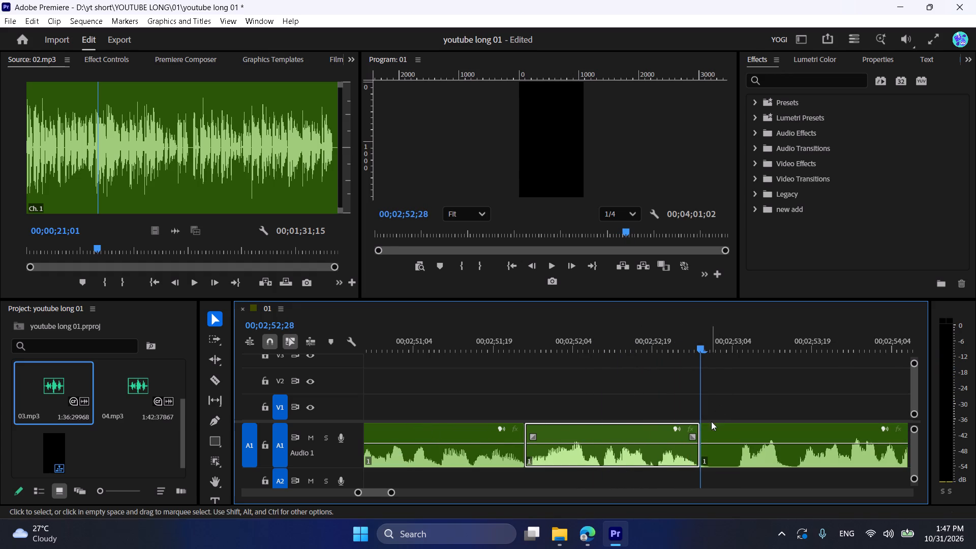
Trim about seven frames of pause after the 00;02;52;28 cut and move the remainder of 03.mp3 back against it.
drag(706, 432, 742, 435)
drag(765, 429, 732, 428)
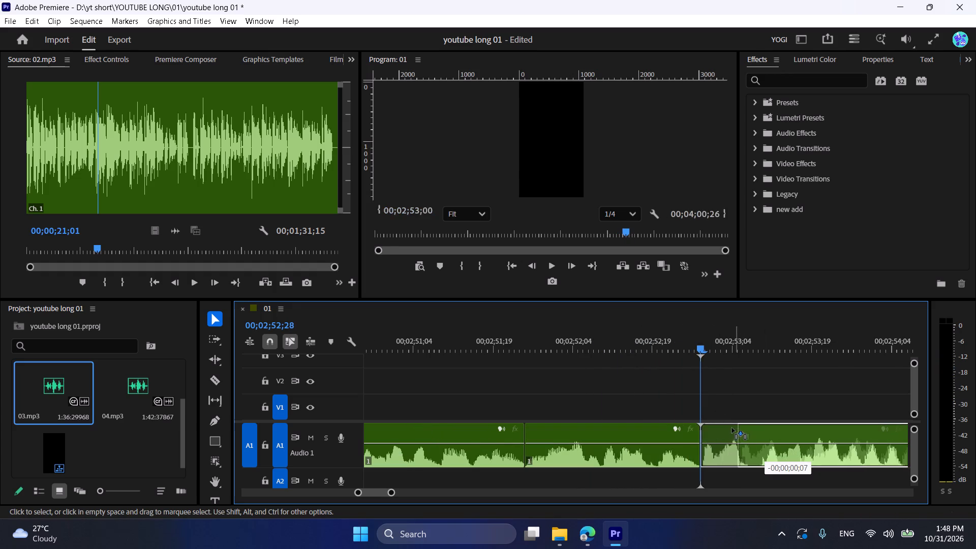
drag(732, 428, 731, 428)
Play 03.mp3 on to the next pause and split it at 00;02;55;06.
key(space)
alt+scroll(731, 428, down, 5)
scroll(731, 365, down, 5)
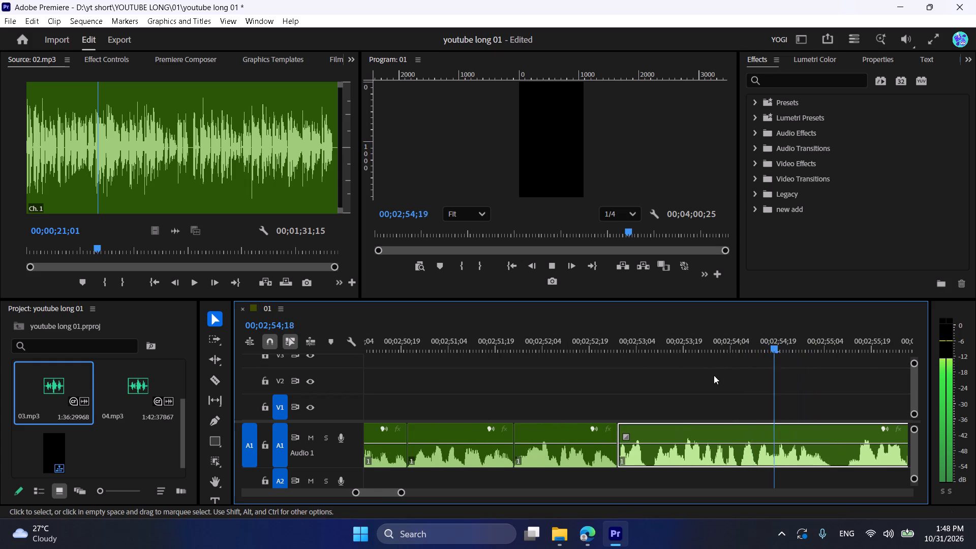
scroll(696, 373, down, 4)
scroll(696, 373, up, 2)
scroll(783, 352, down, 6)
key(space)
drag(701, 338, 684, 340)
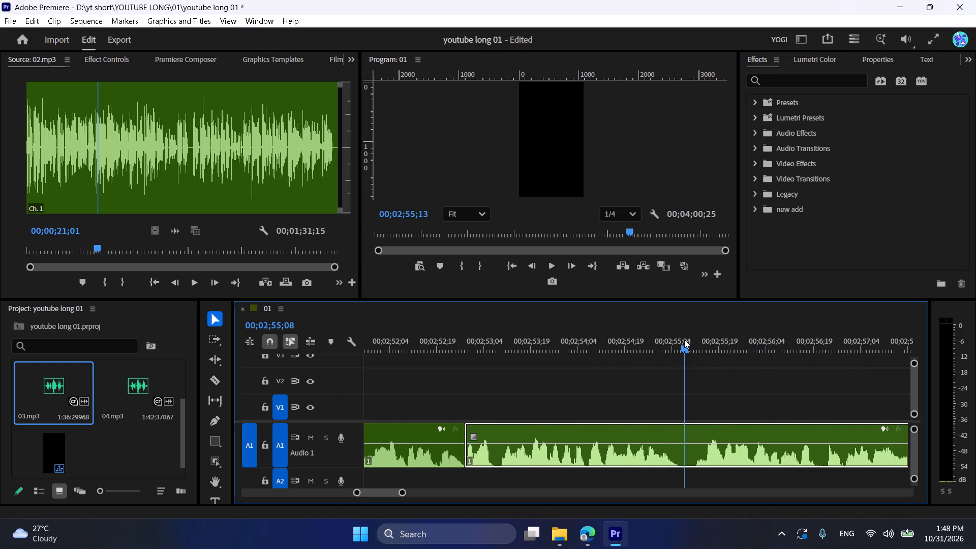
drag(684, 340, 679, 340)
key(ctrl+k)
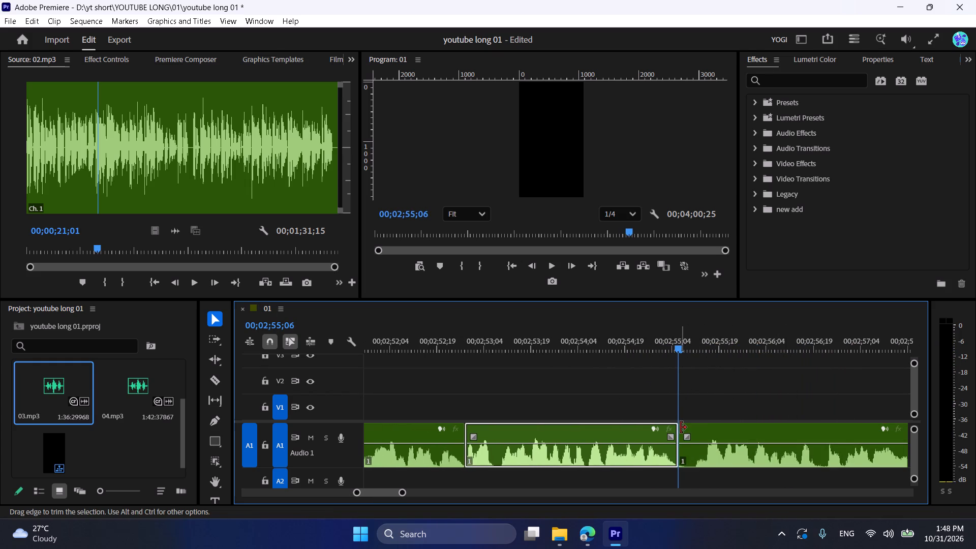
Trim about five frames of pause after the 00;02;55;06 cut and move the remainder of 03.mp3 back against it.
drag(681, 428, 696, 434)
drag(741, 426, 725, 426)
Play 03.mp3 on to the next pause and split it at 00;02;57;29.
key(space)
scroll(736, 409, down, 6)
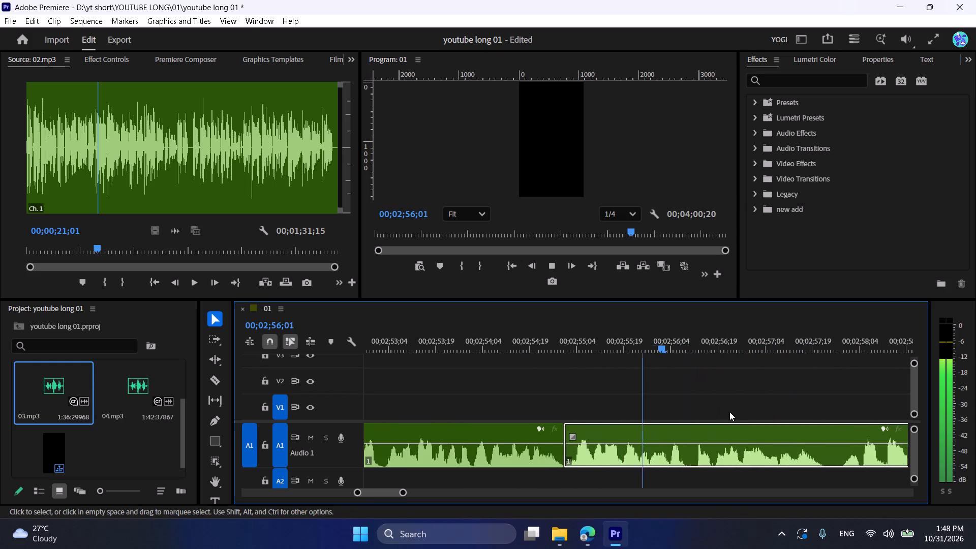
scroll(729, 412, down, 2)
alt+scroll(690, 436, up, 3)
alt+scroll(688, 436, down, 9)
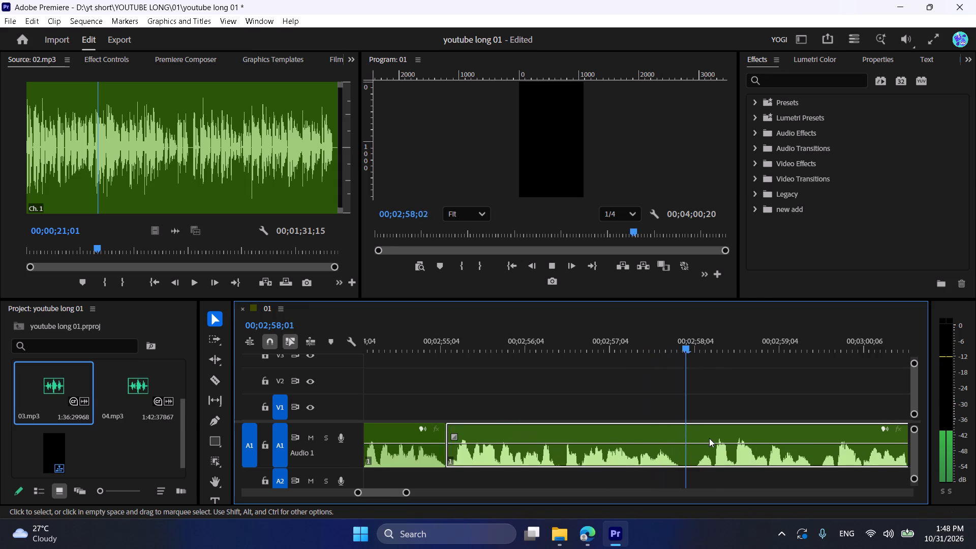
drag(695, 340, 682, 341)
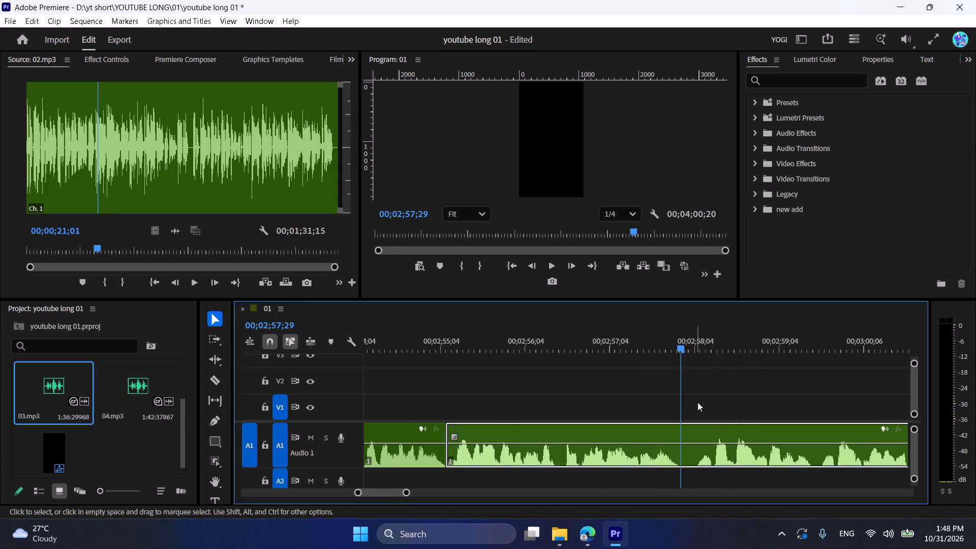
key(ctrl+k)
Trim about five frames of pause after the 00;02;57;29 cut and move the remainder of 03.mp3 back against it.
drag(684, 429, 693, 432)
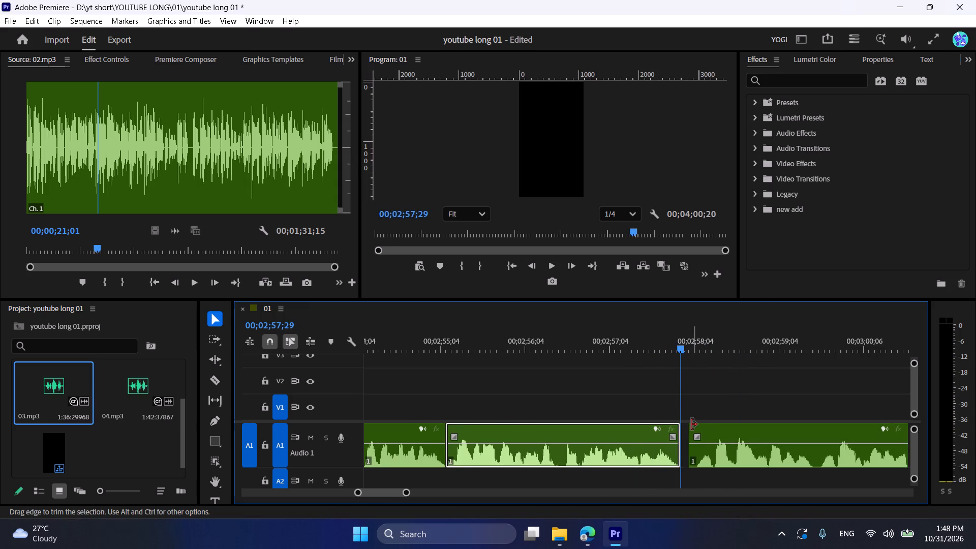
drag(691, 424, 696, 425)
drag(717, 421, 706, 421)
drag(718, 427, 707, 427)
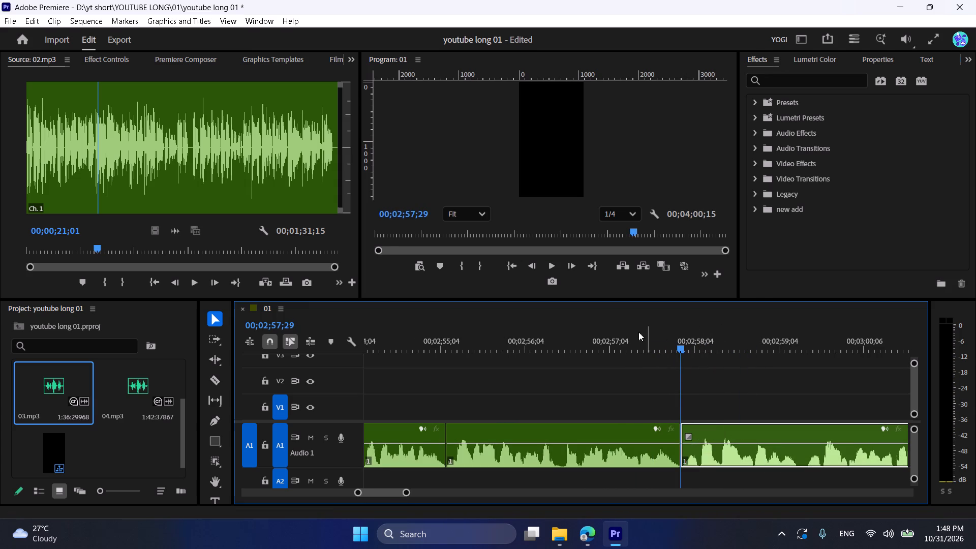
Play 03.mp3 from just before the 00;02;57;29 cut to the pause at 00;03;03;04 and split it there.
click(634, 330)
key(space)
scroll(713, 385, down, 5)
alt+scroll(690, 416, up, 2)
scroll(689, 416, down, 2)
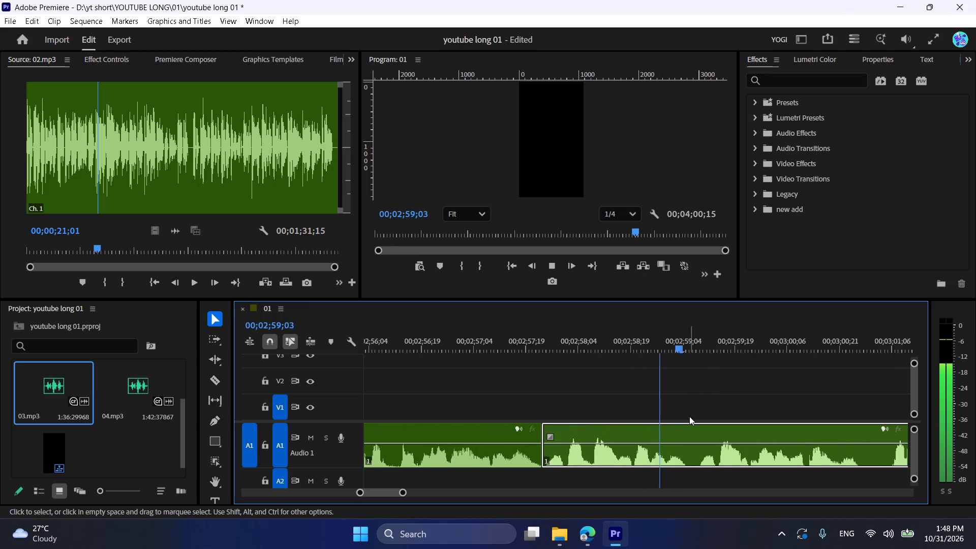
scroll(689, 416, down, 5)
alt+scroll(634, 403, down, 4)
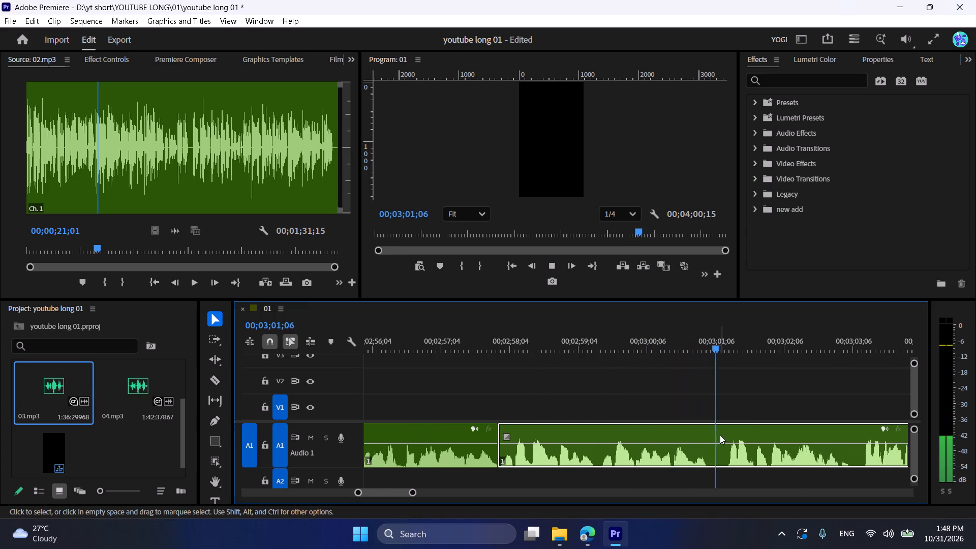
click(710, 342)
key(space)
scroll(743, 396, down, 6)
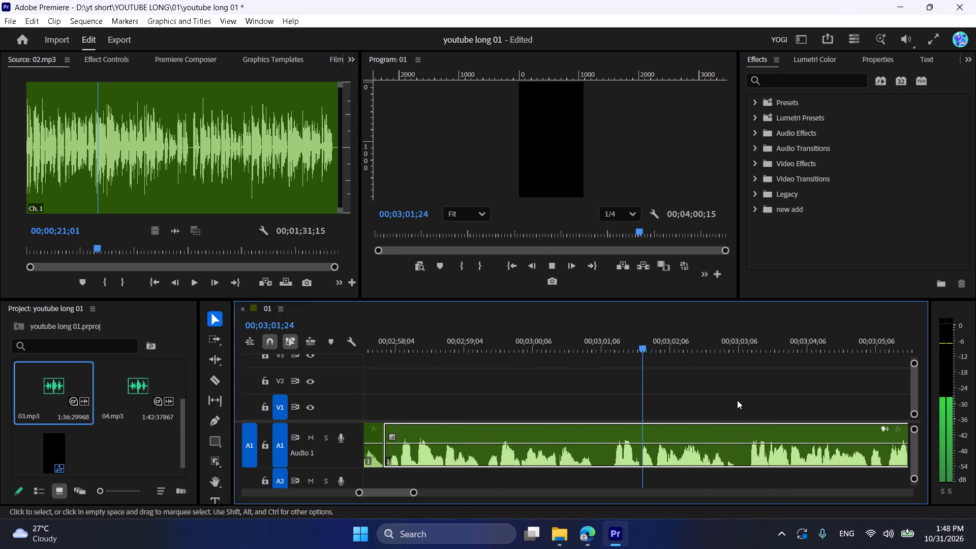
alt+scroll(698, 423, up, 3)
key(space)
key(space)
key(space)
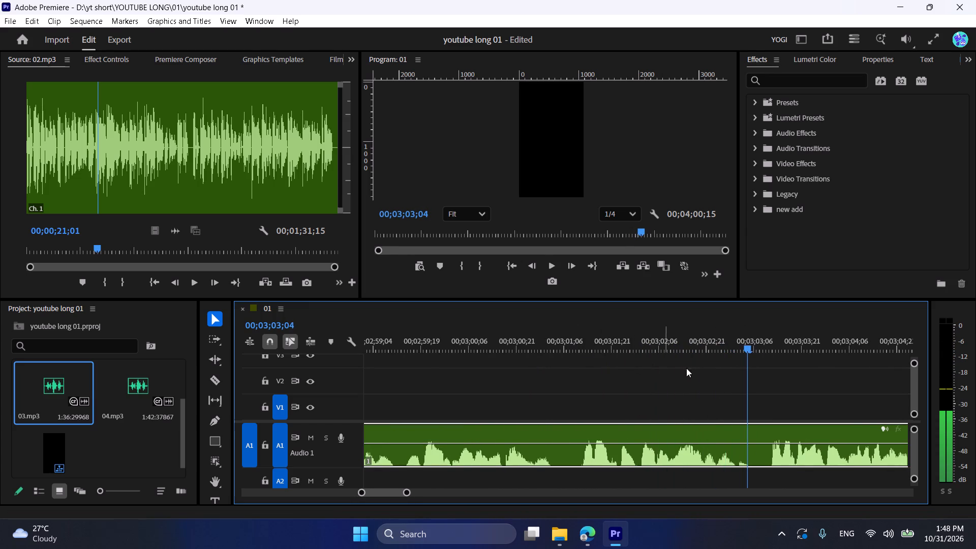
scroll(734, 378, down, 4)
alt+scroll(697, 428, up, 7)
key(ctrl+k)
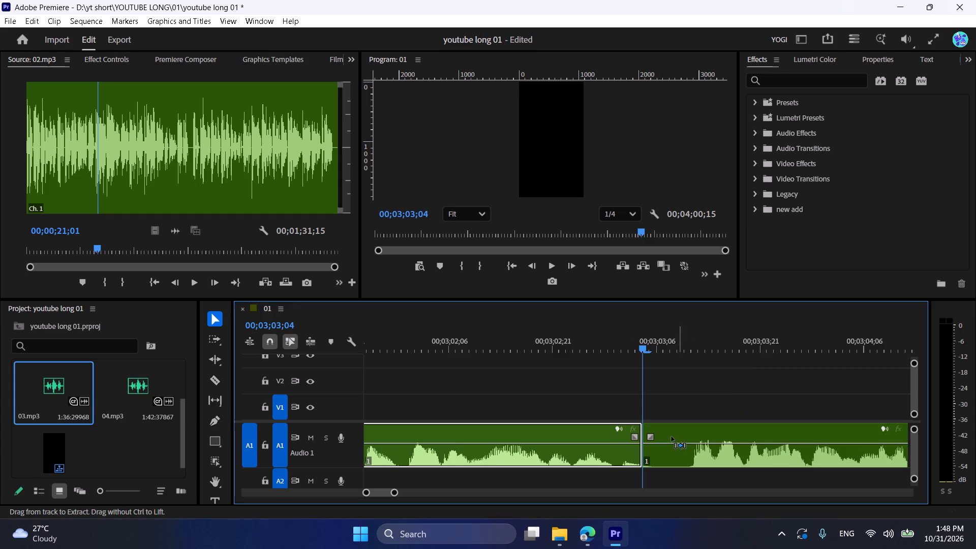
Trim about seven frames of pause after the 00;03;03;04 cut and move the remainder of 03.mp3 back against it.
drag(650, 424, 695, 433)
drag(725, 424, 699, 428)
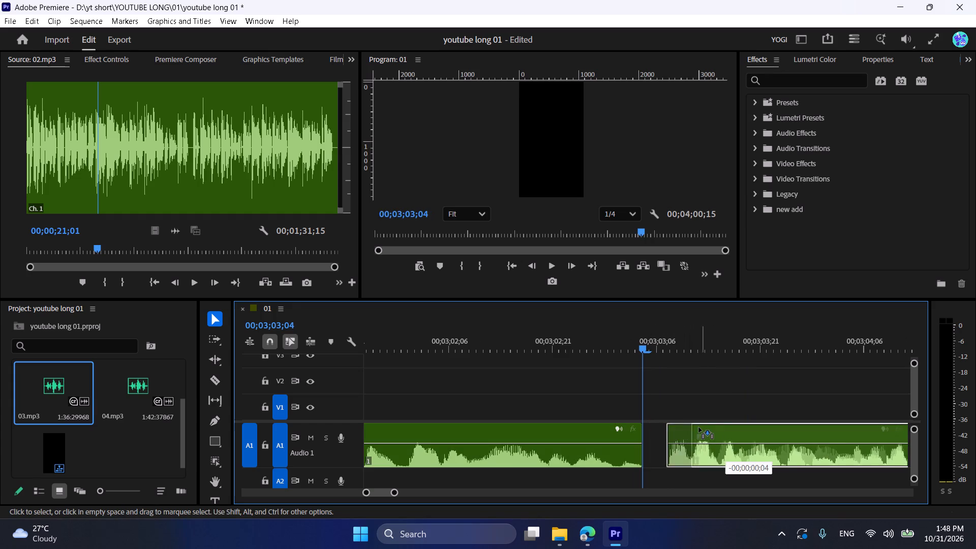
drag(699, 428, 683, 428)
Listen to 03.mp3 from 00;03;03;04 to about 00;03;24;12, checking the waveform for the next pause to cut.
key(space)
scroll(691, 431, down, 13)
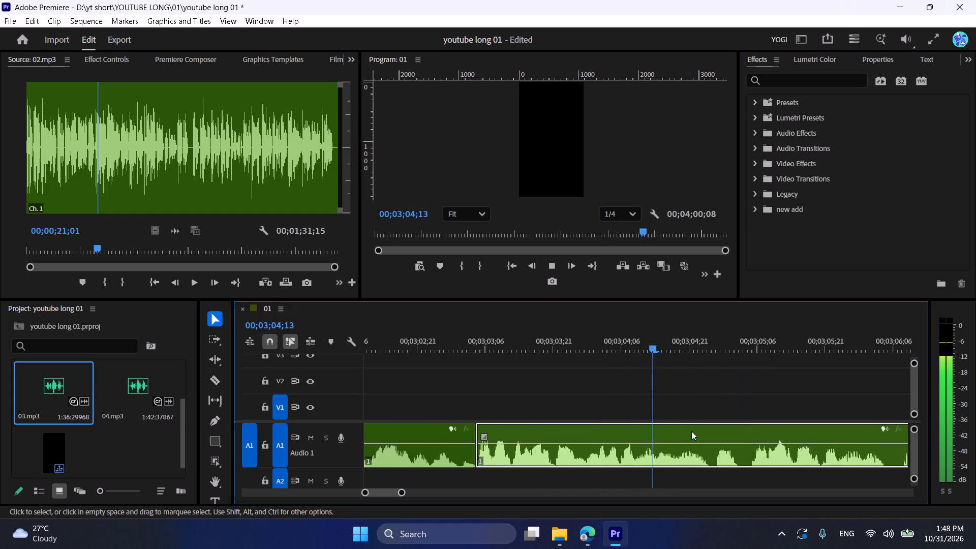
scroll(691, 431, down, 3)
scroll(691, 431, up, 1)
scroll(691, 431, down, 1)
alt+scroll(691, 431, down, 8)
scroll(691, 431, up, 1)
scroll(691, 431, down, 3)
scroll(691, 431, up, 1)
scroll(691, 431, down, 6)
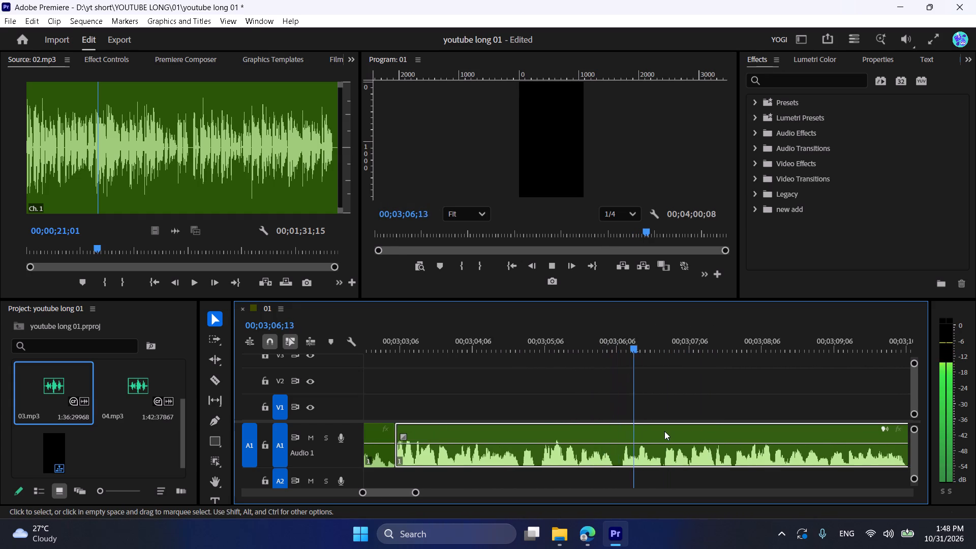
alt+scroll(662, 431, up, 2)
scroll(662, 431, down, 18)
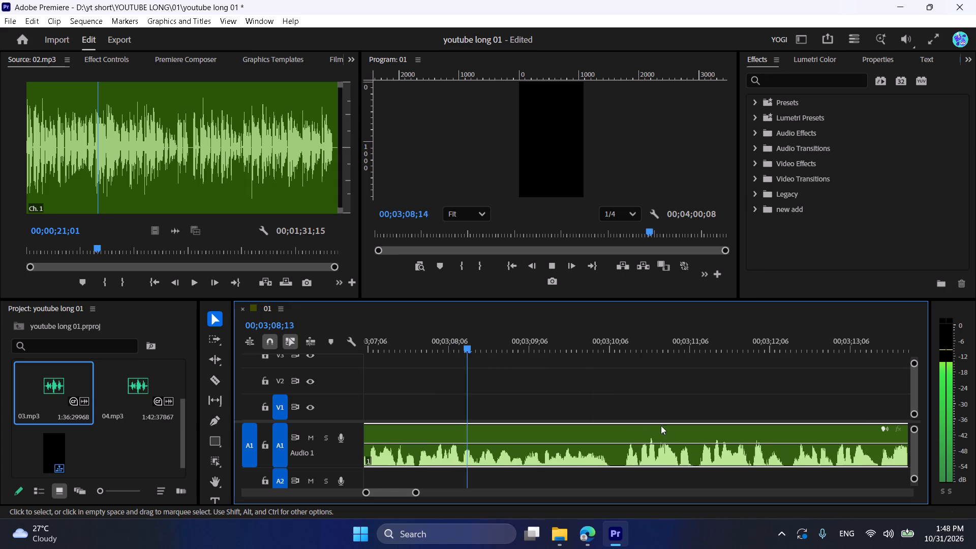
scroll(661, 425, down, 1)
alt+scroll(553, 443, up, 4)
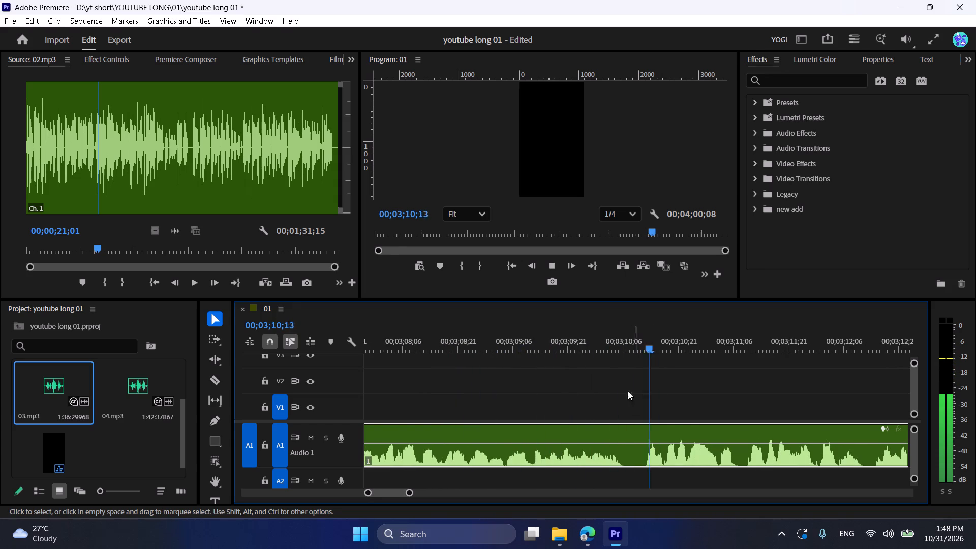
alt+scroll(682, 427, down, 17)
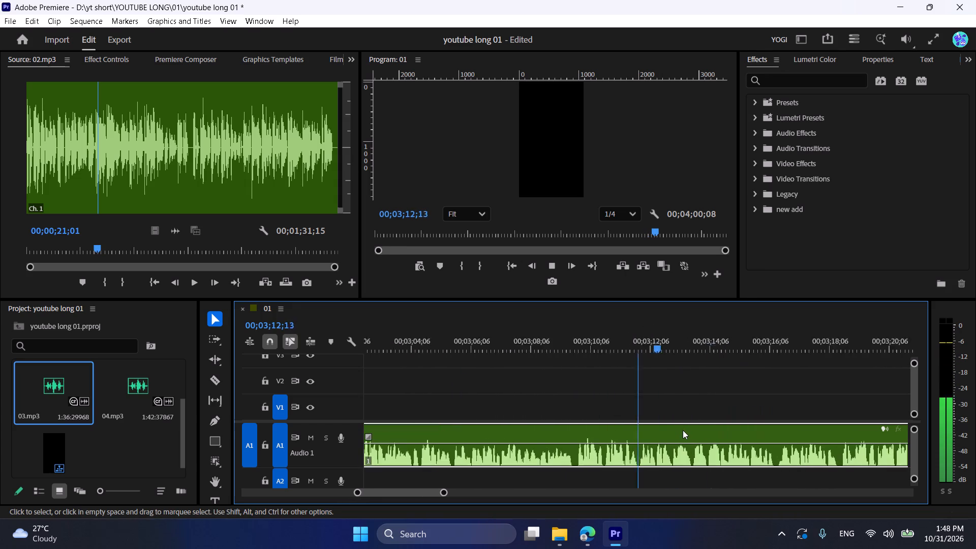
scroll(683, 430, down, 3)
alt+scroll(683, 430, down, 2)
alt+scroll(683, 430, up, 1)
alt+scroll(683, 430, down, 9)
alt+scroll(722, 454, down, 4)
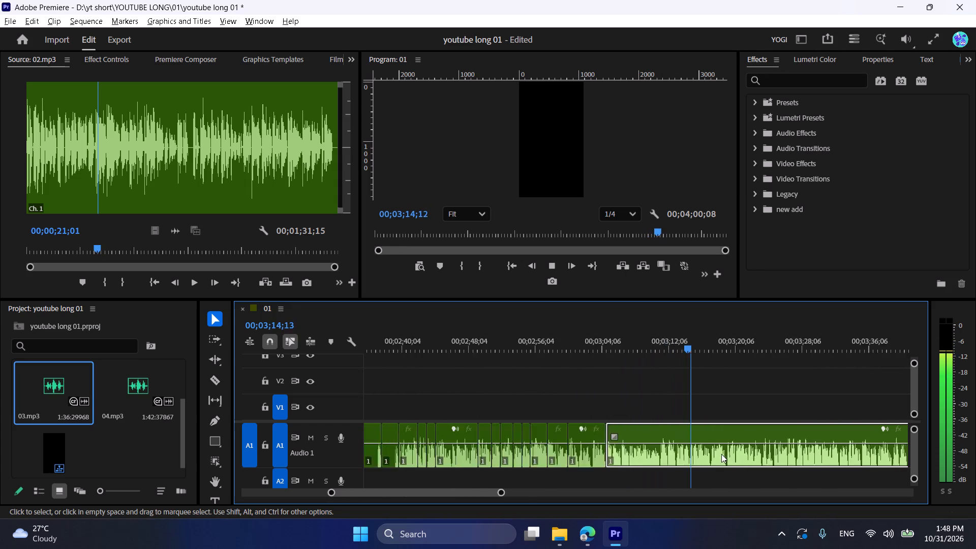
alt+scroll(721, 454, down, 18)
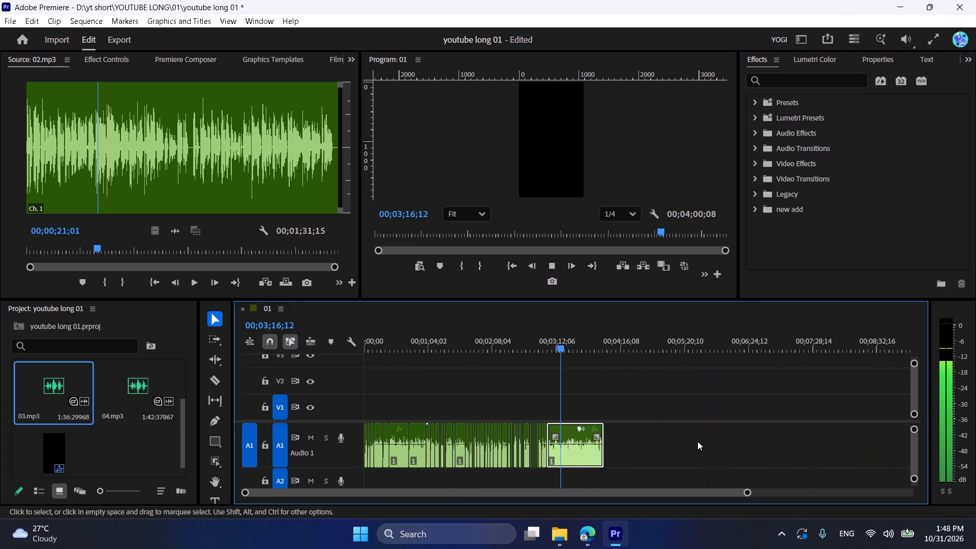
click(692, 441)
scroll(611, 433, up, 4)
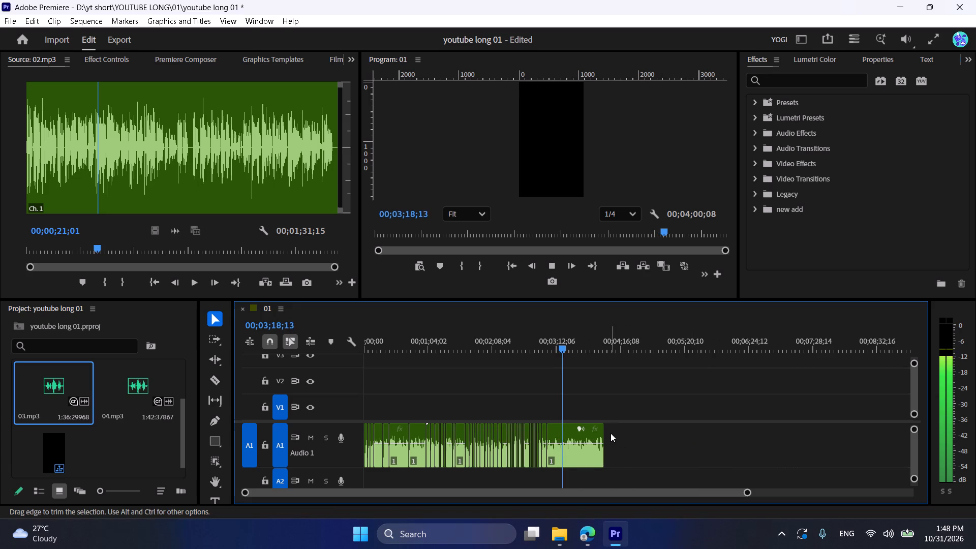
alt+scroll(611, 433, up, 2)
scroll(611, 433, up, 5)
alt+scroll(611, 433, up, 4)
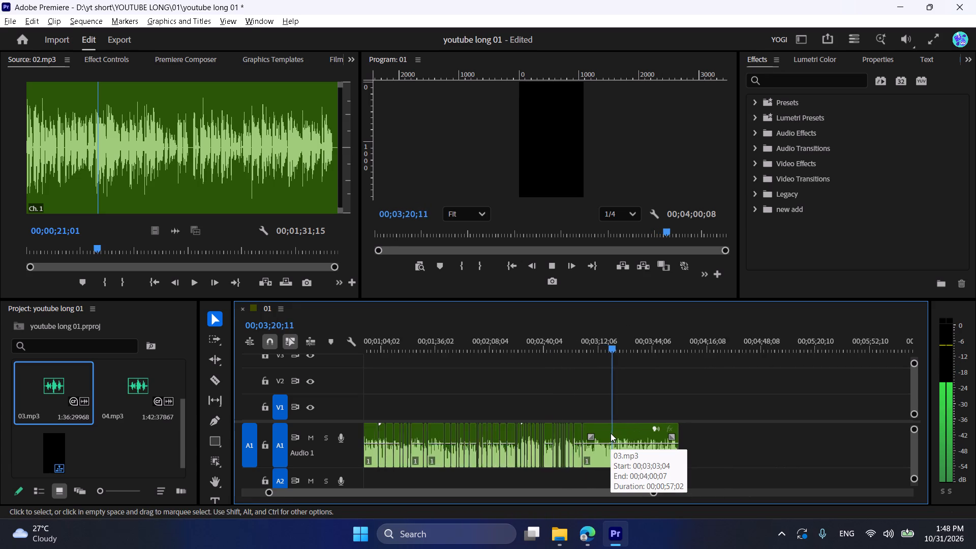
alt+scroll(634, 436, up, 10)
alt+scroll(612, 436, down, 1)
alt+scroll(611, 436, up, 7)
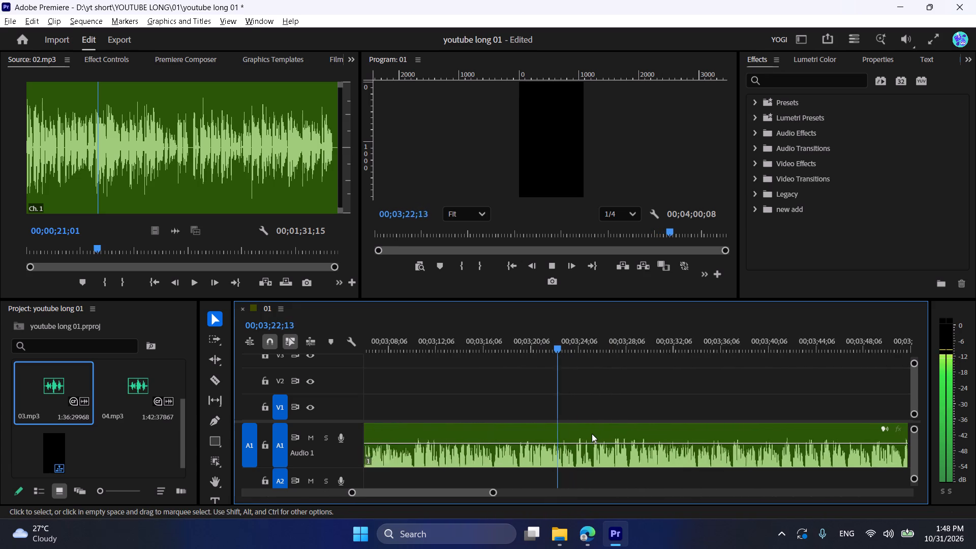
alt+scroll(592, 434, up, 4)
alt+scroll(546, 423, up, 10)
alt+scroll(546, 423, down, 1)
alt+scroll(546, 423, up, 1)
alt+scroll(616, 423, up, 7)
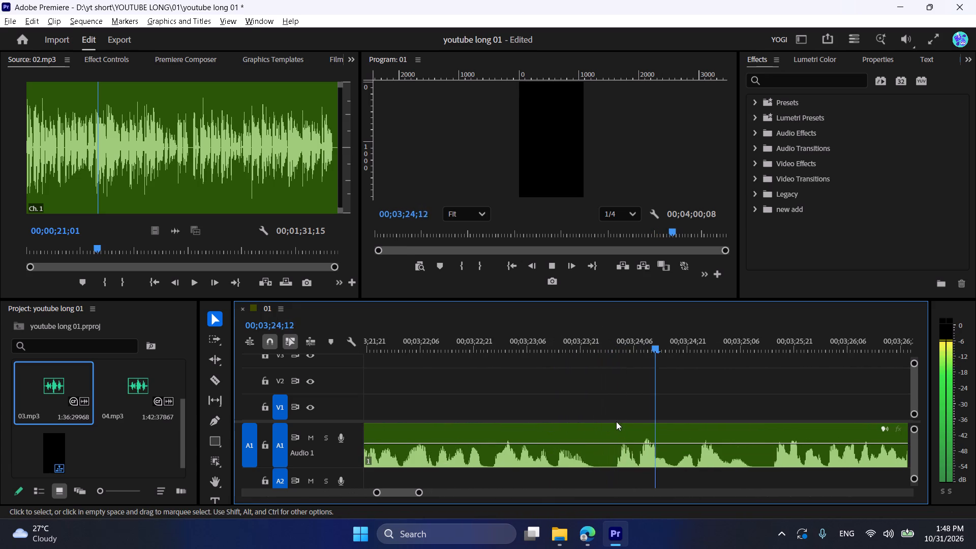
Split 03.mp3 at 00;03;23;24 and cut out about five frames of pause, moving the remainder back against the cut.
click(589, 343)
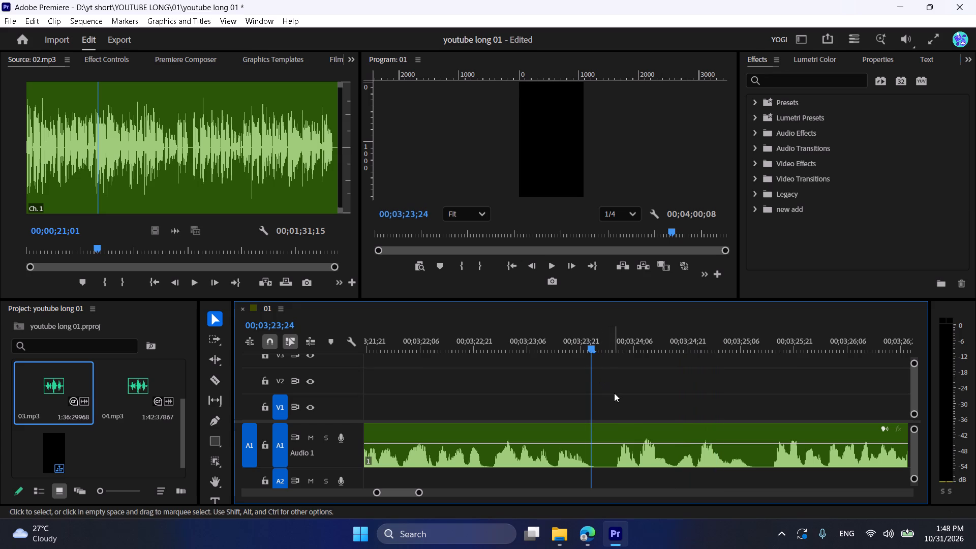
ctrl+click(616, 426)
key(ctrl+k)
drag(594, 425, 613, 431)
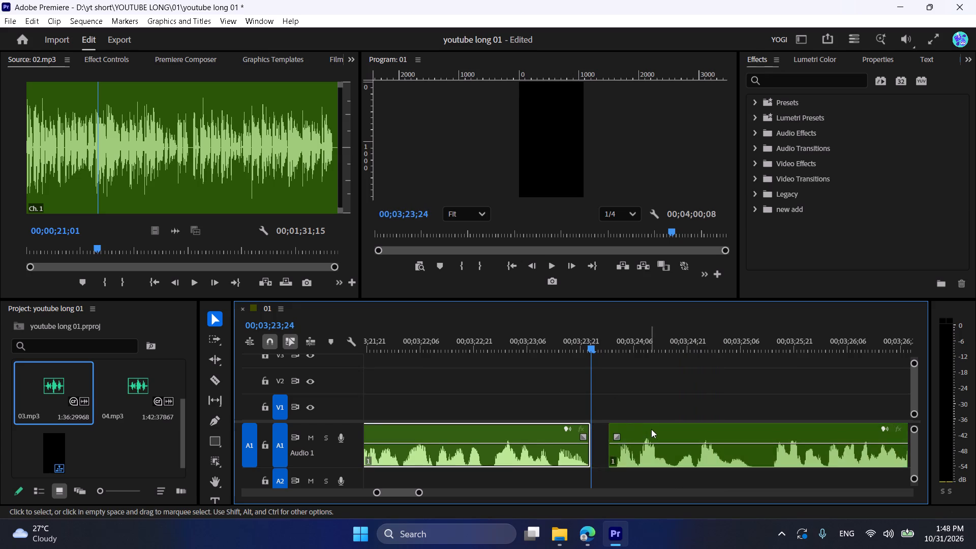
drag(653, 430, 634, 430)
Listen to 03.mp3 from just before the 00;03;23;24 cut to about 00;03;36;17, checking for the next pause.
click(564, 330)
key(space)
scroll(695, 430, down, 4)
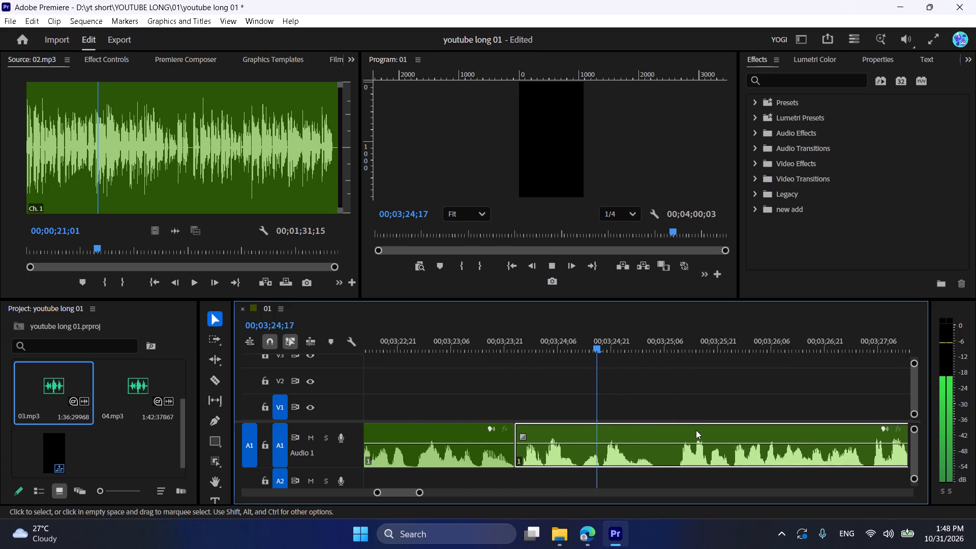
alt+scroll(668, 379, down, 5)
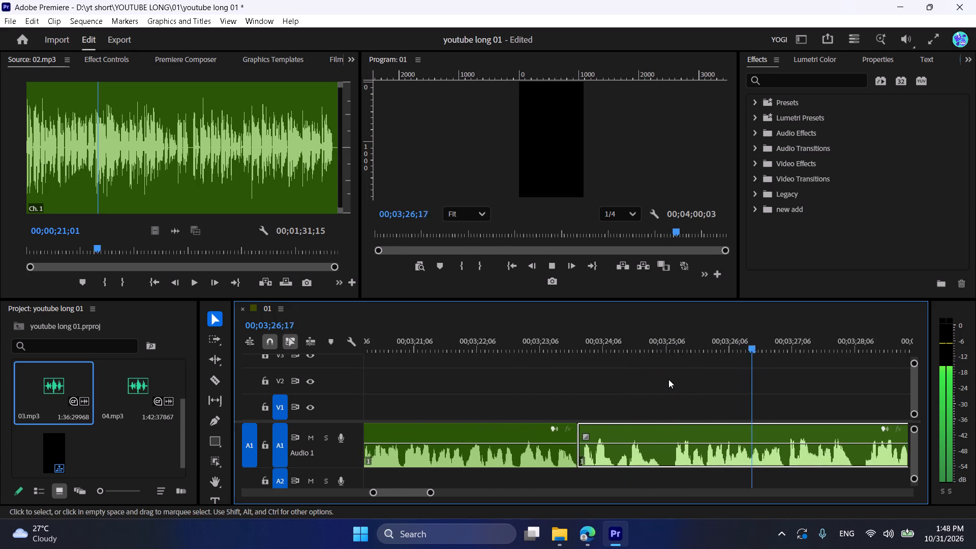
alt+scroll(668, 379, down, 19)
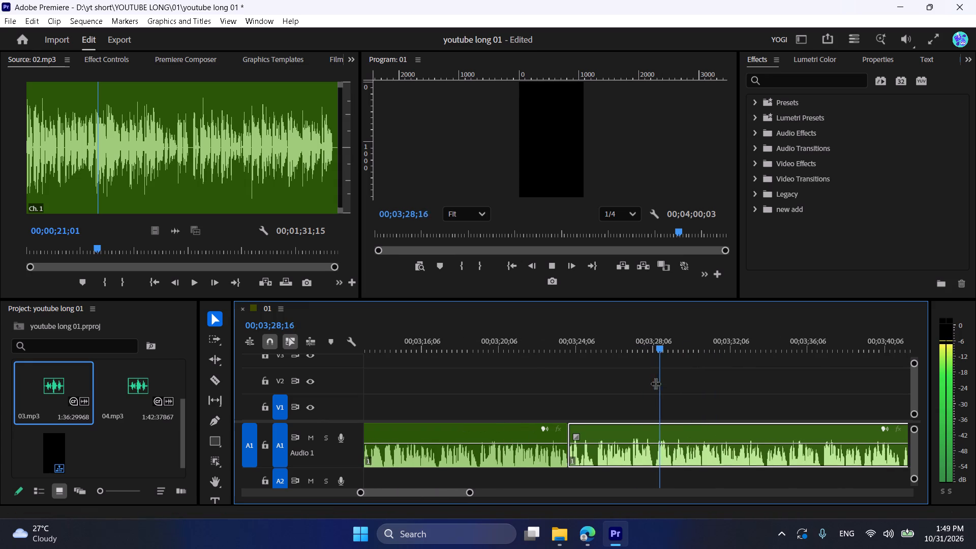
scroll(655, 383, down, 5)
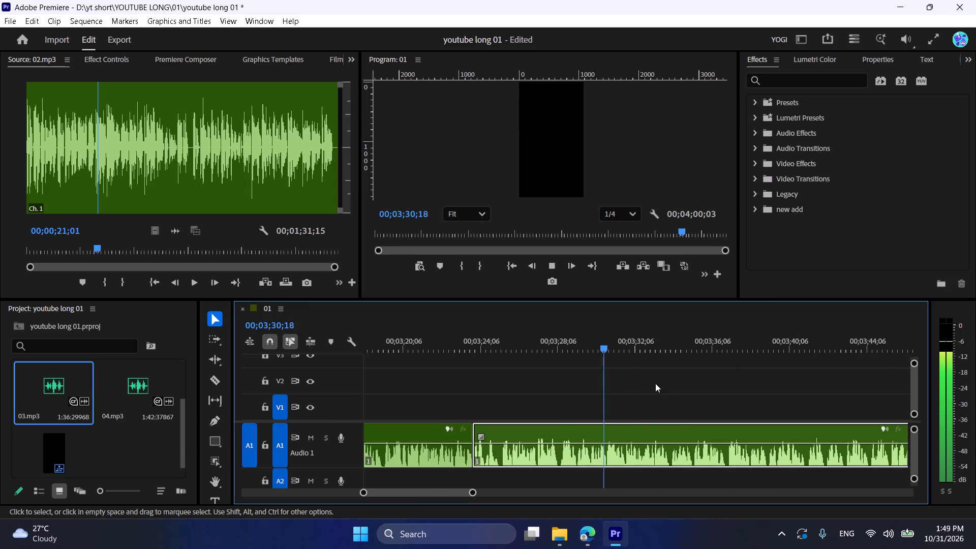
scroll(655, 383, down, 4)
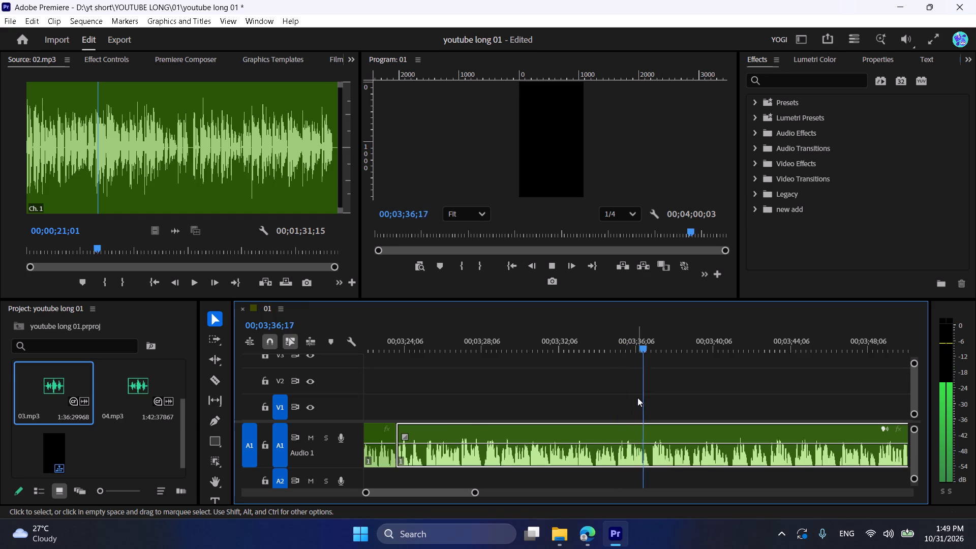
Replay 03.mp3 around the pause after 00;03;35;26 and split it at 00;03;36;25.
alt+scroll(638, 398, up, 2)
alt+scroll(638, 398, down, 5)
alt+scroll(638, 398, up, 8)
key(space)
click(627, 340)
key(space)
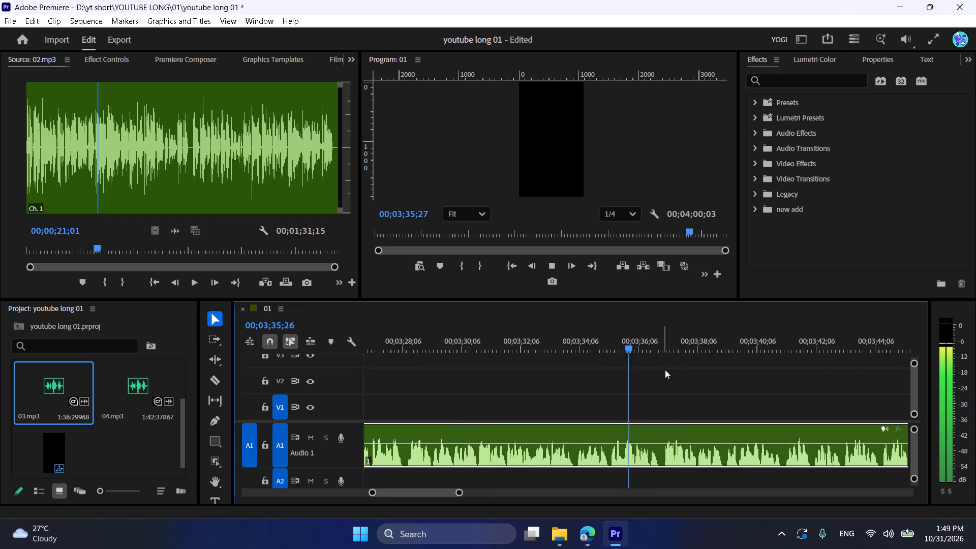
alt+scroll(665, 370, down, 1)
alt+scroll(665, 370, up, 10)
alt+scroll(655, 378, down, 2)
alt+scroll(655, 378, up, 2)
key(space)
click(645, 344)
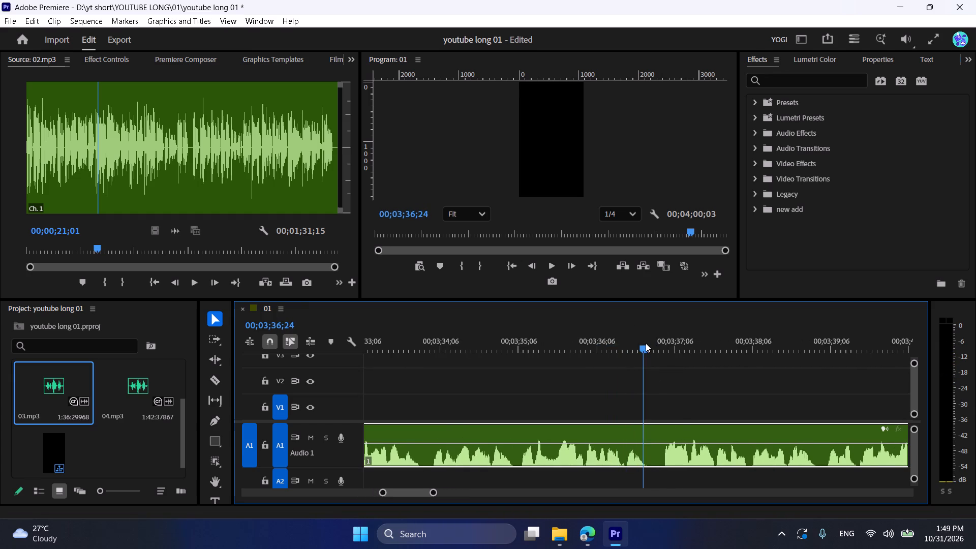
key(ctrl+k)
Trim about six frames of pause after the 00;03;36;25 cut and move the remainder of 03.mp3 back against it.
drag(648, 429, 653, 433)
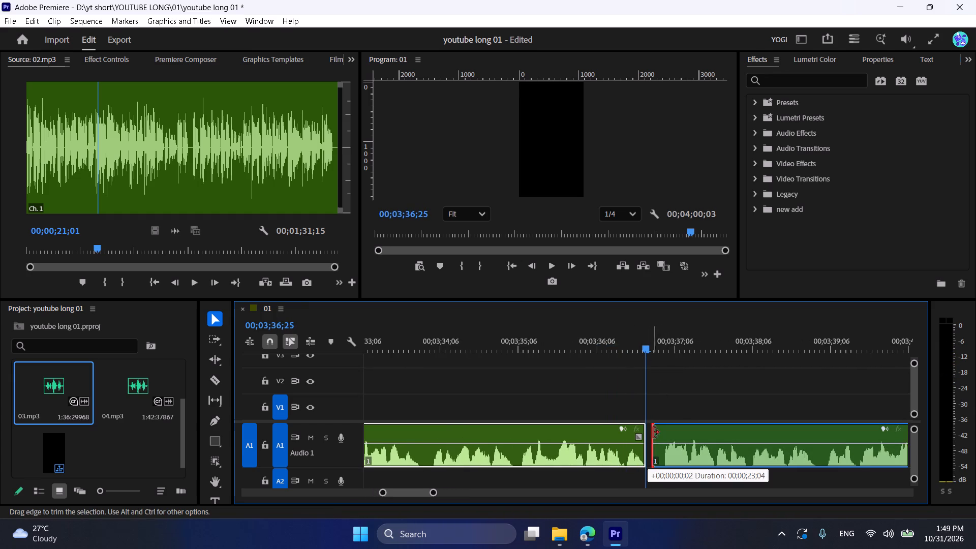
drag(653, 433, 662, 436)
drag(695, 431, 684, 429)
Play 03.mp3 on to the next pause and split it at 00;03;38;24.
key(space)
alt+scroll(684, 429, down, 8)
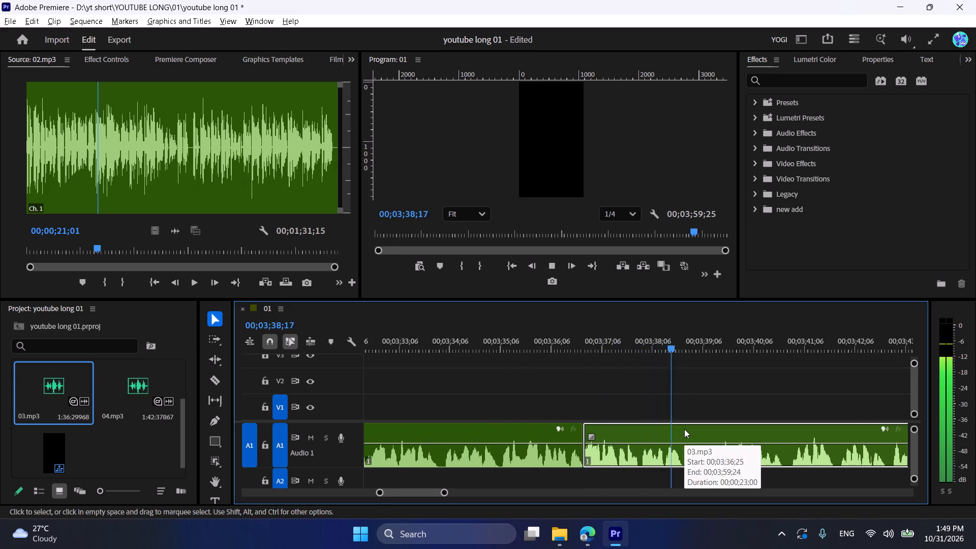
alt+scroll(684, 429, down, 1)
alt+scroll(684, 429, up, 4)
key(space)
click(685, 338)
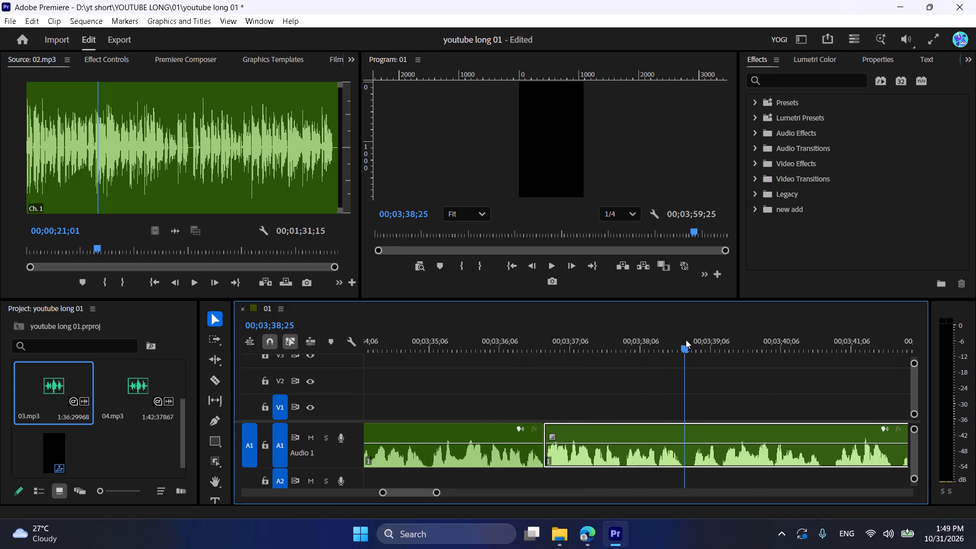
key(Left)
key(ctrl+k)
alt+scroll(694, 419, up, 4)
scroll(694, 420, down, 4)
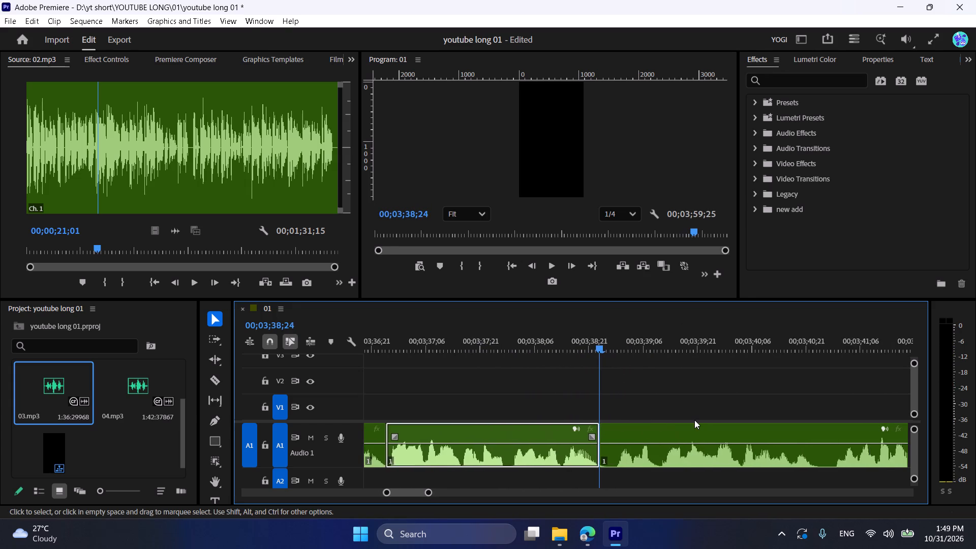
Trim about four frames of pause after the 00;03;38;24 cut and move the remainder of 03.mp3 back against it.
alt+scroll(622, 432, up, 4)
drag(594, 425, 617, 432)
drag(680, 435, 665, 435)
Play on to the next pause in 03.mp3 and cut about five frames out after 00;03;40;19, closing the gap.
key(space)
scroll(665, 435, down, 11)
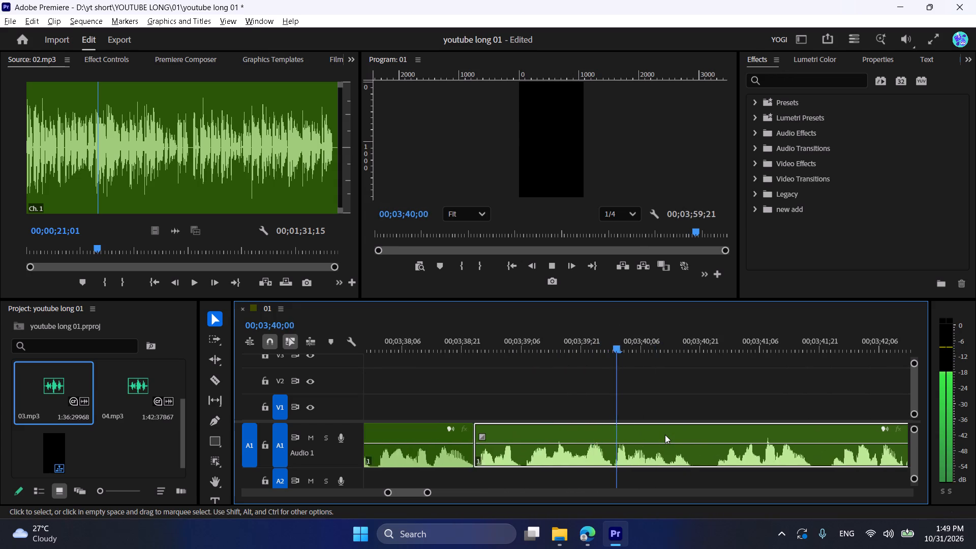
scroll(665, 435, down, 1)
alt+scroll(665, 435, up, 1)
scroll(668, 437, down, 3)
key(space)
drag(626, 348, 634, 353)
key(ctrl+k)
drag(642, 423, 661, 430)
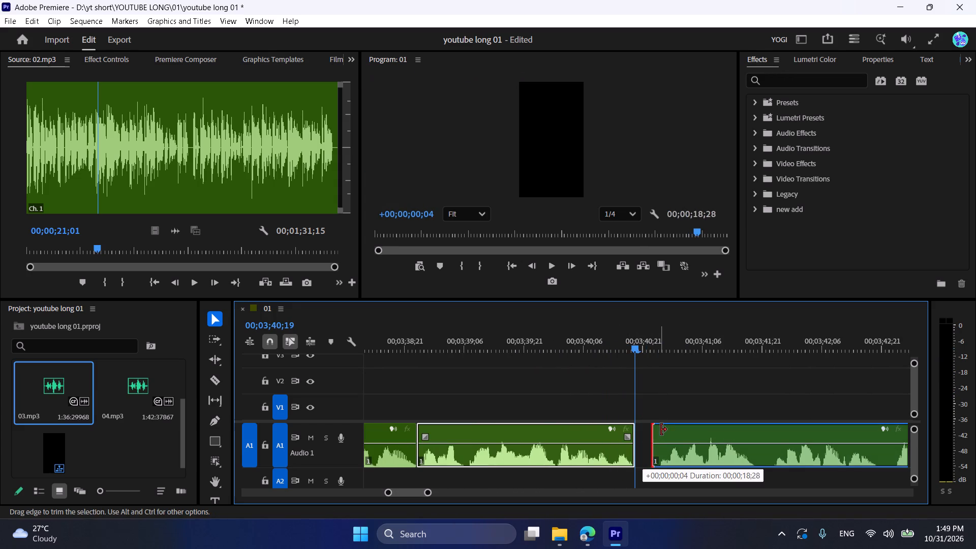
drag(661, 430, 663, 431)
drag(685, 431, 670, 430)
Play on to the next pause in 03.mp3 and cut about four frames out after 00;03;41;14, closing the gap.
key(space)
scroll(670, 430, down, 4)
key(space)
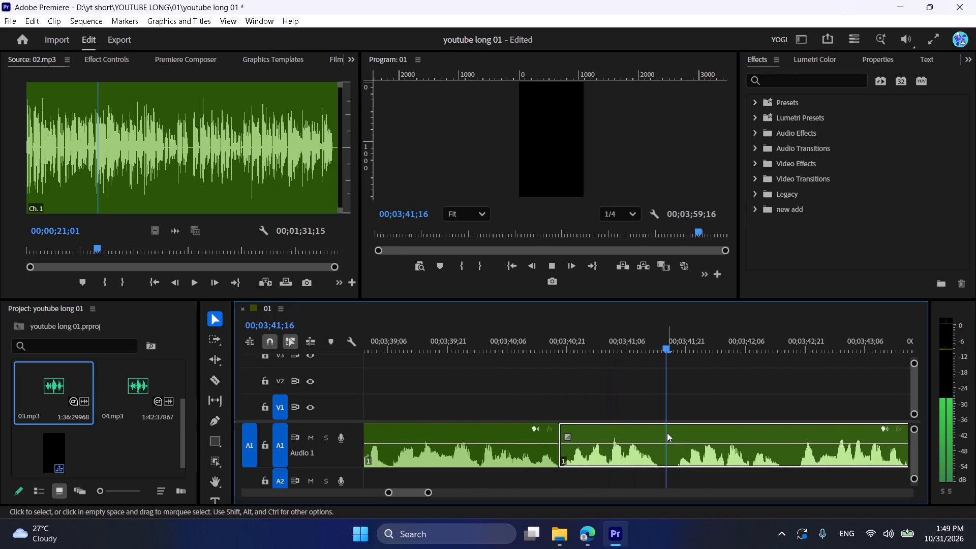
drag(668, 347, 660, 345)
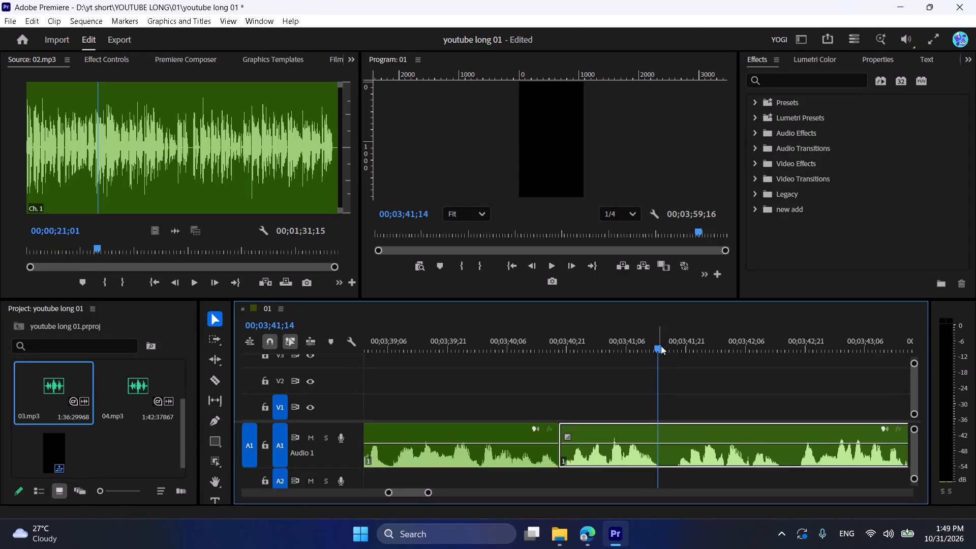
key(ctrl+k)
drag(662, 427, 677, 434)
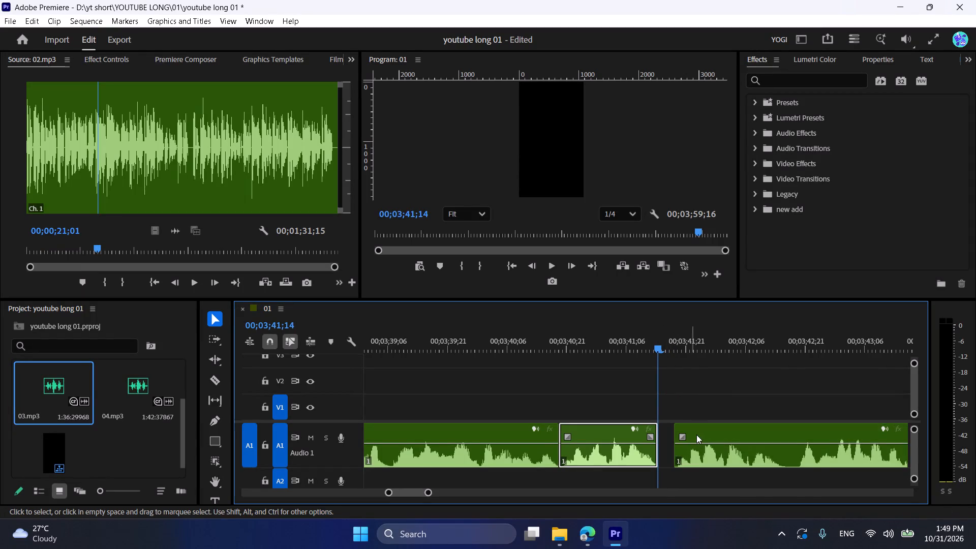
drag(700, 435, 688, 435)
Replay the 00;03;41;14 join and cut about four frames of the following pause out after 00;03;42;11, closing the gap.
click(646, 349)
key(space)
scroll(676, 380, down, 4)
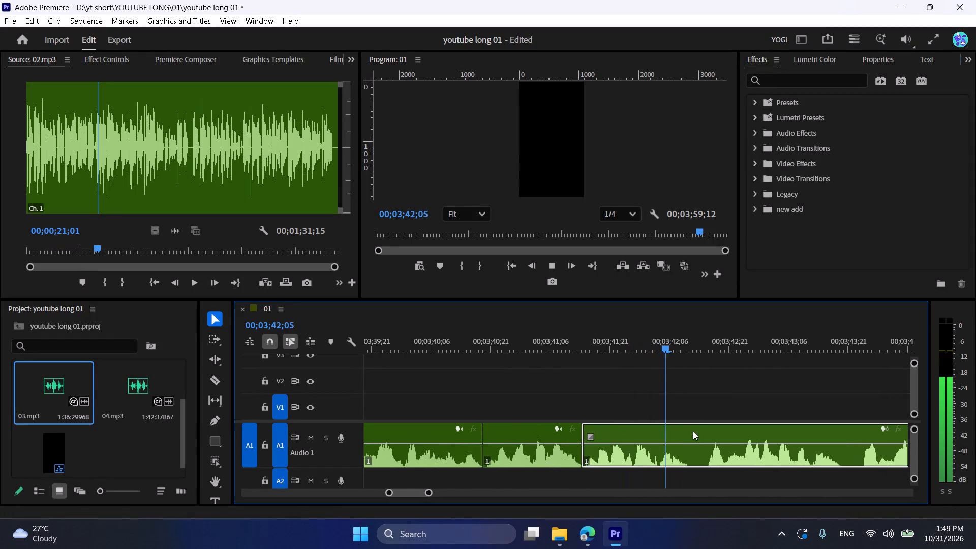
key(space)
key(ctrl+k)
drag(692, 431, 695, 431)
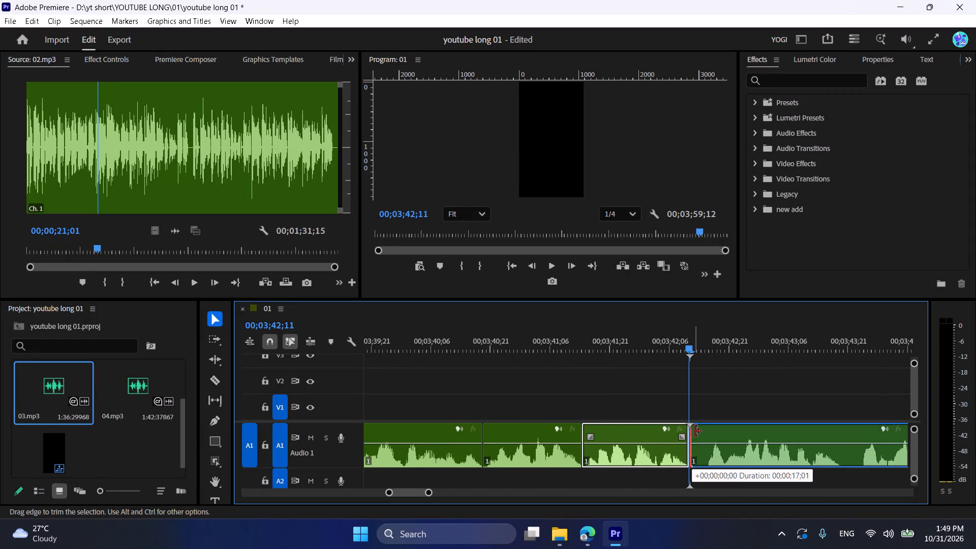
drag(695, 431, 706, 435)
drag(721, 434, 709, 435)
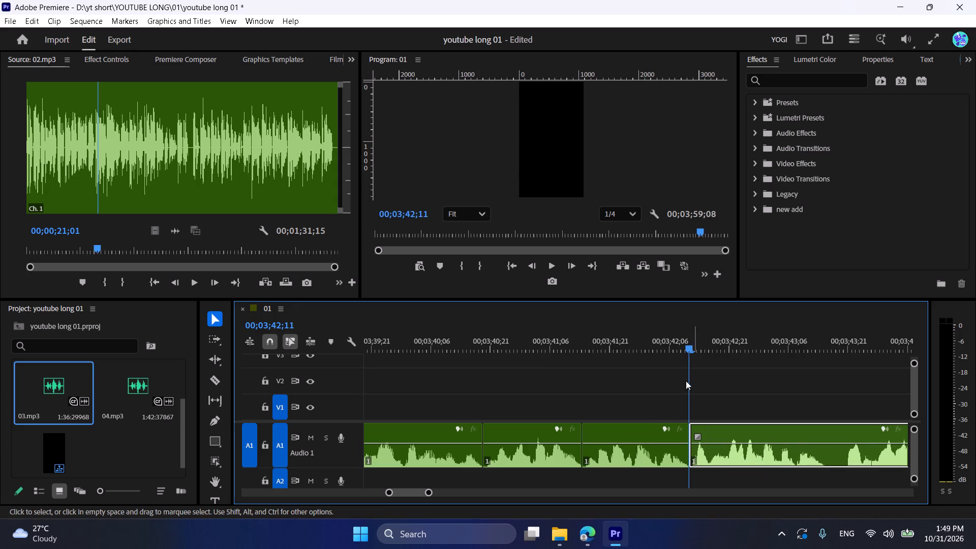
Replay the 00;03;42;11 join and cut about five frames of the following pause out after 00;03;43;15, closing the gap.
click(671, 346)
key(space)
scroll(703, 399, down, 4)
scroll(703, 399, up, 2)
scroll(703, 400, down, 1)
scroll(729, 437, down, 5)
key(space)
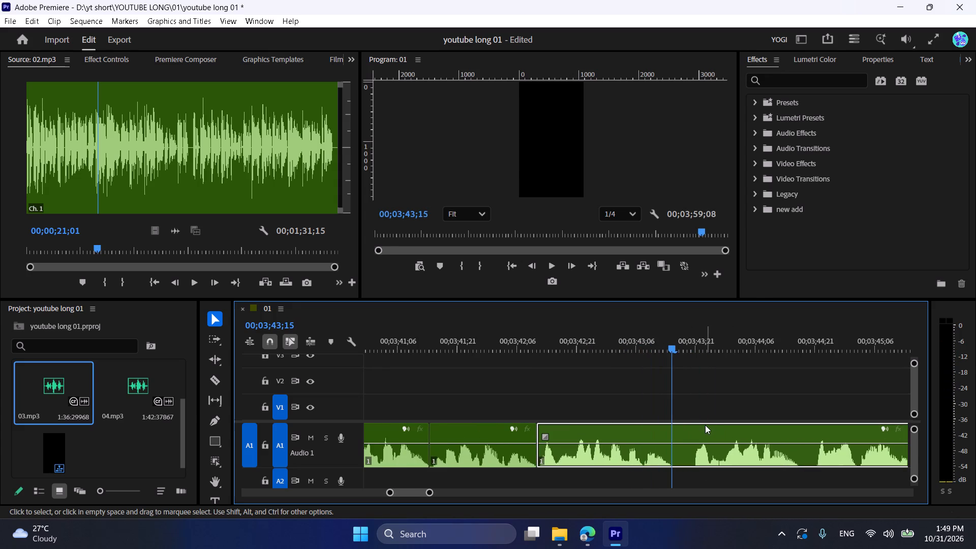
key(ctrl+k)
drag(674, 428, 691, 433)
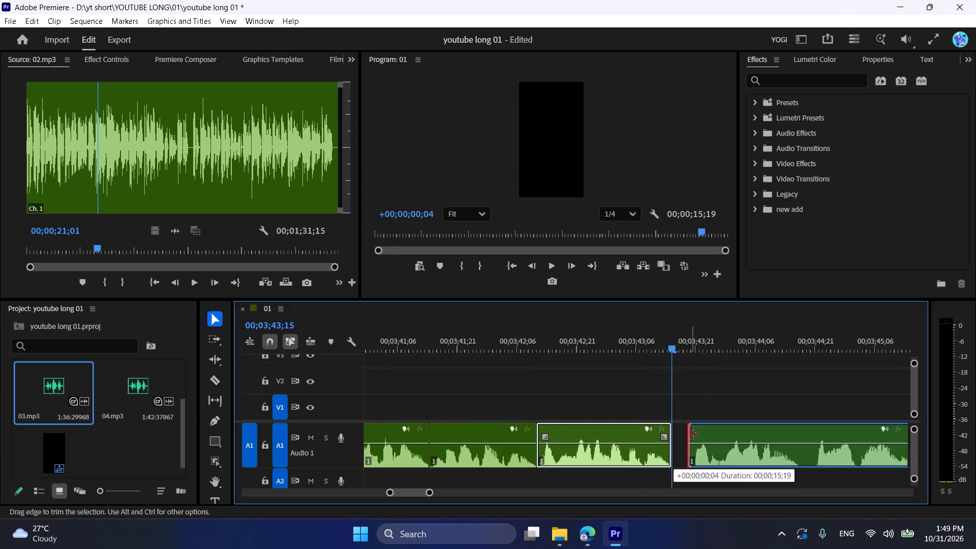
drag(691, 433, 693, 434)
drag(719, 435, 707, 435)
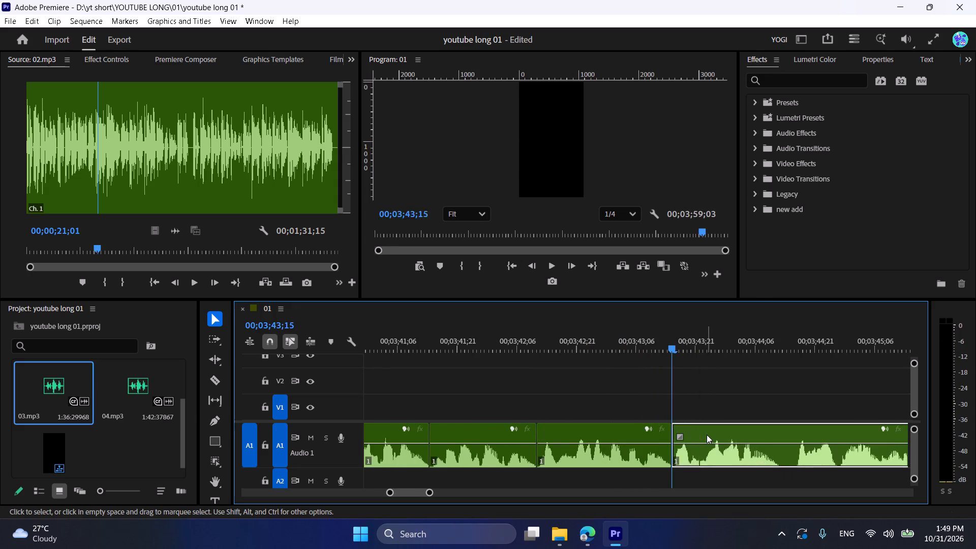
Play on to the next pause in 03.mp3 and cut about four frames out after 00;03;44;12, closing the gap.
key(space)
scroll(707, 435, down, 5)
key(space)
click(688, 346)
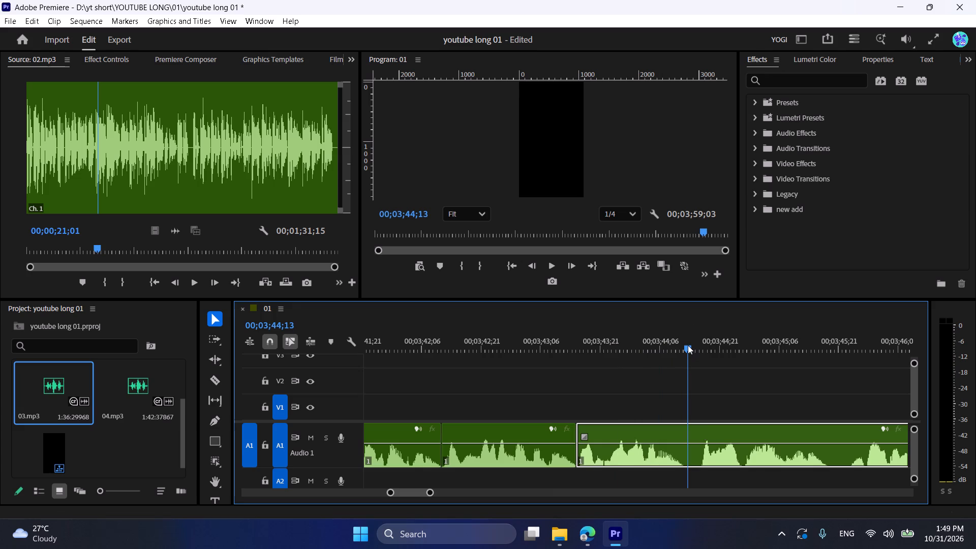
key(ctrl+k)
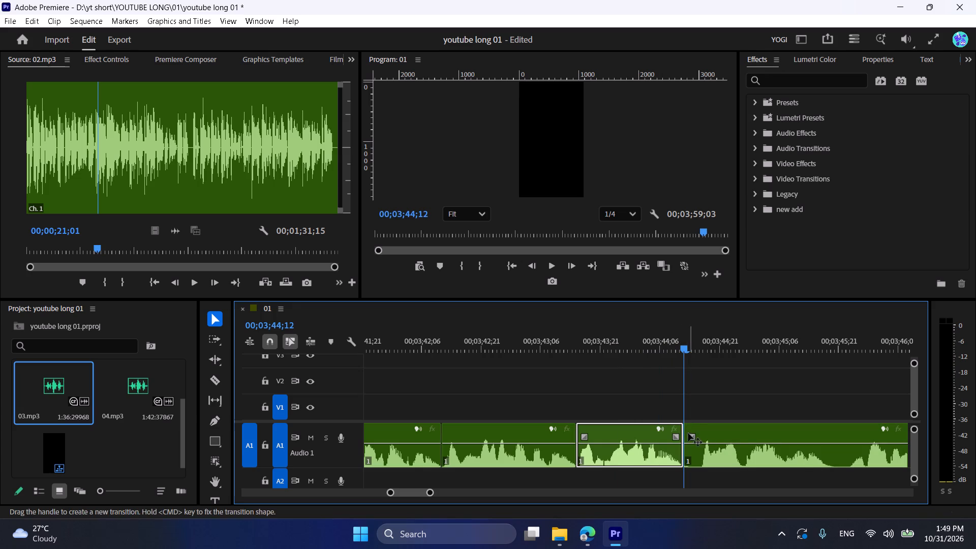
drag(686, 428, 699, 434)
drag(730, 434, 718, 433)
Replay the 00;03;44;12 join and cut about five frames of the following pause out after 00;03;45;14, closing the gap.
click(673, 332)
key(space)
scroll(685, 382, down, 9)
key(space)
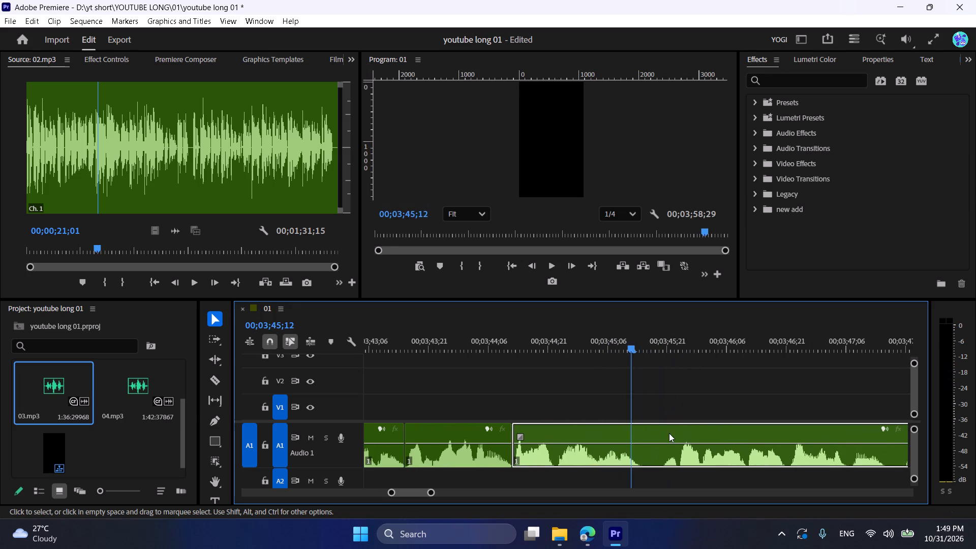
key(space)
drag(650, 334, 644, 333)
key(ctrl+k)
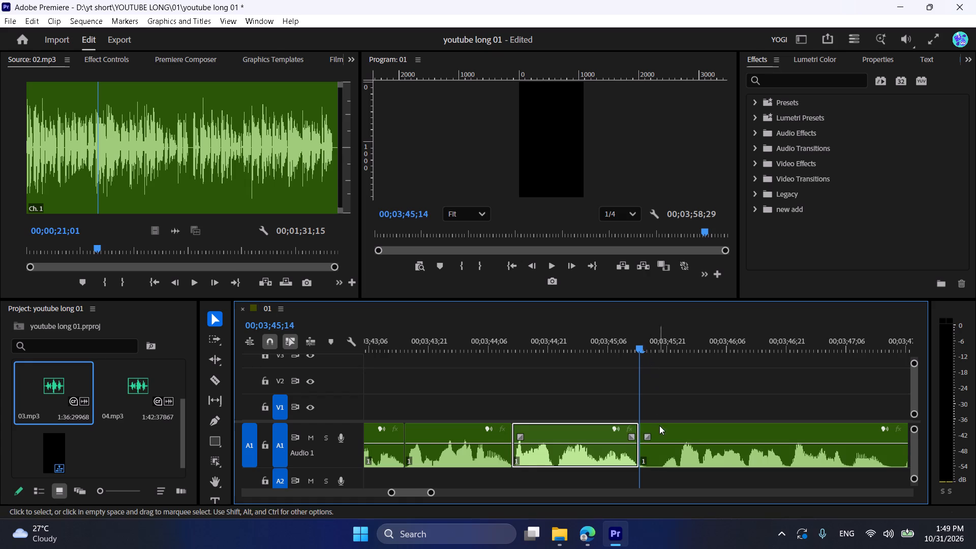
drag(643, 423, 661, 429)
drag(697, 429, 679, 429)
Play on to the next pause in 03.mp3 and cut about four frames out after 00;03;47;11, closing the gap.
key(space)
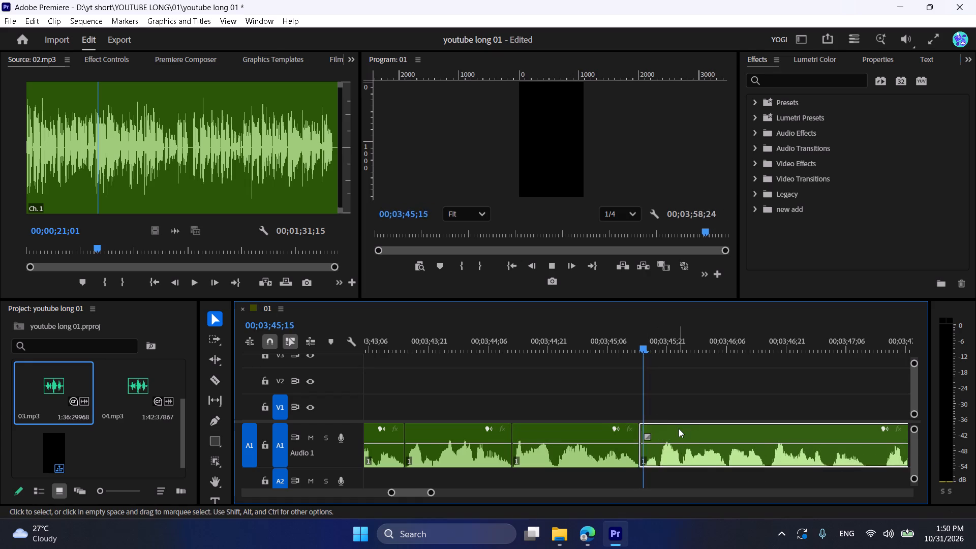
scroll(679, 429, down, 10)
key(space)
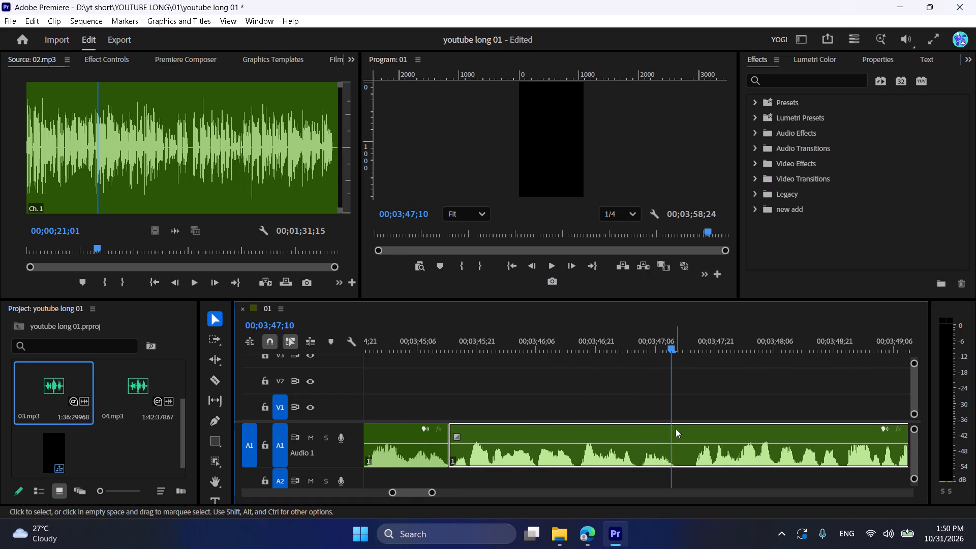
key(Right)
key(ctrl+k)
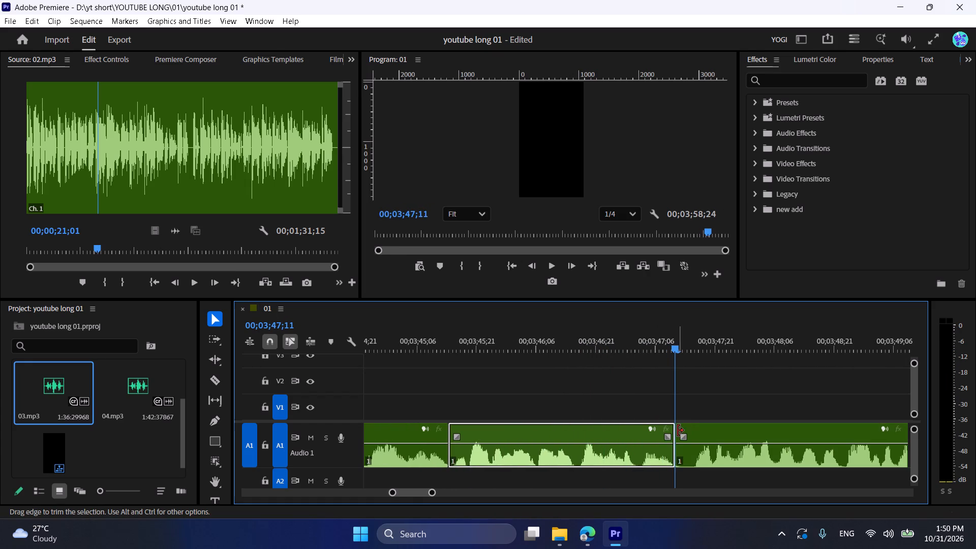
drag(677, 430, 692, 436)
drag(723, 430, 714, 429)
Play on to the next pause in 03.mp3 and cut about five frames out after 00;03;49;26, closing the gap.
key(space)
alt+scroll(714, 429, down, 3)
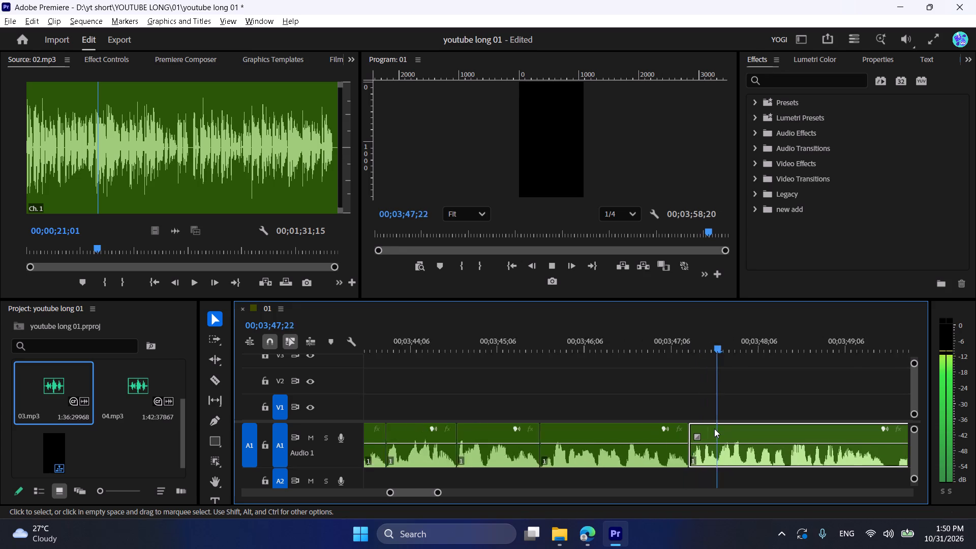
alt+scroll(714, 429, down, 7)
scroll(702, 426, down, 4)
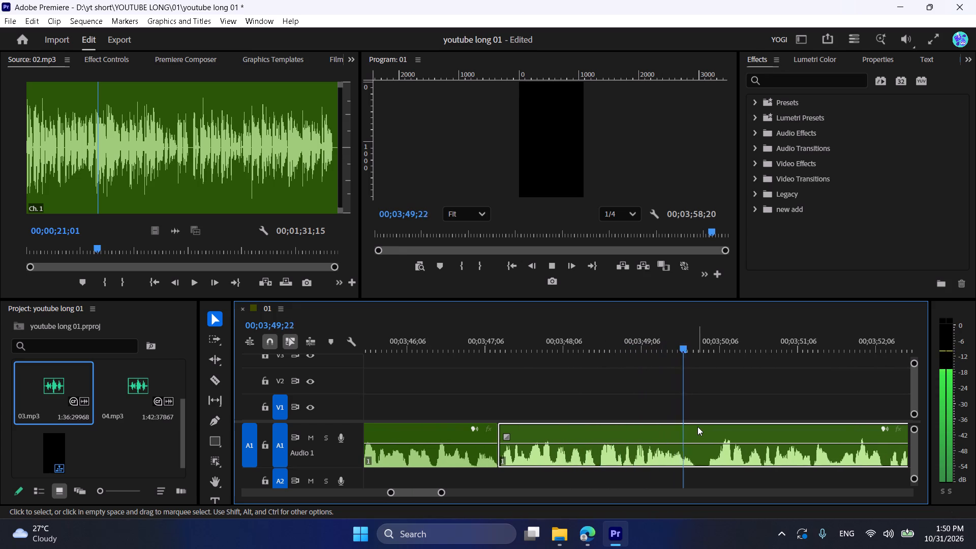
key(space)
key(space)
key(space)
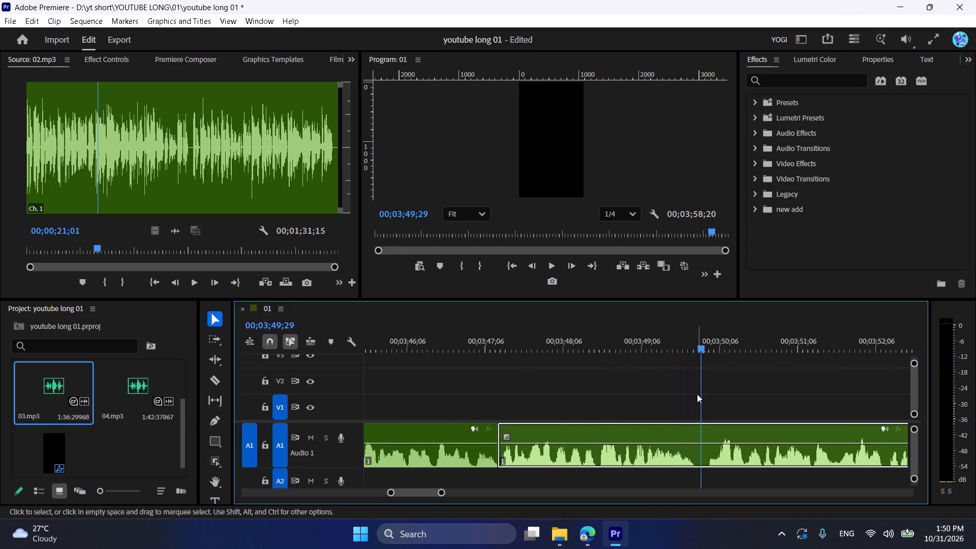
click(695, 339)
key(ctrl+k)
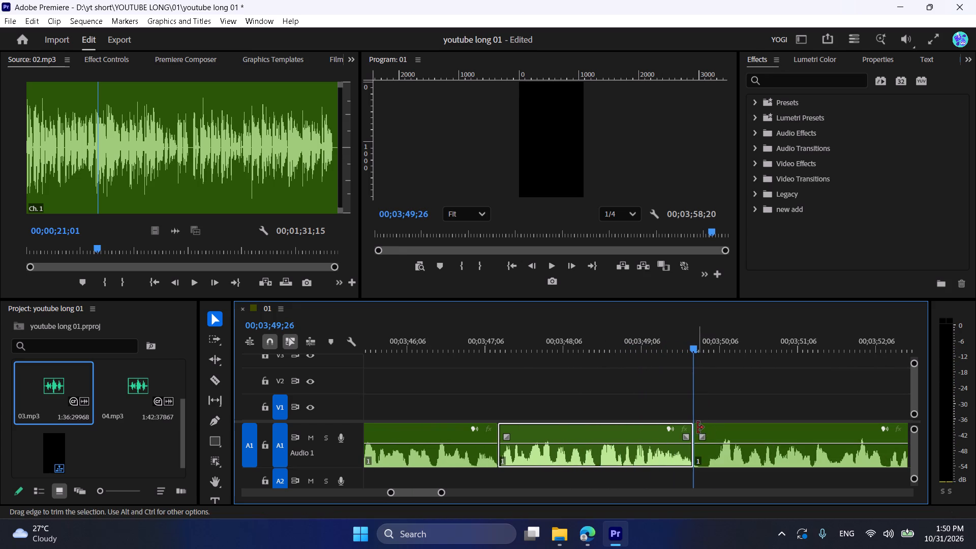
drag(697, 428, 712, 432)
drag(733, 431, 721, 428)
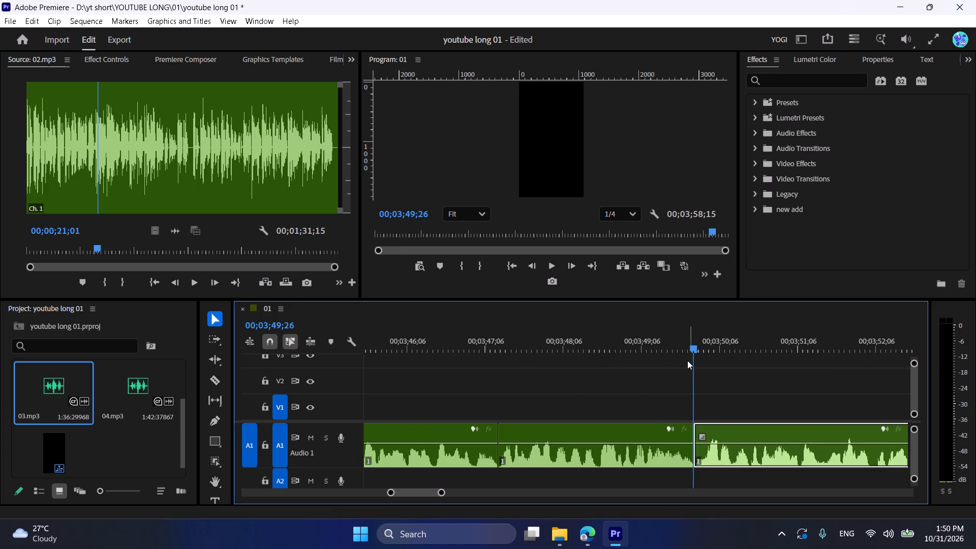
Replay the 00;03;49;26 join and cut about five frames of the following pause out after 00;03;53;23, closing the gap.
click(680, 344)
key(space)
scroll(699, 372, down, 10)
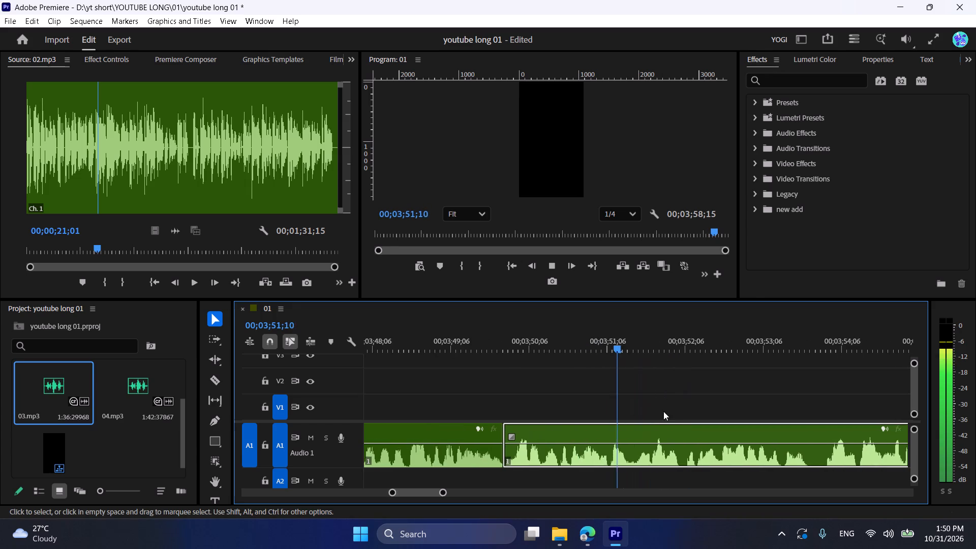
scroll(652, 415, down, 2)
alt+scroll(608, 445, up, 2)
scroll(666, 429, down, 9)
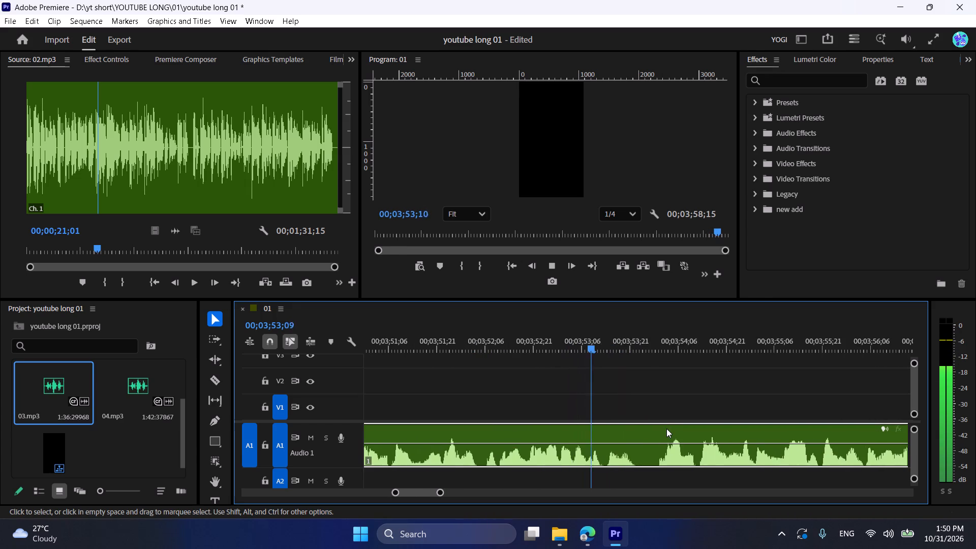
key(space)
key(ctrl+k)
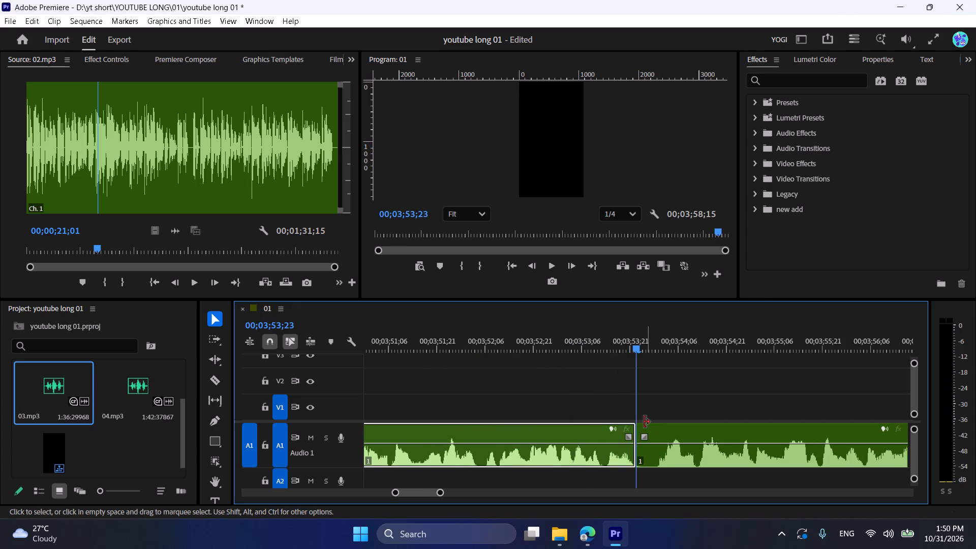
drag(644, 422, 656, 426)
drag(644, 424, 661, 430)
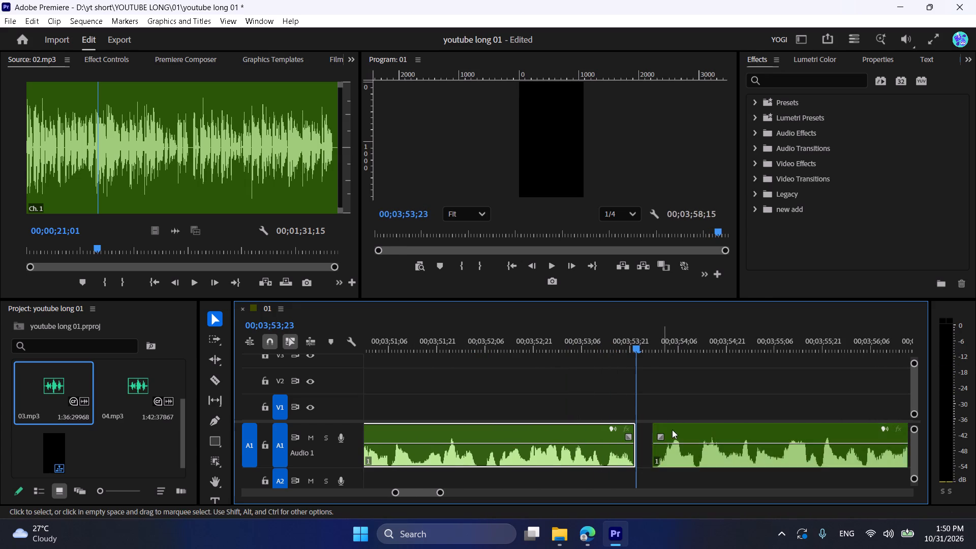
drag(692, 428, 679, 426)
Play 03.mp3 to the end of its speech and trim its silent tail back to 00;03;57;01.
key(space)
scroll(681, 426, down, 4)
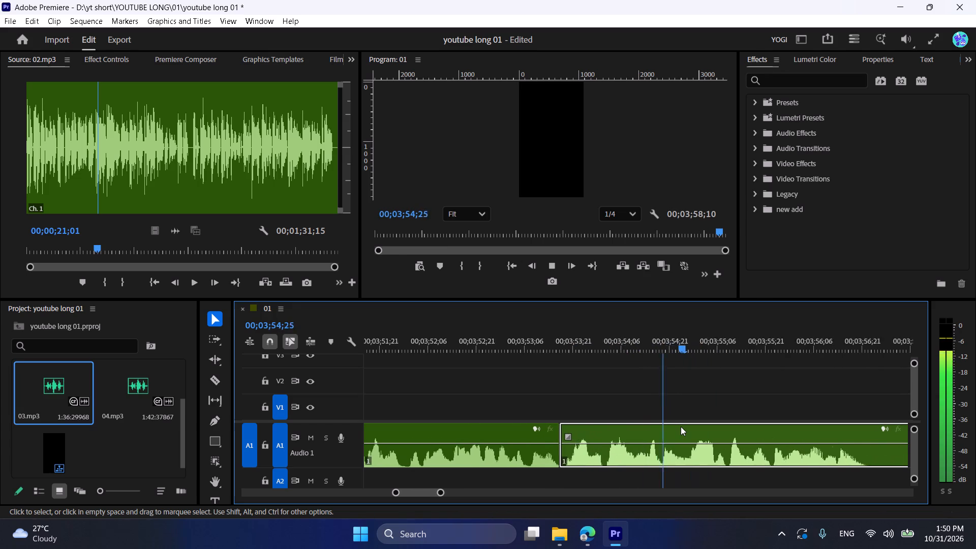
scroll(682, 426, down, 4)
alt+scroll(682, 426, down, 10)
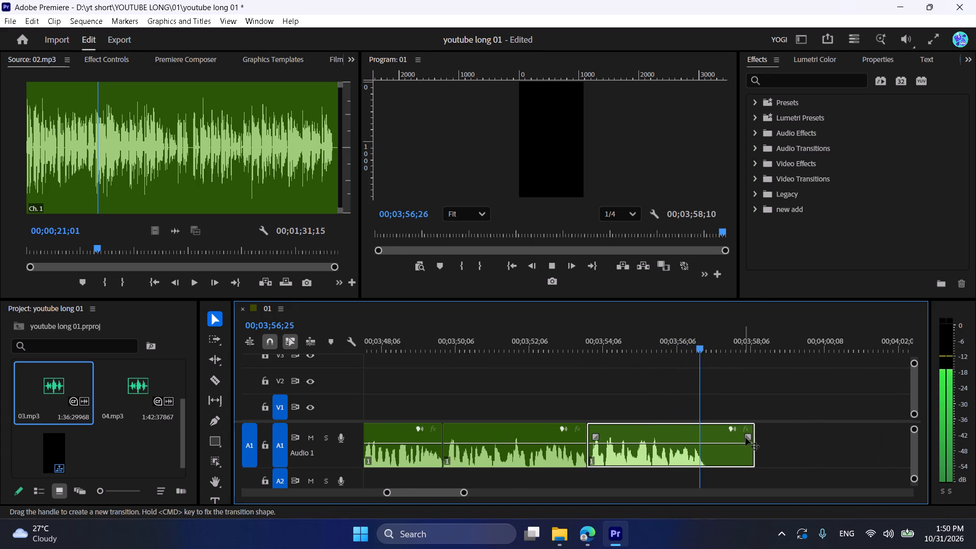
key(space)
key(space)
key(space)
drag(757, 431, 707, 429)
Place 04.mp3 on A1 directly after the end of 03.mp3 at 00;03;57;01.
drag(126, 378, 757, 481)
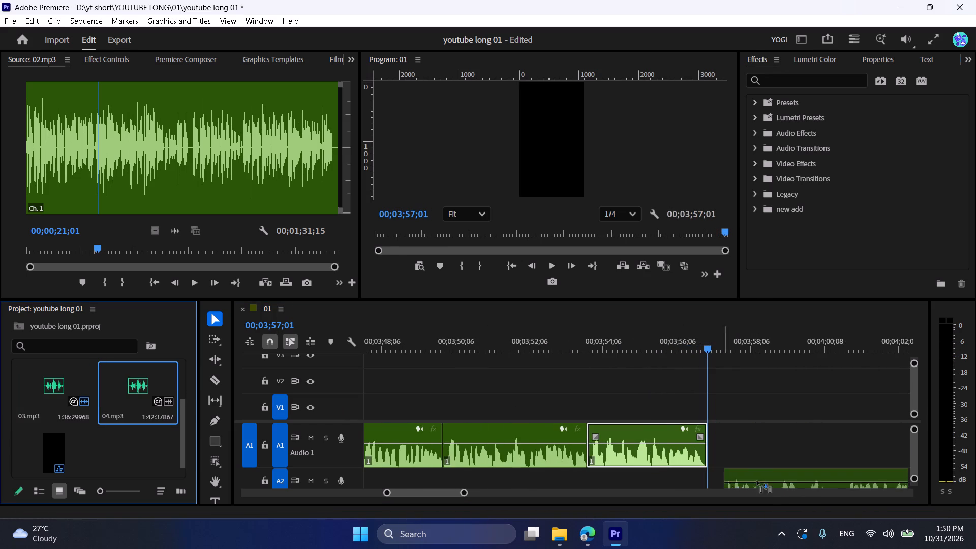
drag(757, 481, 711, 452)
Look over the assembled voice-over on A1, including the join between 03.mp3 and 04.mp3 at 00;03;57;01.
alt+scroll(711, 452, down, 7)
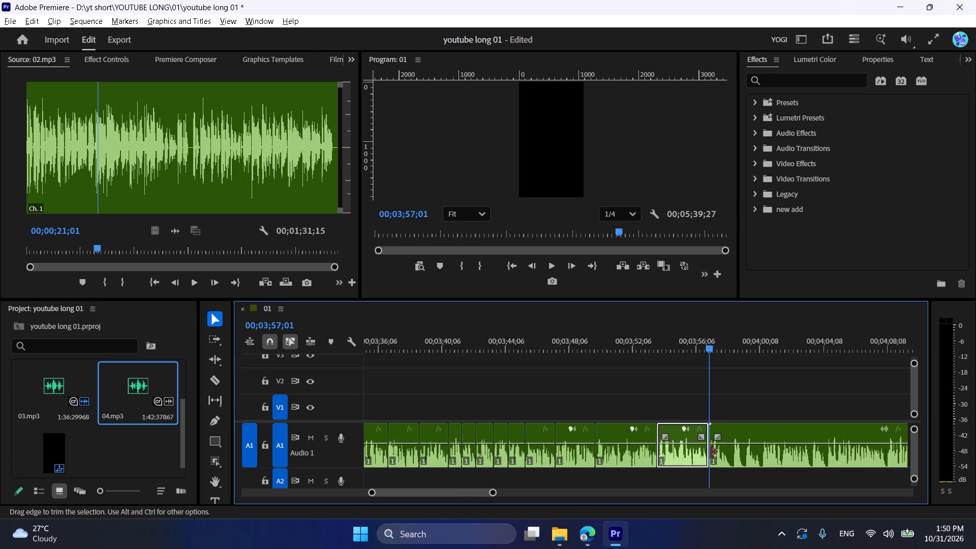
alt+scroll(711, 452, down, 6)
alt+scroll(711, 452, up, 3)
alt+scroll(711, 452, down, 19)
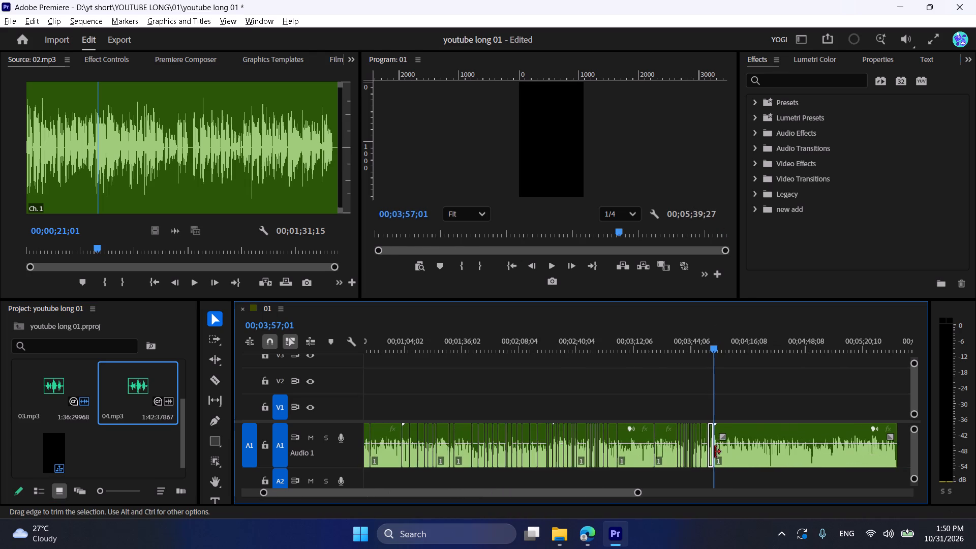
alt+scroll(715, 452, down, 10)
click(720, 452)
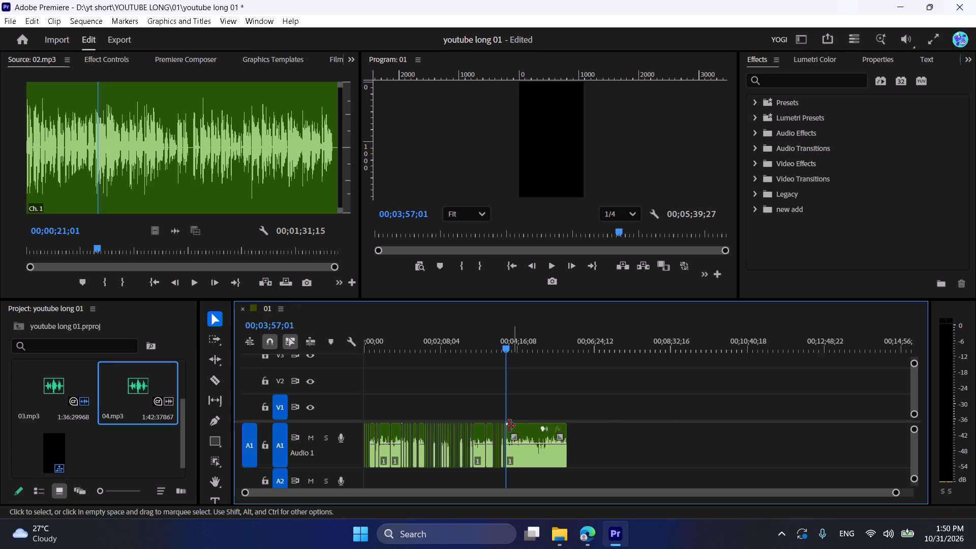
alt+scroll(505, 425, up, 18)
alt+scroll(505, 425, down, 1)
alt+scroll(505, 425, up, 4)
alt+scroll(505, 425, down, 1)
alt+scroll(505, 425, up, 5)
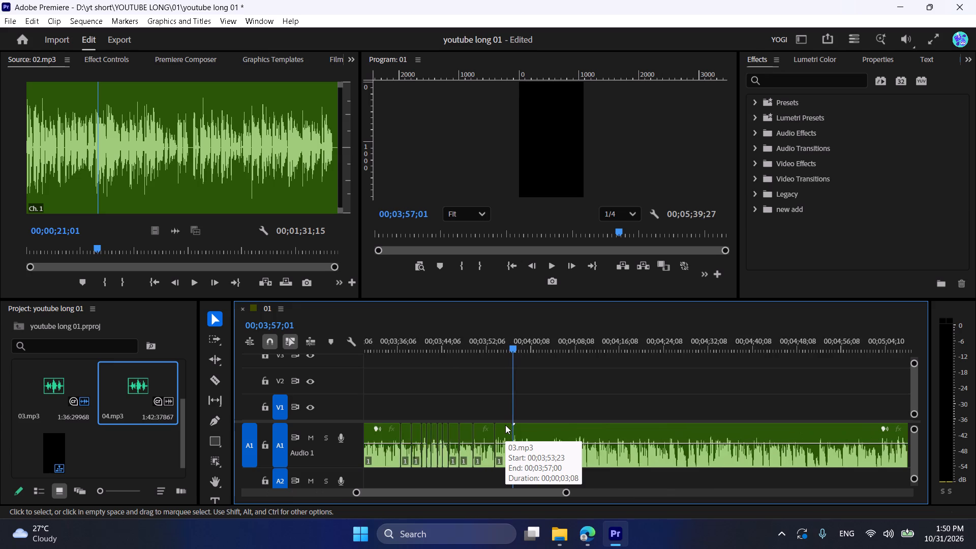
alt+scroll(505, 425, up, 4)
alt+scroll(505, 425, down, 2)
alt+scroll(505, 425, up, 16)
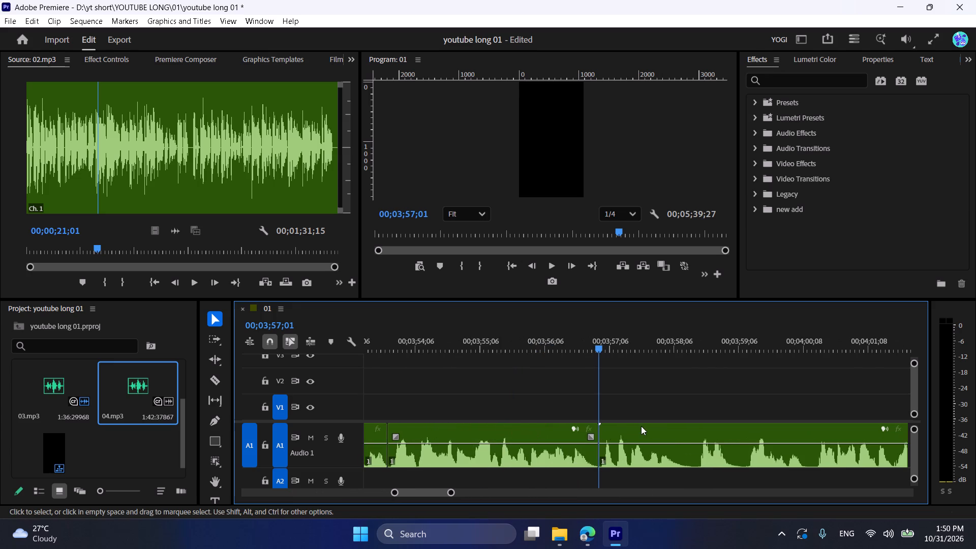
Play the start of 04.mp3, split it at 00;03;58;07, cut about nine frames of the following pause and close the gap.
key(space)
key(space)
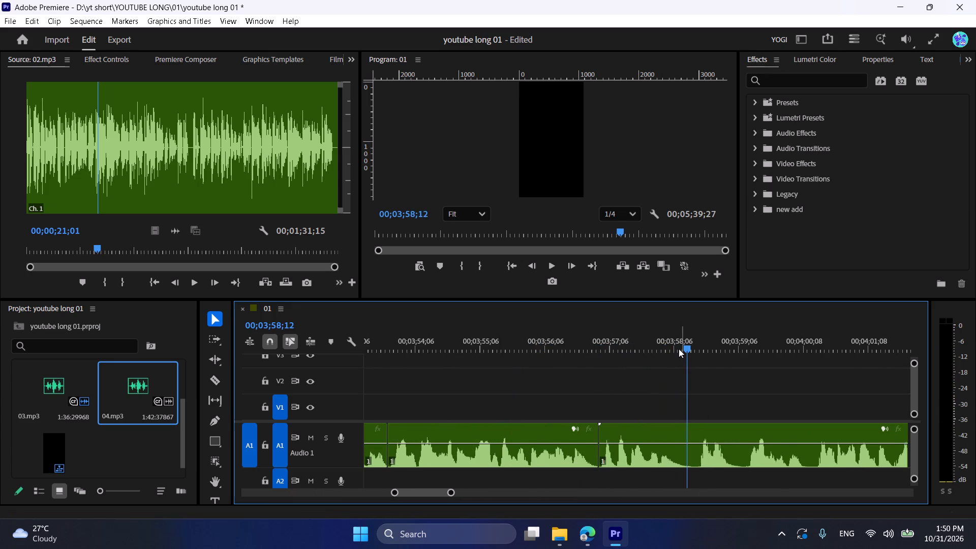
click(678, 346)
click(689, 427)
key(ctrl+k)
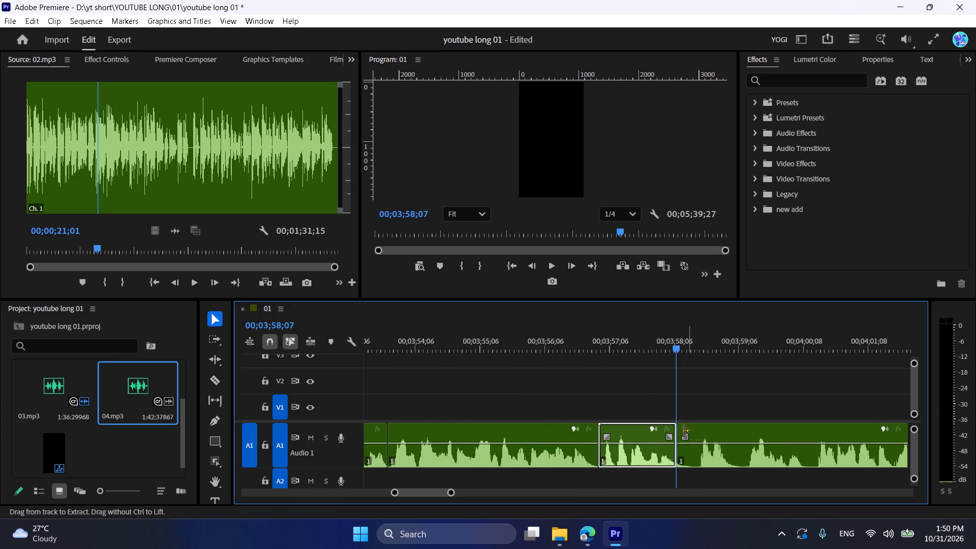
drag(678, 430, 698, 436)
drag(726, 436, 715, 433)
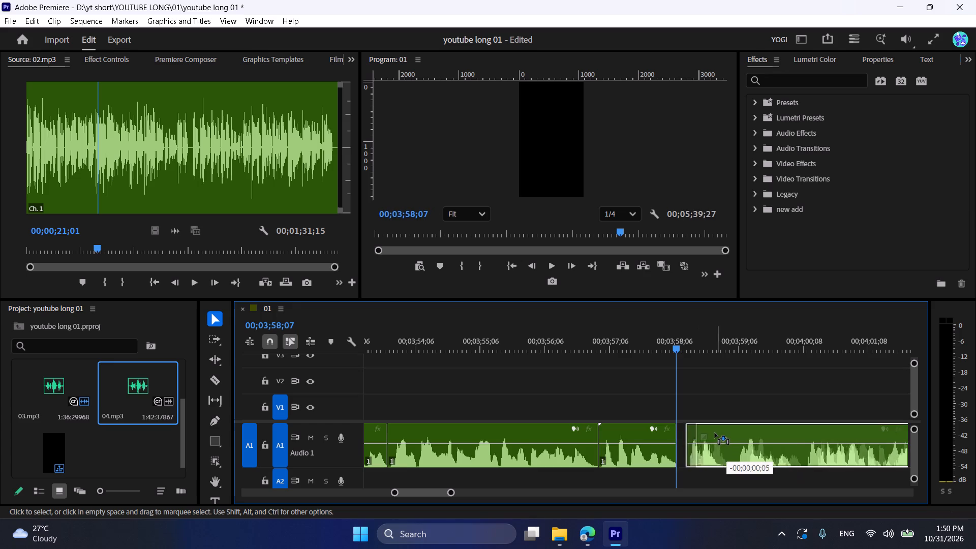
drag(715, 433, 714, 433)
Play on in 04.mp3, split it at 00;03;58;25, cut about six frames of pause after the split and close the gap.
key(space)
key(space)
key(ctrl+k)
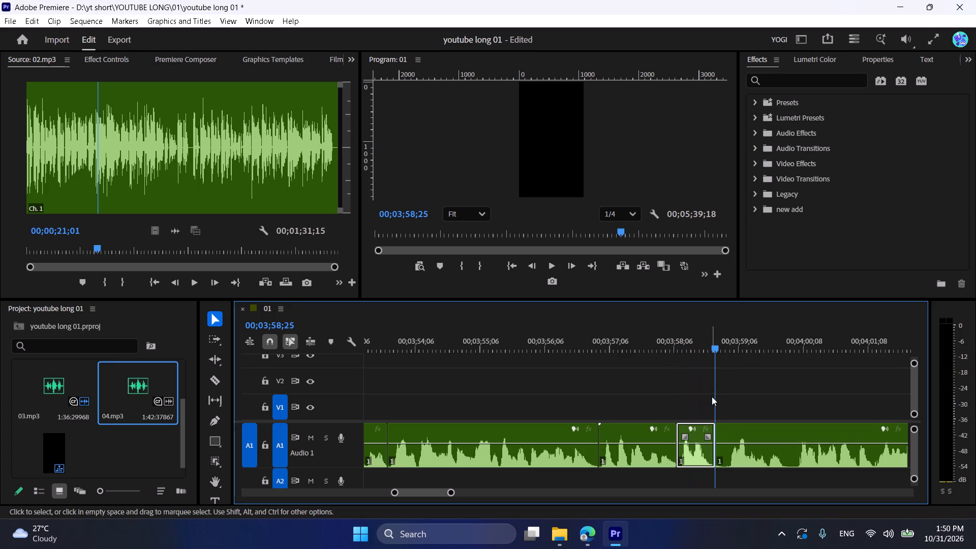
drag(717, 430, 729, 434)
drag(756, 437, 750, 437)
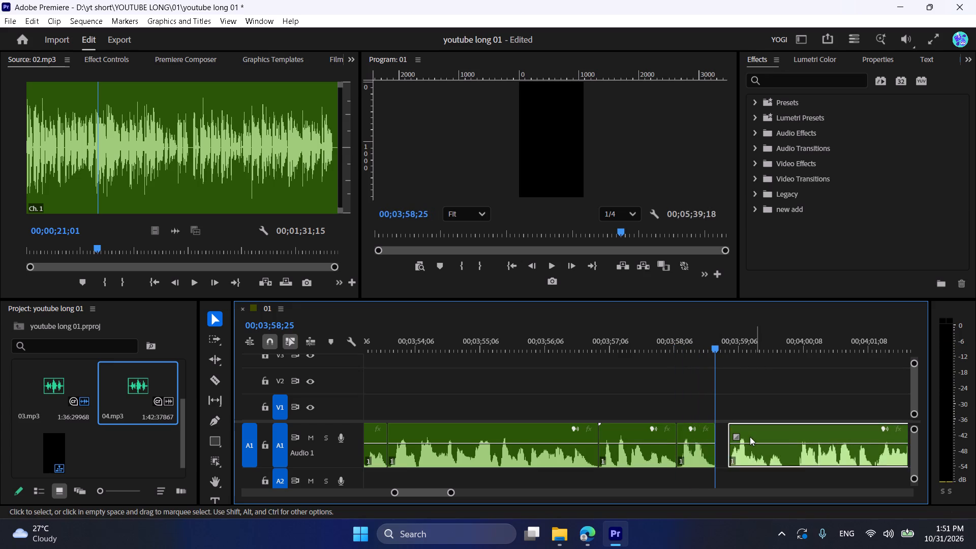
drag(750, 437, 743, 437)
Play 04.mp3 to its next pause, split it at 00;03;59;21, remove about six frames after the split and close the gap.
key(space)
scroll(745, 437, down, 5)
alt+scroll(696, 437, up, 3)
alt+scroll(693, 437, down, 1)
alt+scroll(693, 437, up, 1)
key(alt+space)
drag(680, 338, 674, 341)
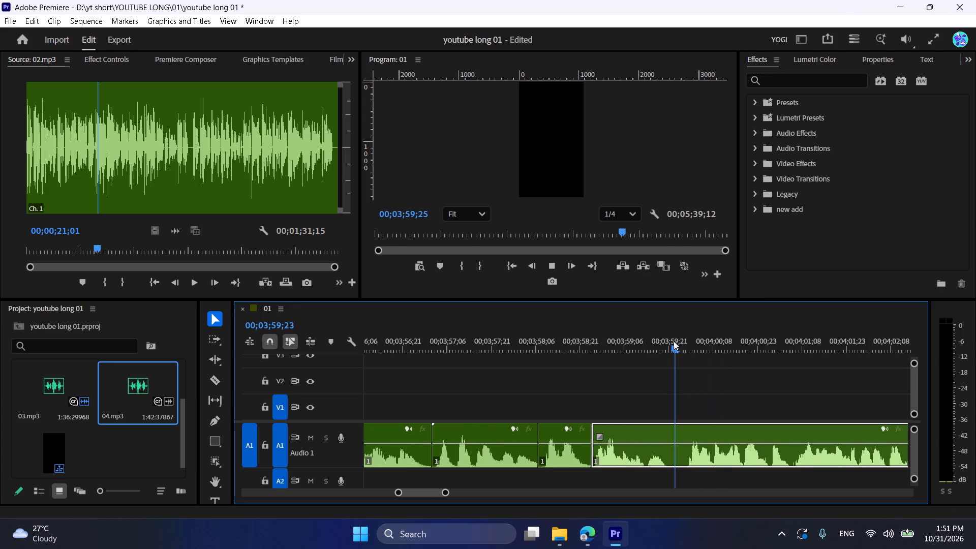
drag(674, 341, 668, 344)
key(ctrl+k)
drag(676, 426, 681, 431)
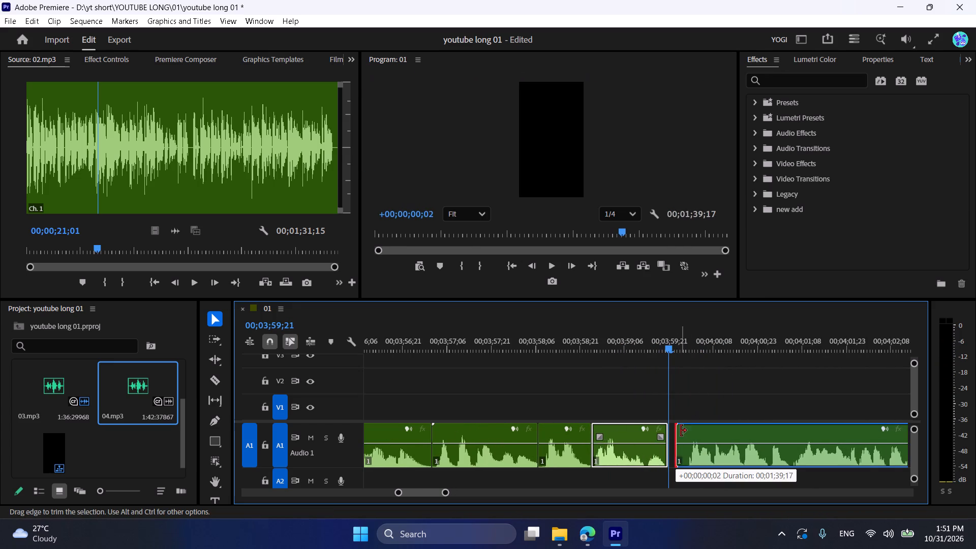
drag(681, 431, 692, 435)
drag(723, 427, 710, 427)
Play 04.mp3 onward, split it at 00;04;02;21, trim about four frames of silence after the split and close the gap.
key(space)
alt+scroll(713, 427, down, 4)
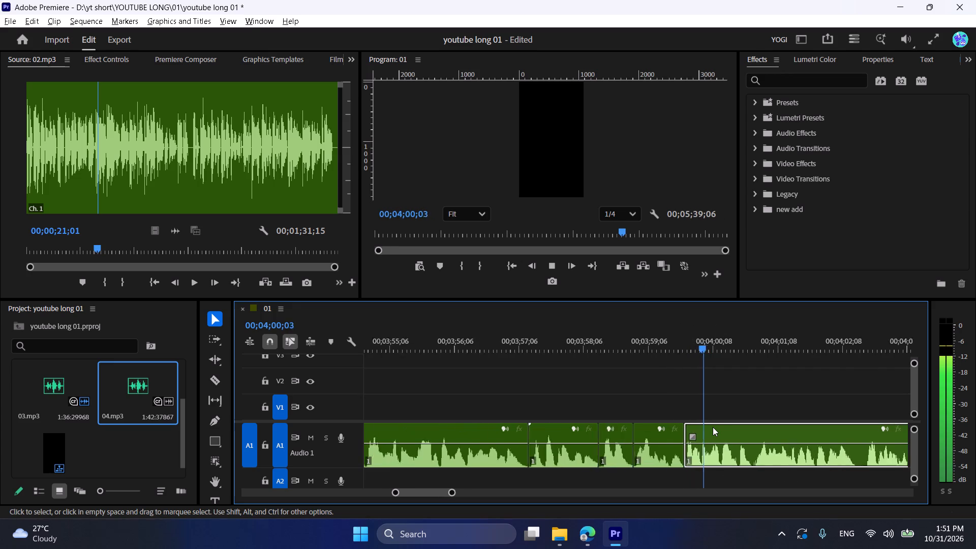
alt+scroll(713, 427, down, 2)
scroll(735, 427, down, 8)
alt+scroll(693, 437, up, 3)
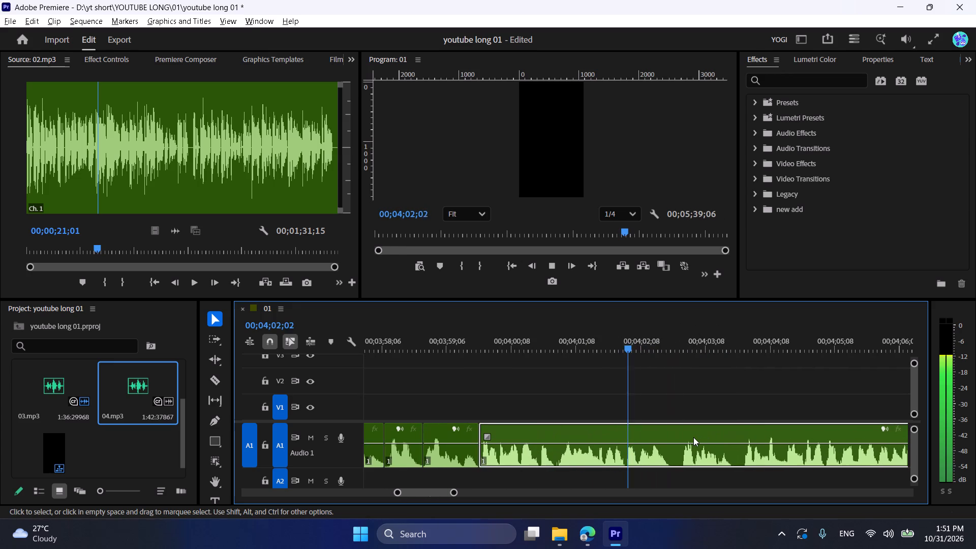
key(space)
key(ctrl+k)
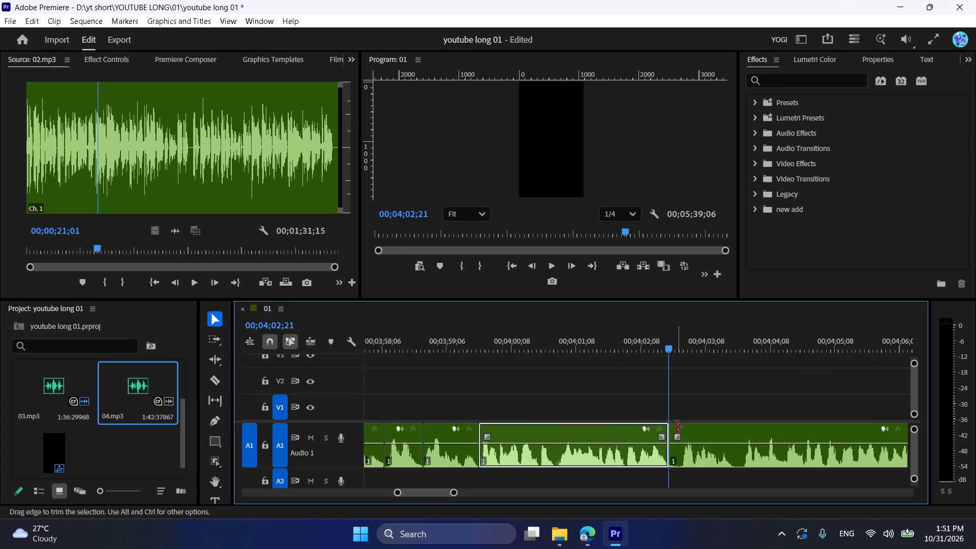
drag(674, 426, 683, 430)
drag(710, 432, 703, 432)
Play on in 04.mp3, split it at 00;04;03;16, cut about five frames of the following pause and close the gap.
key(space)
scroll(704, 432, down, 2)
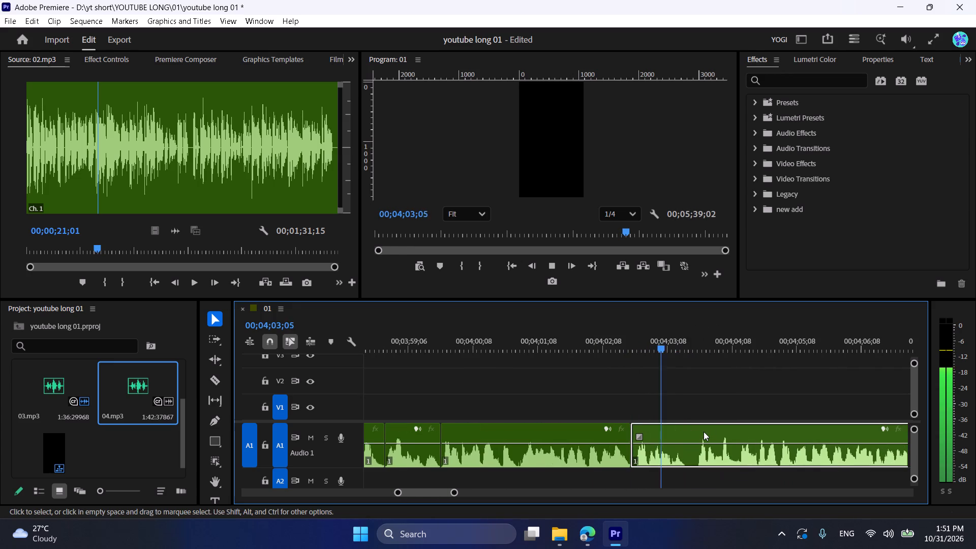
key(space)
key(space)
click(688, 347)
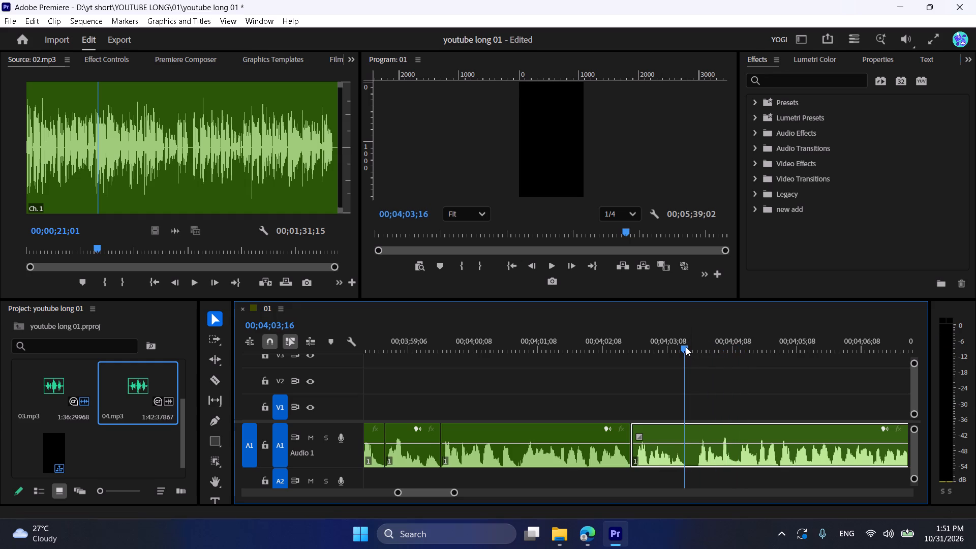
key(ctrl+k)
drag(688, 428, 699, 433)
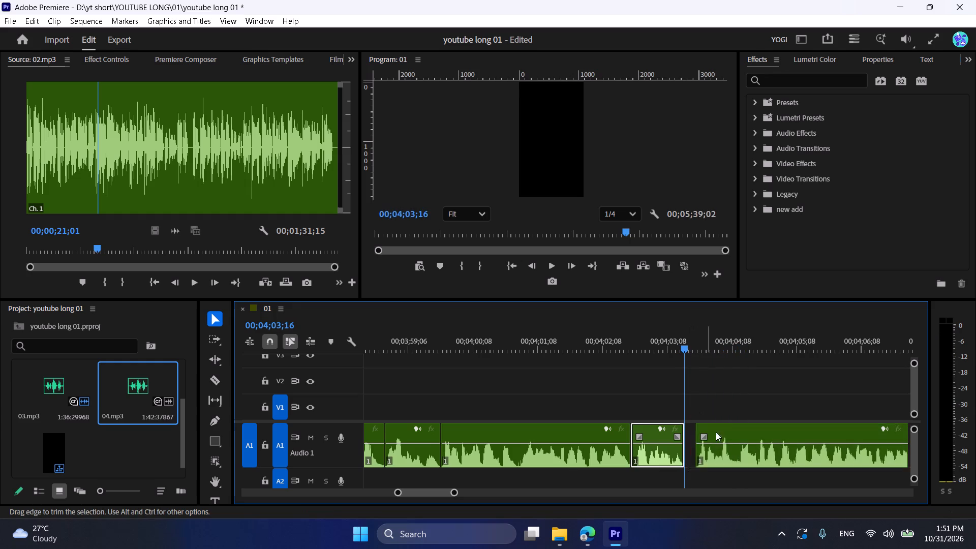
drag(732, 429, 721, 431)
Play 04.mp3 to its next pause, split it at 00;04;07;04, cut about five frames after the split and close the gap.
key(space)
scroll(724, 431, down, 6)
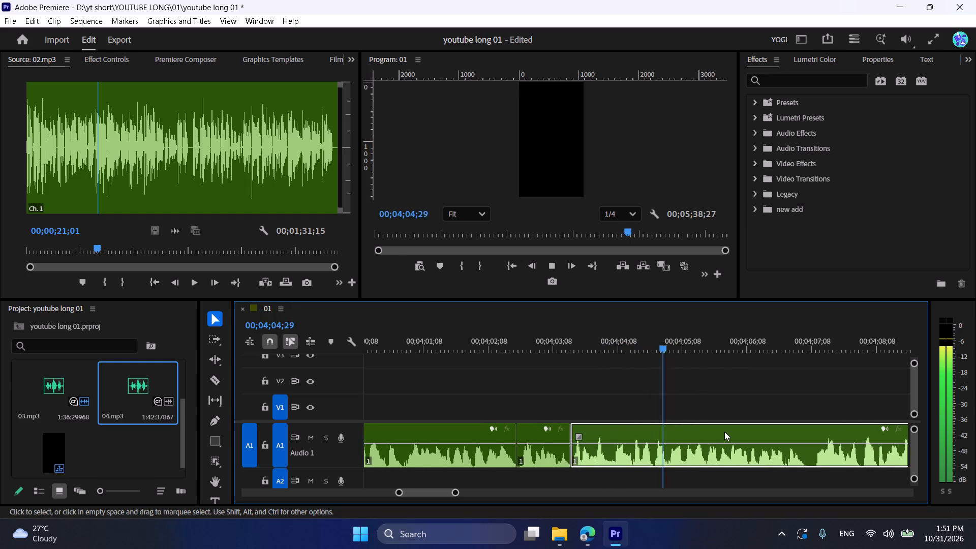
click(734, 432)
scroll(734, 432, down, 5)
alt+scroll(728, 432, up, 4)
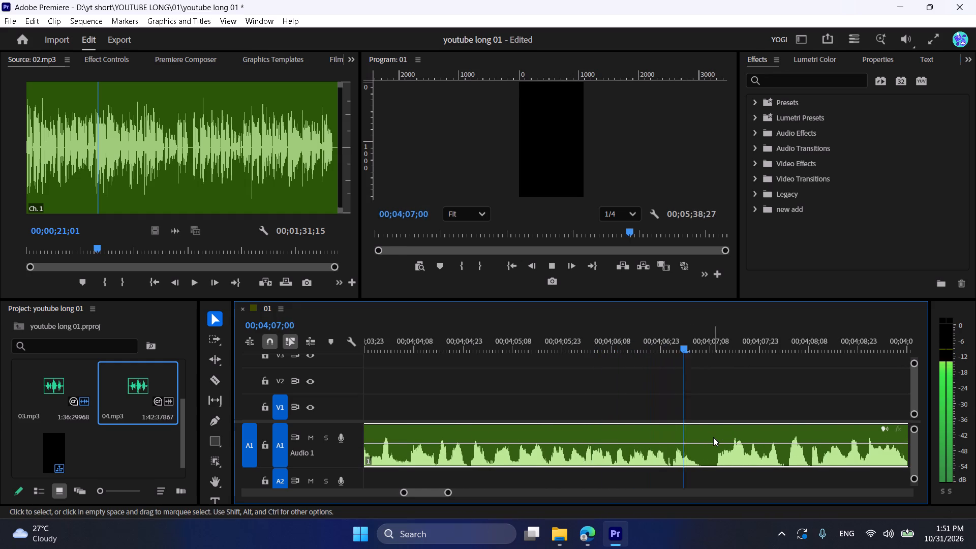
scroll(713, 424, down, 4)
click(623, 337)
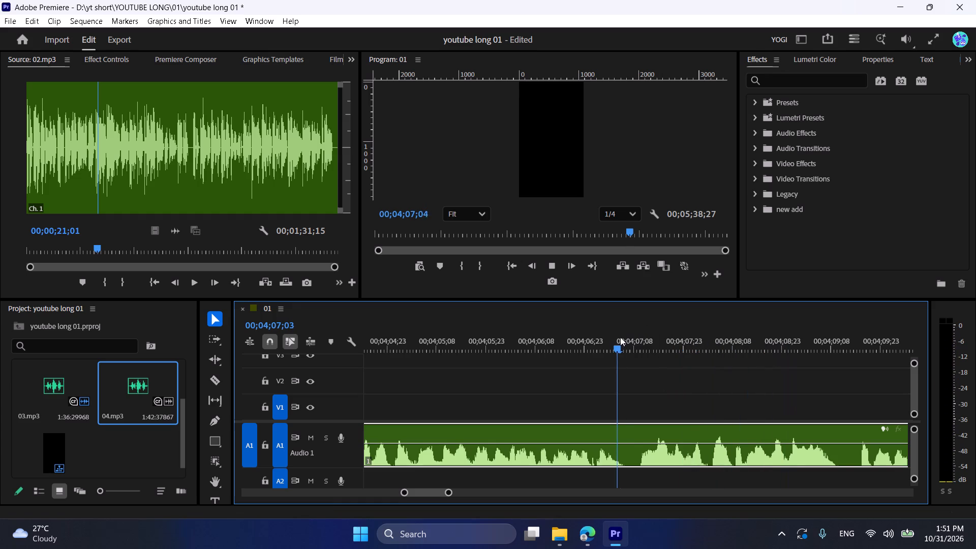
key(ctrl+k)
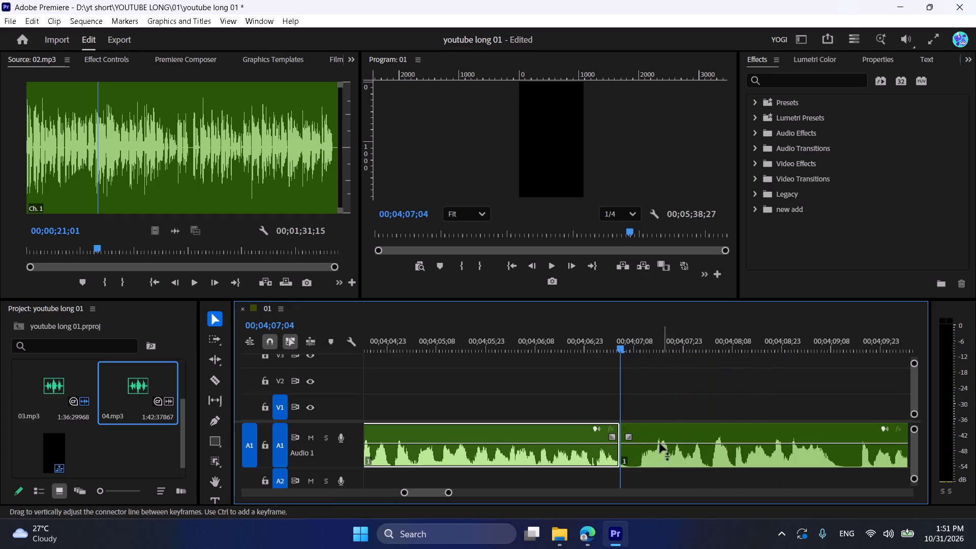
drag(625, 426, 642, 432)
drag(696, 433, 684, 432)
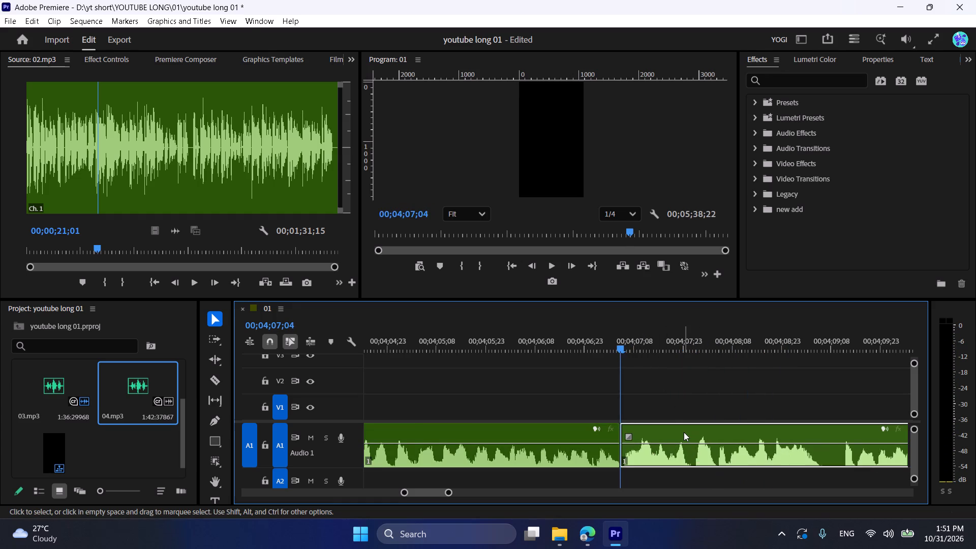
Play 04.mp3 onward, split it at 00;04;09;04, remove about six frames of the following pause and close the gap.
key(space)
alt+scroll(684, 432, down, 8)
scroll(680, 429, down, 4)
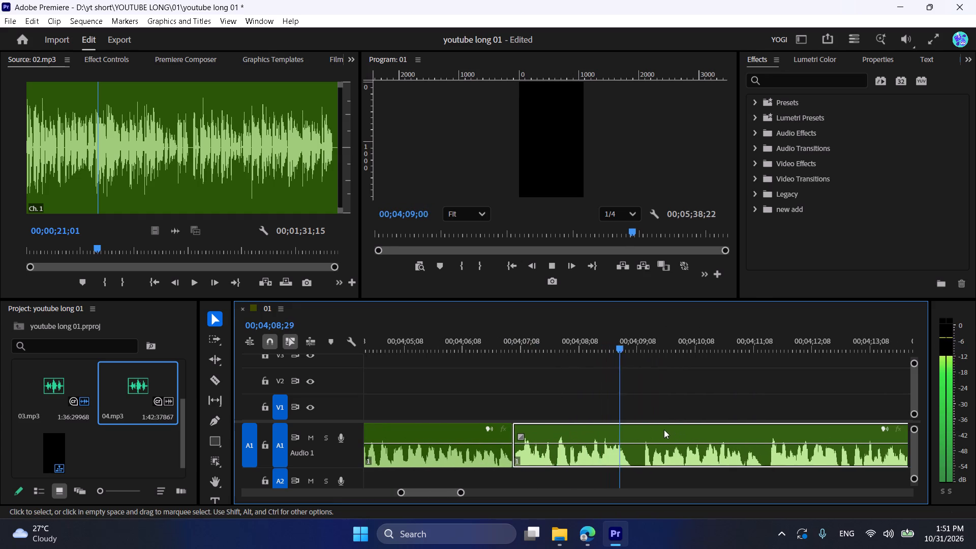
key(space)
key(ctrl+k)
drag(633, 431, 638, 432)
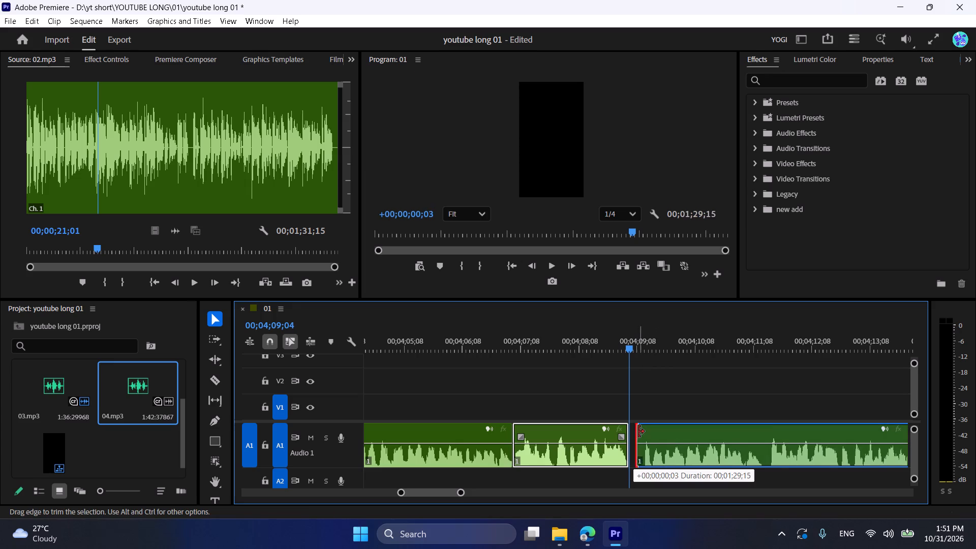
drag(638, 432, 644, 434)
drag(702, 428, 696, 428)
Play on in 04.mp3, split it at 00;04;11;06, cut about three frames of pause after the split and close the gap.
key(space)
scroll(696, 428, down, 5)
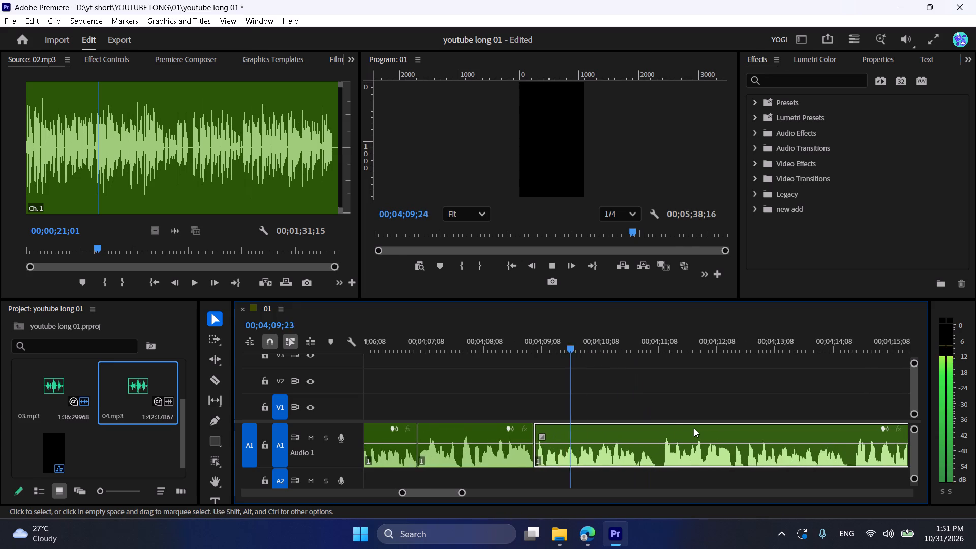
alt+scroll(672, 436, up, 4)
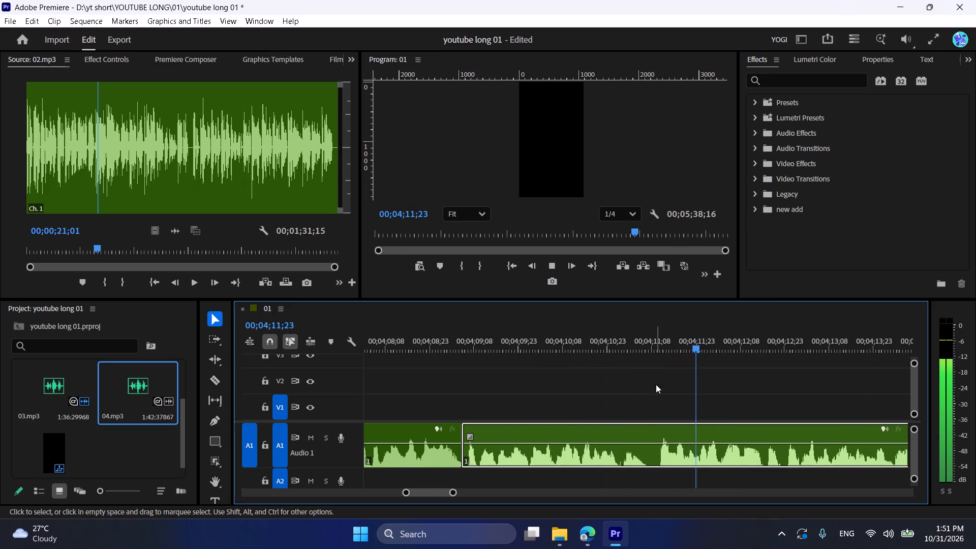
click(646, 340)
key(ctrl+k)
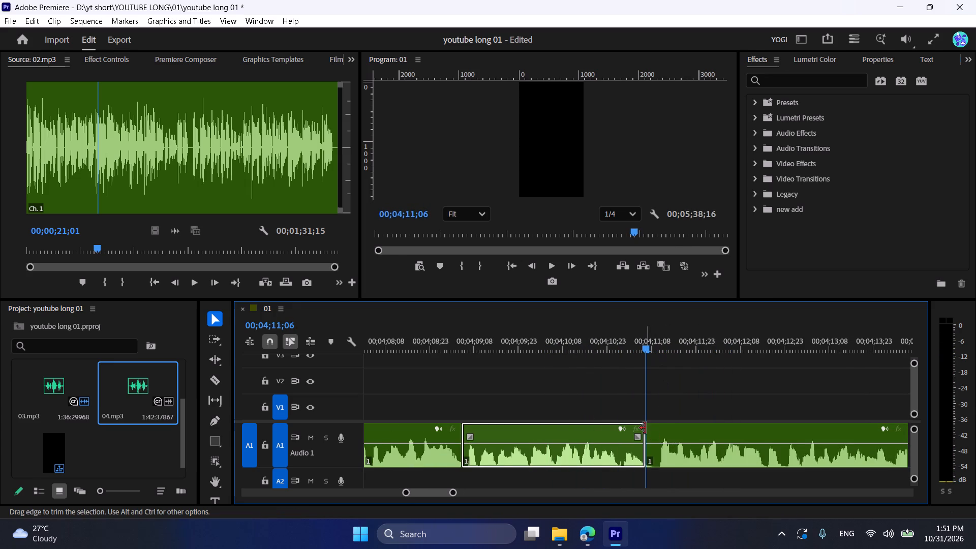
drag(650, 428, 658, 433)
drag(706, 426, 697, 429)
Play 04.mp3 to its next pause, split it at 00;04;14;11, trim about five frames after the split and close the gap.
key(space)
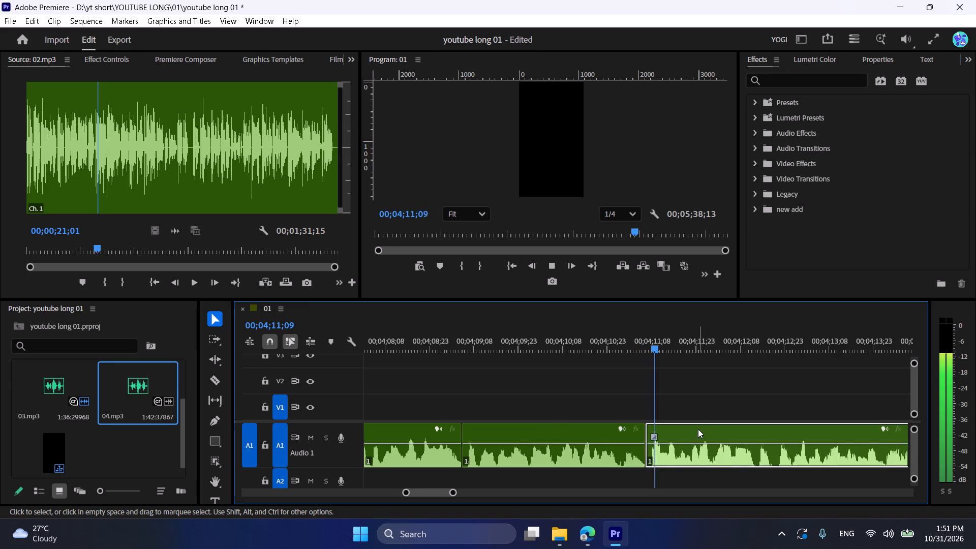
scroll(698, 429, down, 4)
alt+scroll(698, 429, down, 11)
scroll(718, 375, up, 2)
scroll(681, 388, down, 2)
alt+scroll(670, 416, up, 7)
key(space)
key(ctrl+k)
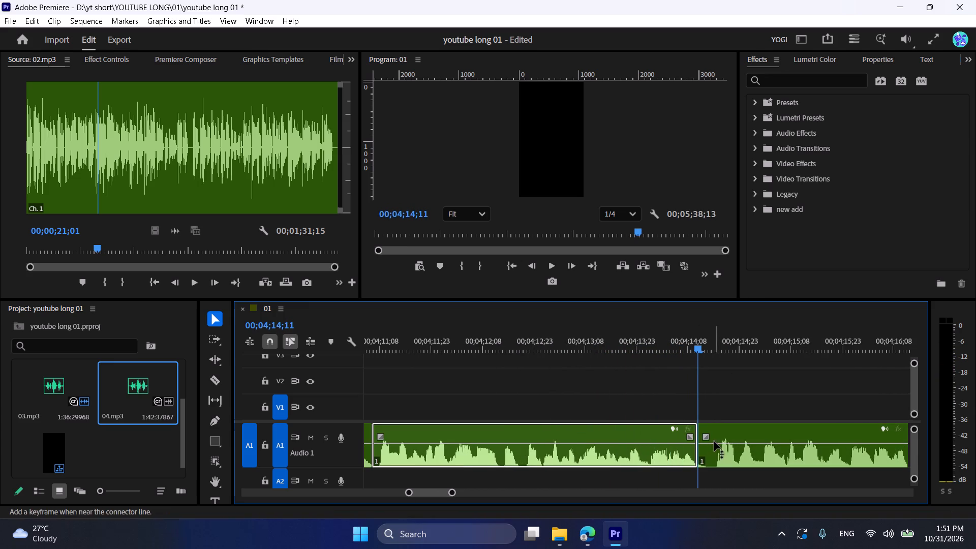
drag(699, 432, 714, 436)
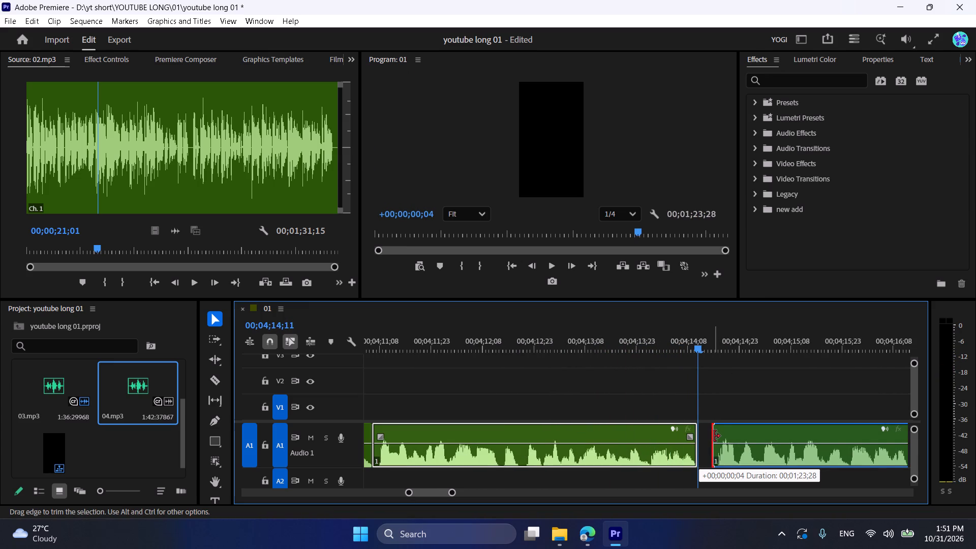
drag(714, 436, 717, 436)
drag(745, 436, 734, 436)
Play 04.mp3 onward, split it at 00;04;16;14, cut about five frames of the following pause and close the gap.
key(space)
alt+scroll(735, 436, down, 9)
alt+scroll(735, 438, up, 7)
scroll(735, 438, down, 3)
key(space)
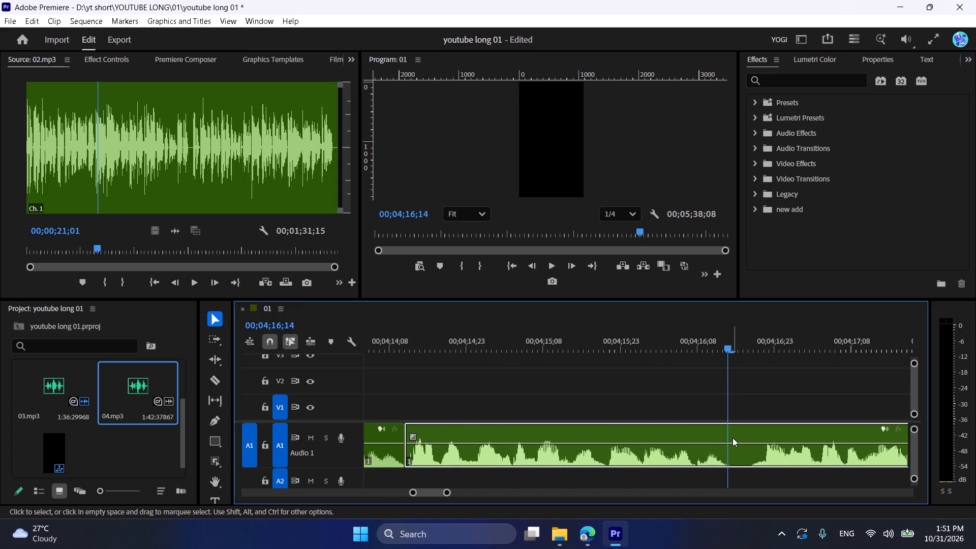
key(ctrl+k)
drag(731, 425, 757, 435)
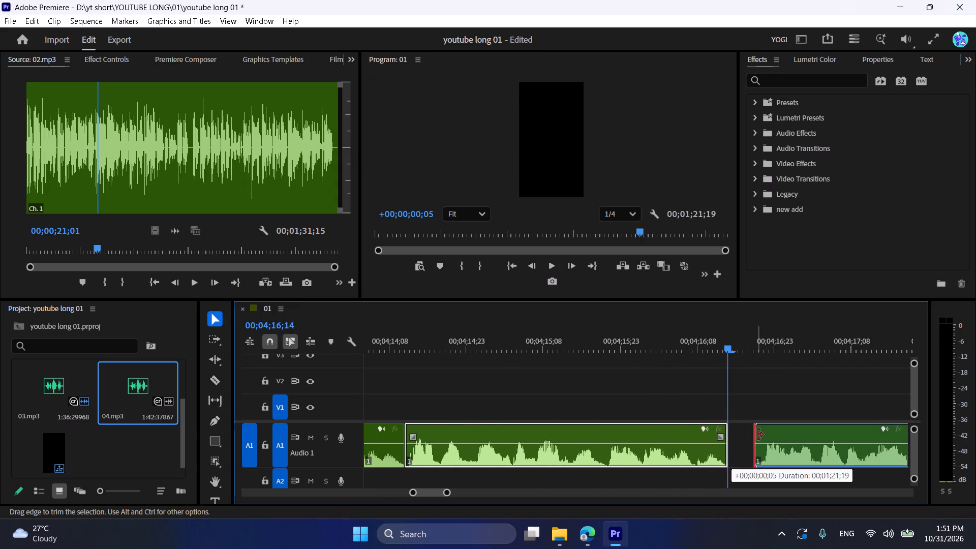
drag(757, 435, 759, 436)
drag(790, 433, 765, 432)
Play on in 04.mp3, split it at 00;04;17;27, remove about six frames of pause after the split and close the gap.
key(space)
scroll(765, 433, down, 8)
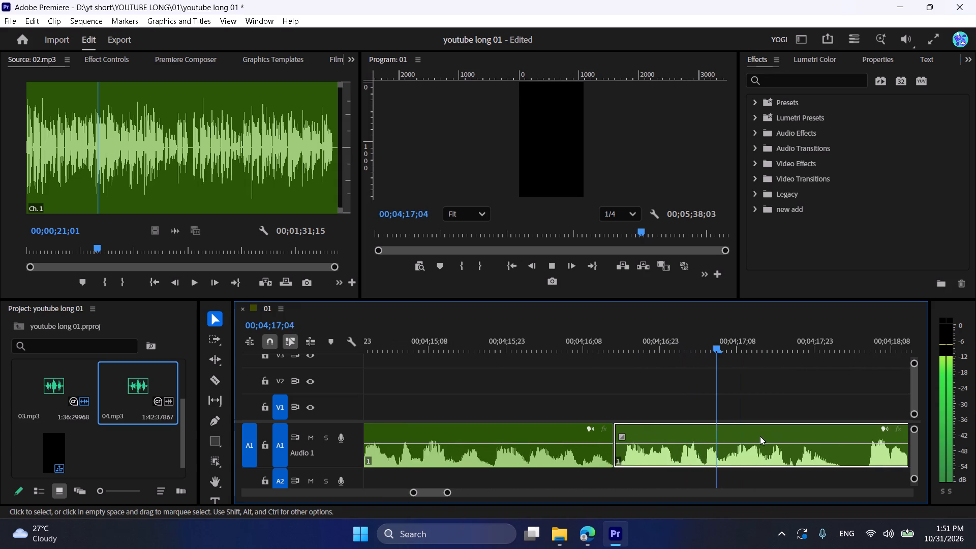
scroll(760, 436, down, 3)
scroll(754, 439, up, 1)
scroll(754, 439, down, 1)
key(space)
key(ctrl+k)
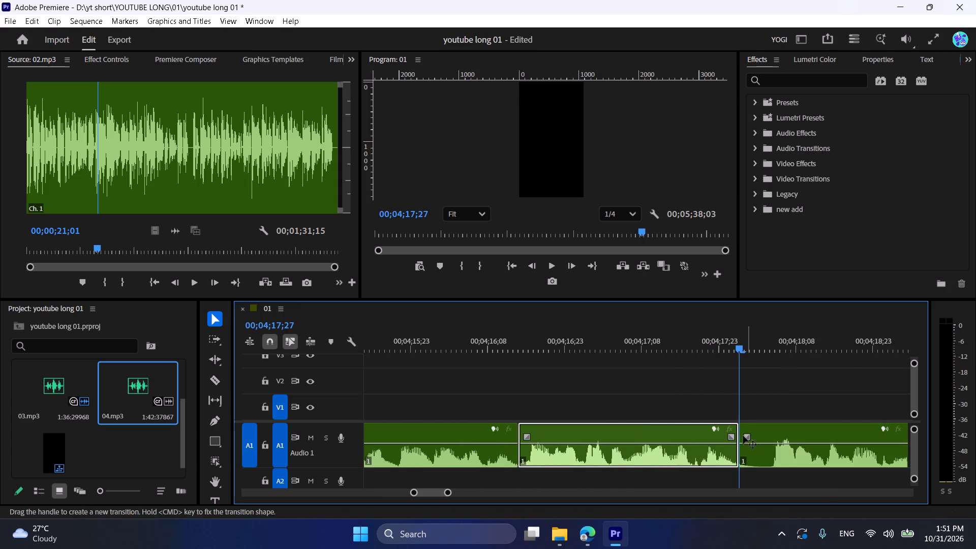
drag(740, 428, 770, 439)
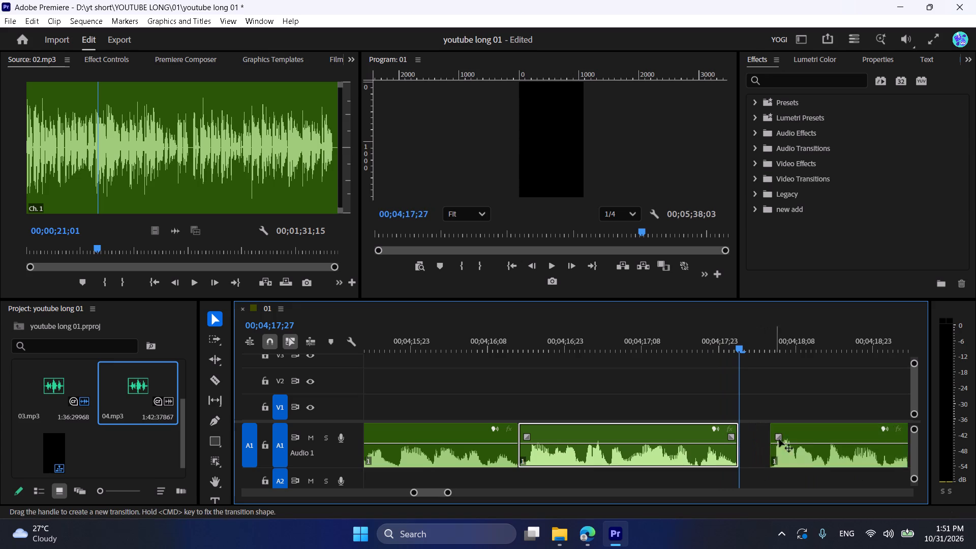
drag(808, 436, 782, 433)
Play 04.mp3 to its next pause, split it at 00;04;19;11, cut about four frames after the split and close the gap.
key(space)
alt+scroll(782, 433, down, 10)
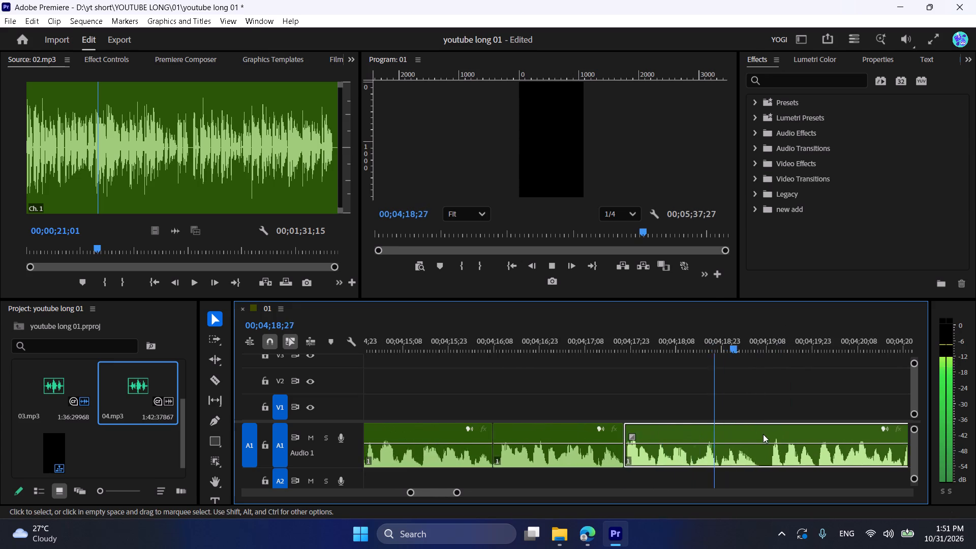
alt+scroll(763, 434, down, 5)
alt+scroll(747, 433, up, 2)
key(space)
drag(719, 345, 713, 344)
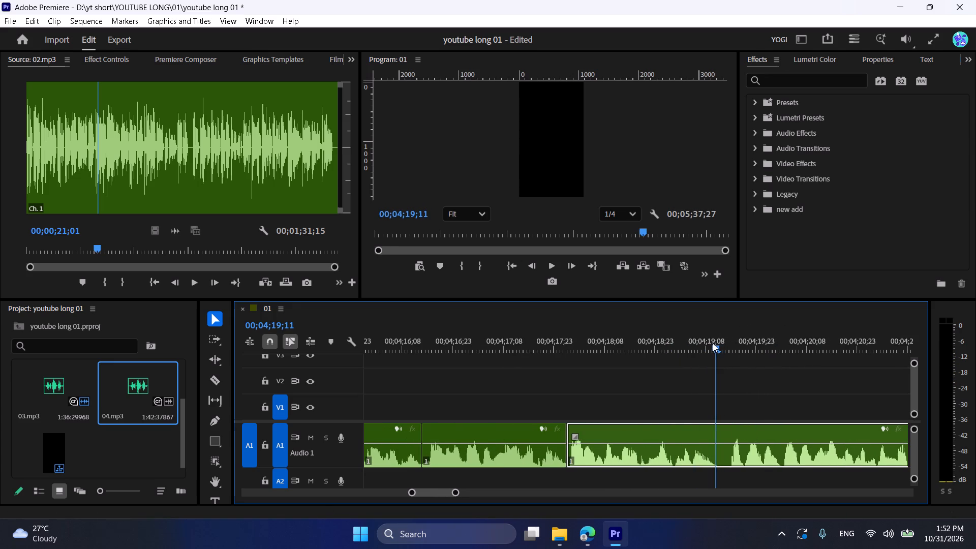
key(ctrl+k)
drag(719, 428, 730, 432)
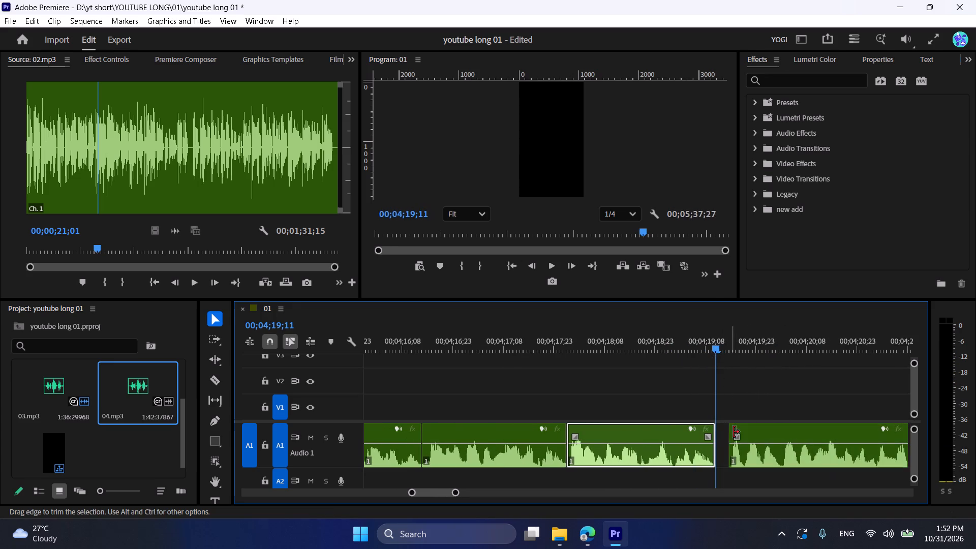
drag(766, 430, 754, 431)
Play 04.mp3 onward from 00;04;19;11 and examine the short pause around 00;04;23;01.
key(space)
scroll(754, 431, down, 12)
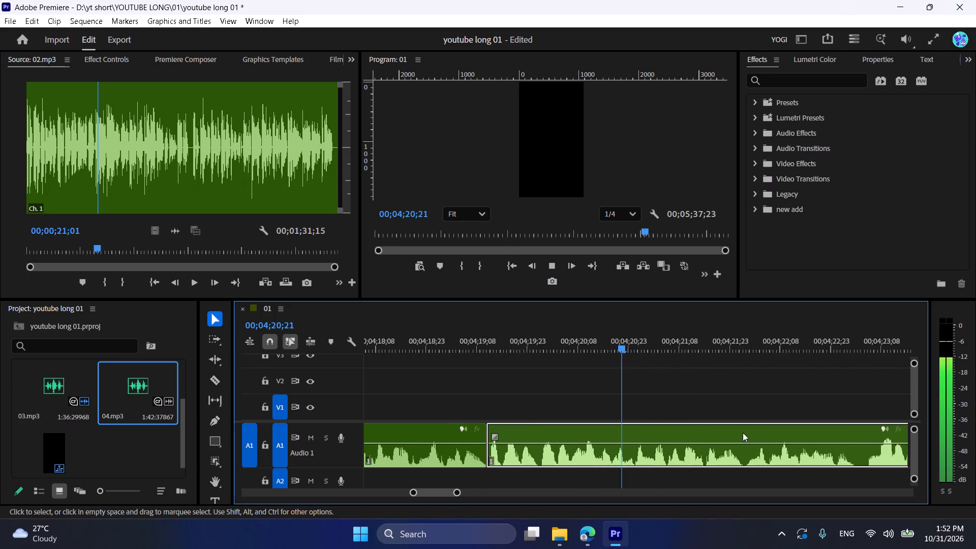
scroll(743, 433, down, 7)
alt+scroll(711, 433, up, 1)
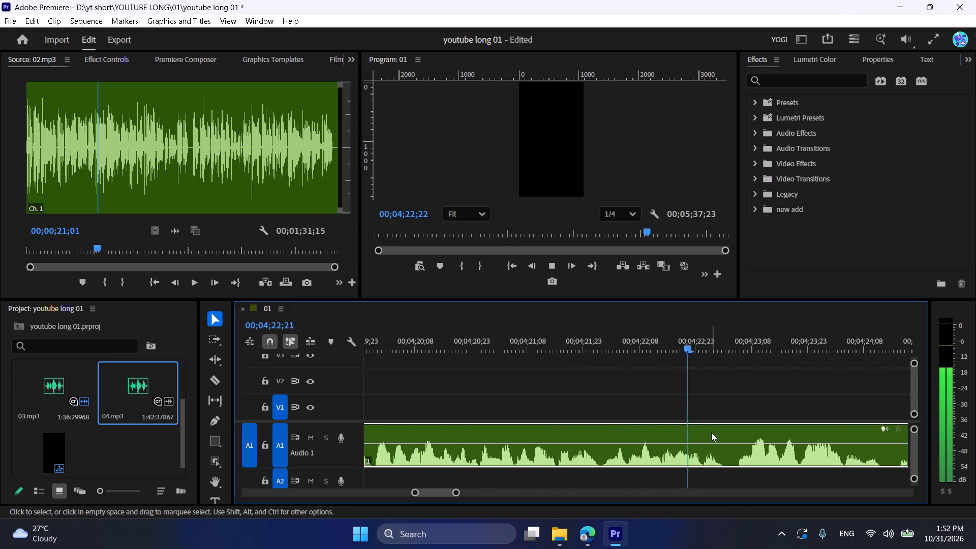
key(space)
key(space)
drag(737, 344, 726, 342)
Play on in 04.mp3, split it at 00;04;26;05, trim 11 frames of pause after the split and close the gap.
key(space)
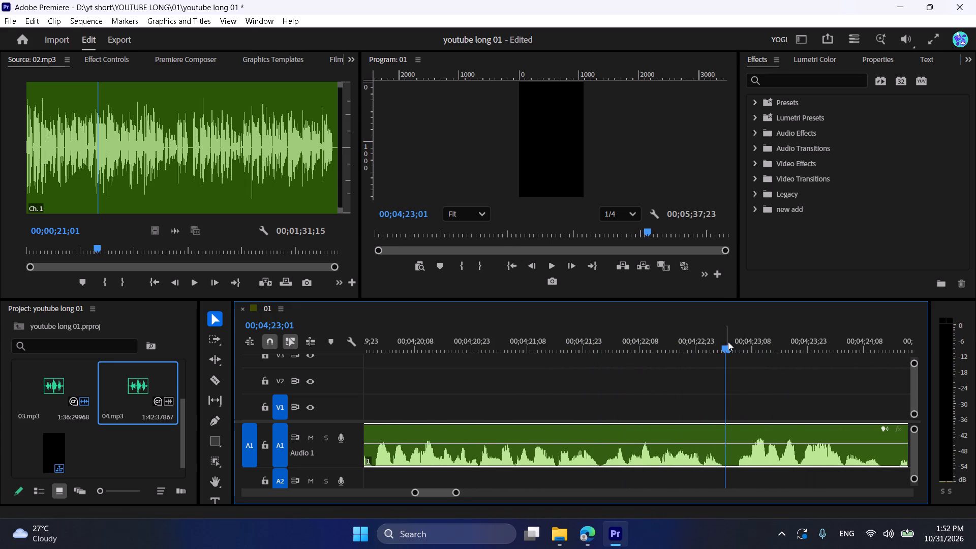
alt+scroll(749, 404, down, 5)
key(space)
scroll(749, 405, down, 11)
alt+scroll(663, 443, up, 3)
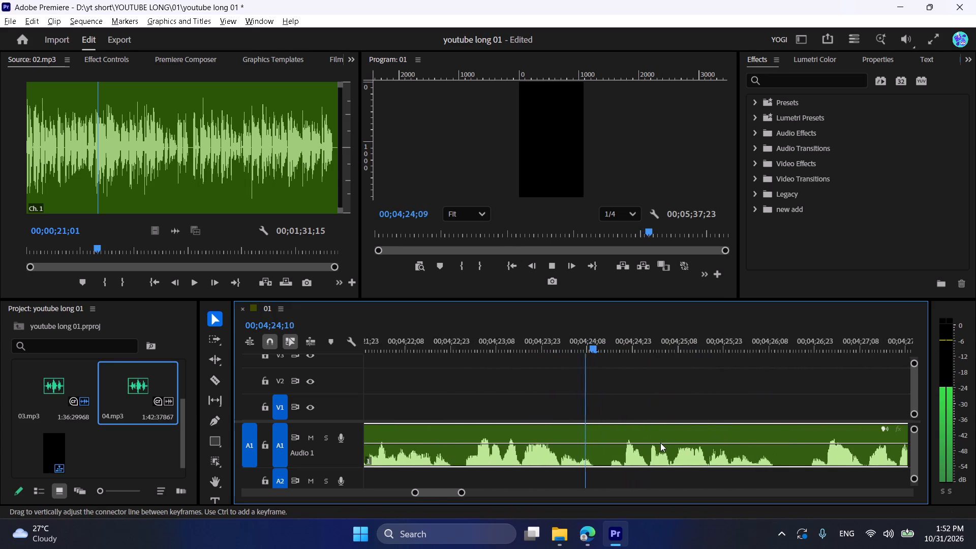
alt+scroll(660, 443, up, 2)
scroll(660, 443, down, 4)
key(space)
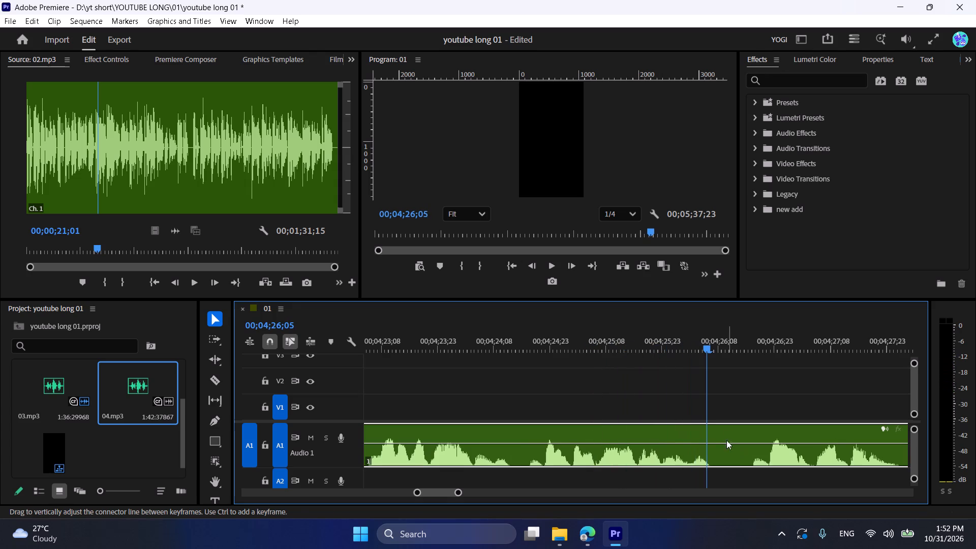
key(ctrl+k)
drag(713, 425, 755, 437)
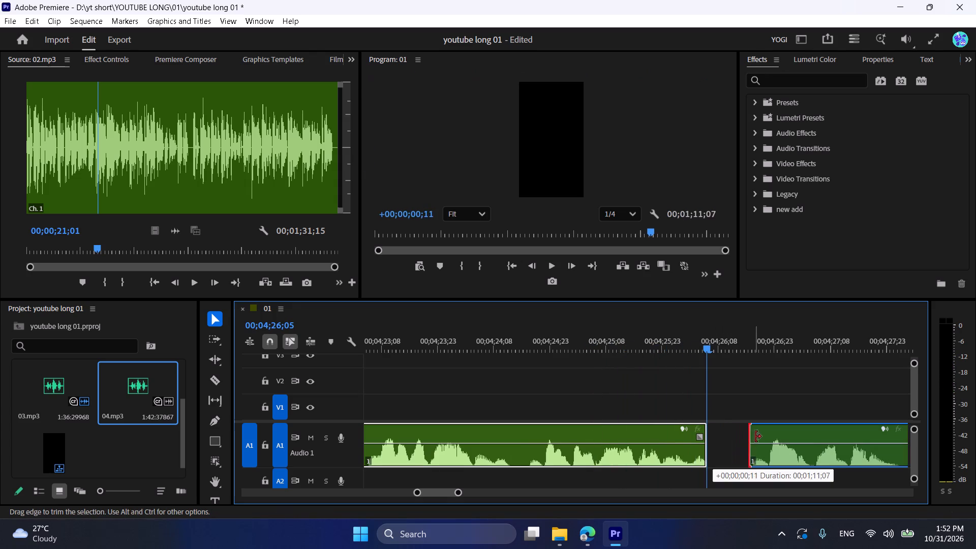
drag(755, 437, 755, 437)
right_click(736, 434)
click(746, 439)
Play 04.mp3 to its next pause, split it at 00;04;27;13, cut about eight frames after the split and close the gap.
key(space)
scroll(751, 440, down, 10)
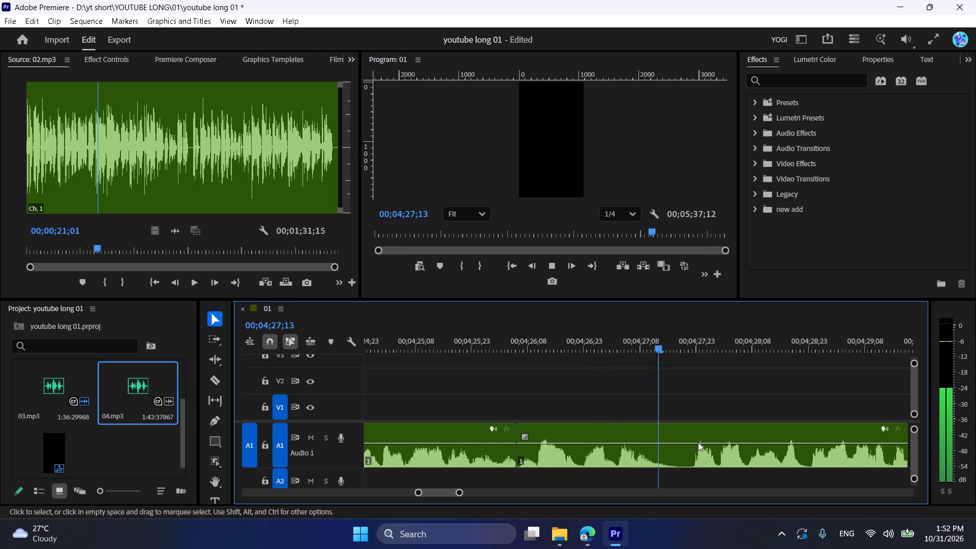
key(space)
click(684, 443)
key(Left)
key(Left)
key(ctrl+k)
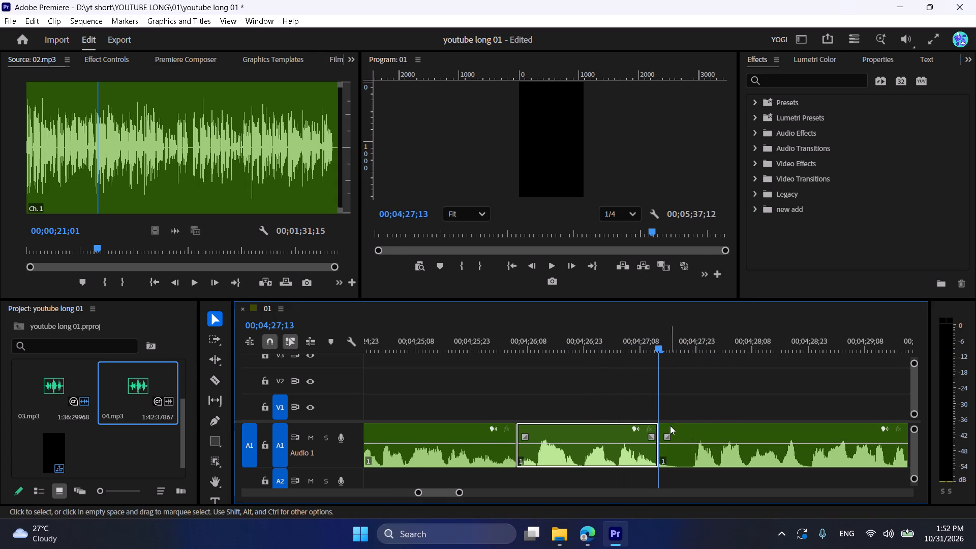
drag(662, 424, 693, 437)
drag(744, 434, 719, 434)
Play 04.mp3 onward, split it at 00;04;29;16, remove about six frames of the following pause and close the gap.
key(space)
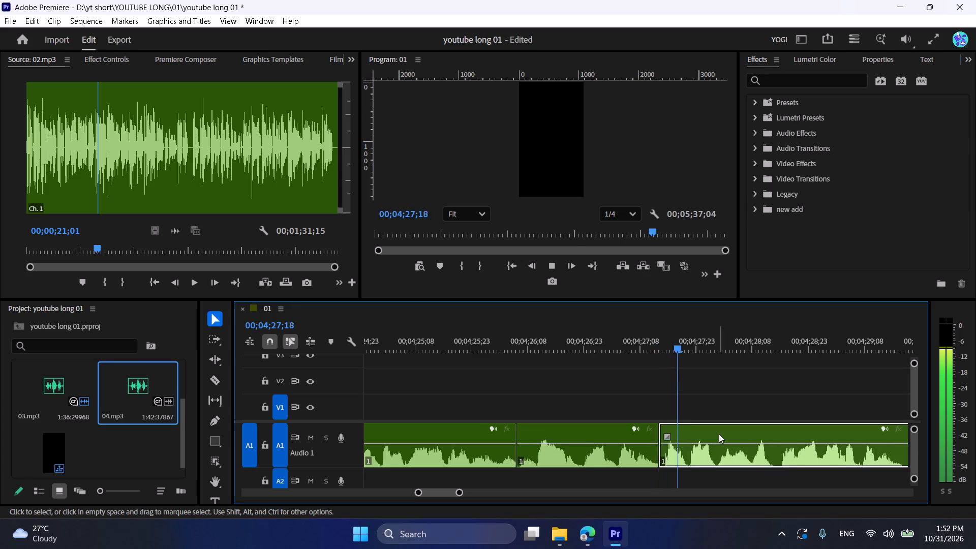
scroll(719, 434, down, 10)
key(space)
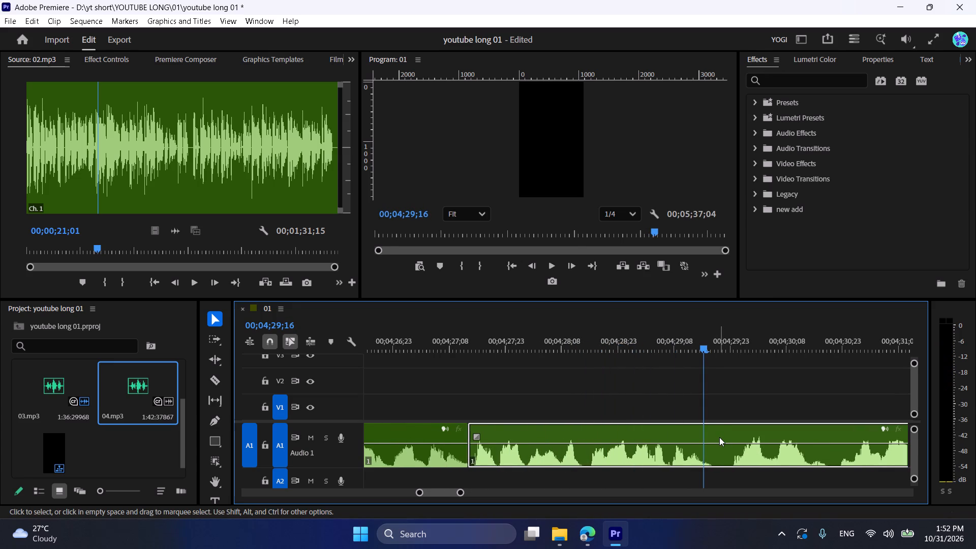
key(ctrl+k)
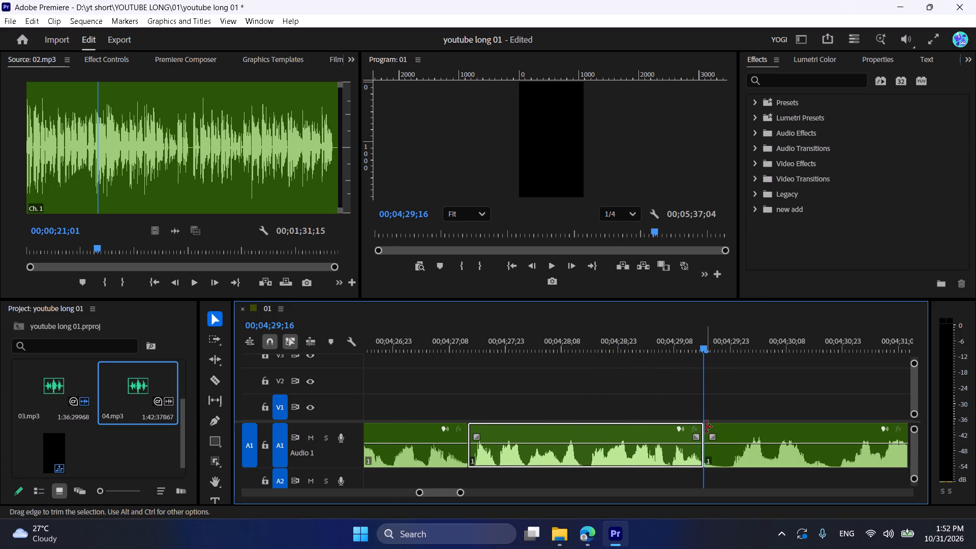
drag(706, 427, 729, 435)
right_click(712, 434)
click(733, 446)
Play on in 04.mp3, split it at 00;04;30;09, trim about seven frames of pause after the split and close the gap.
key(space)
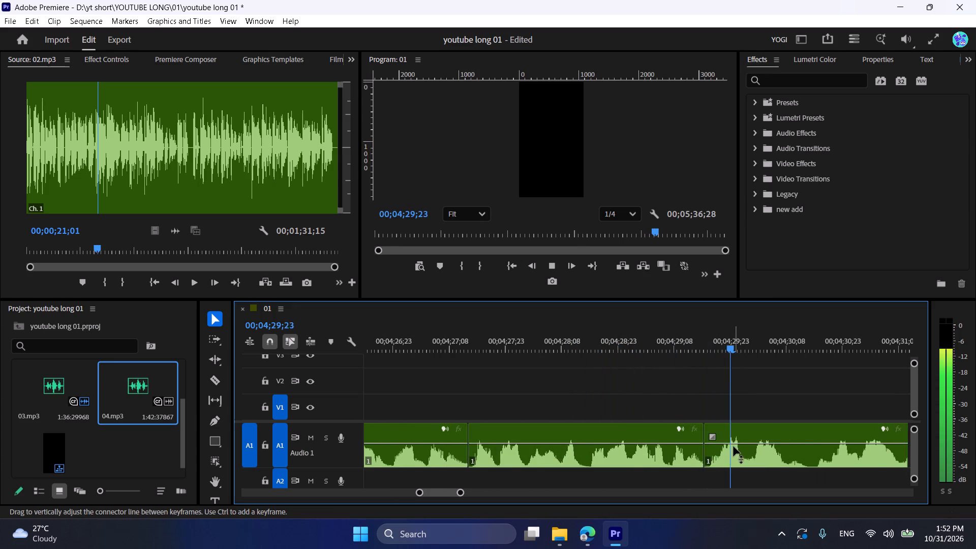
scroll(734, 446, down, 7)
key(space)
click(696, 430)
key(Left)
key(Left)
key(ctrl+k)
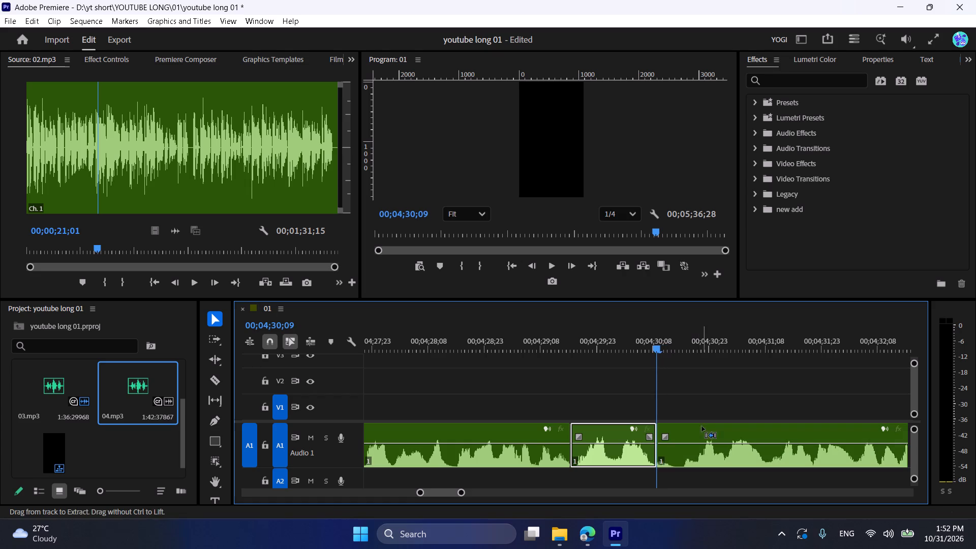
drag(661, 424, 686, 434)
click(686, 434)
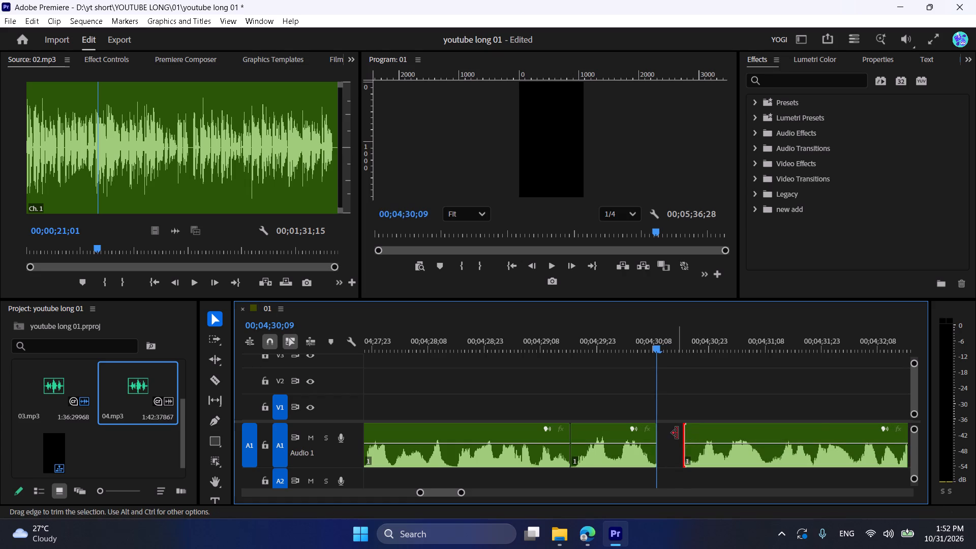
right_click(677, 433)
click(699, 446)
right_click(672, 431)
click(701, 439)
Play 04.mp3 through to the pause at 00;04;35;27, split it there, cut about five frames after the split and close the gap.
key(space)
scroll(709, 440, down, 3)
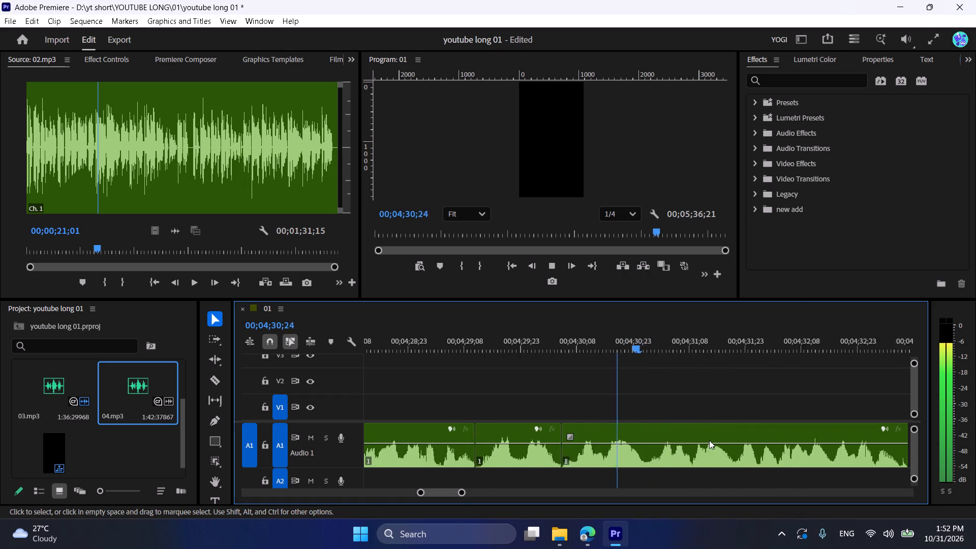
scroll(709, 440, down, 18)
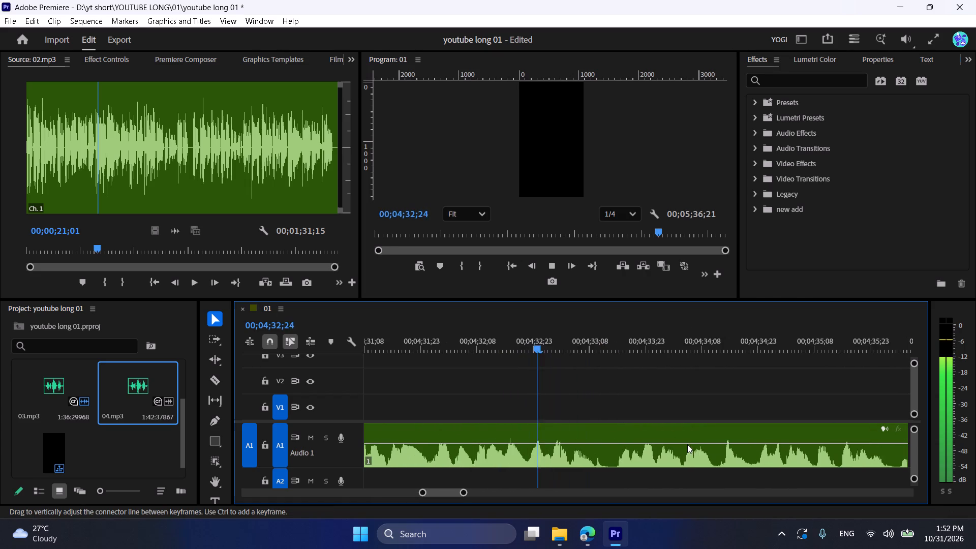
scroll(687, 444, down, 7)
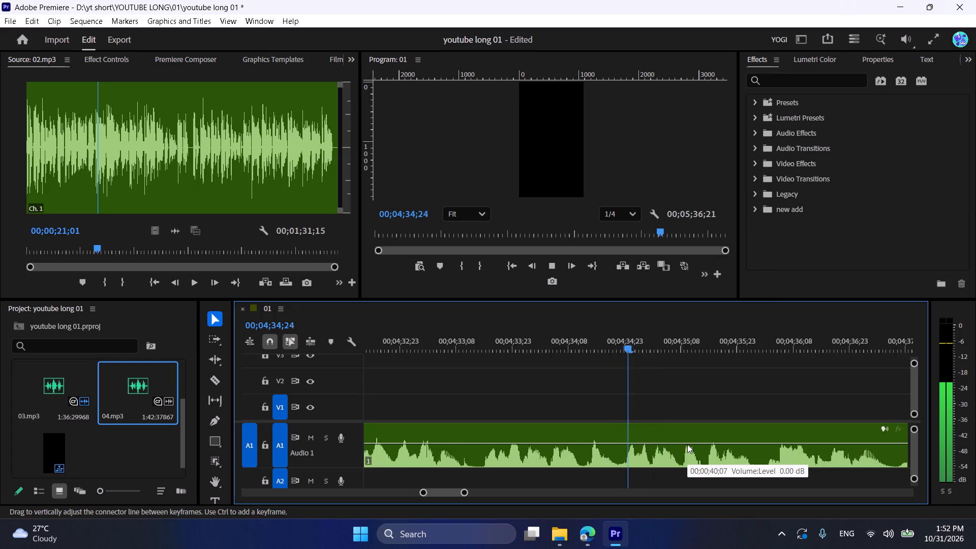
scroll(687, 444, down, 7)
drag(616, 341, 622, 345)
click(633, 430)
key(ctrl+k)
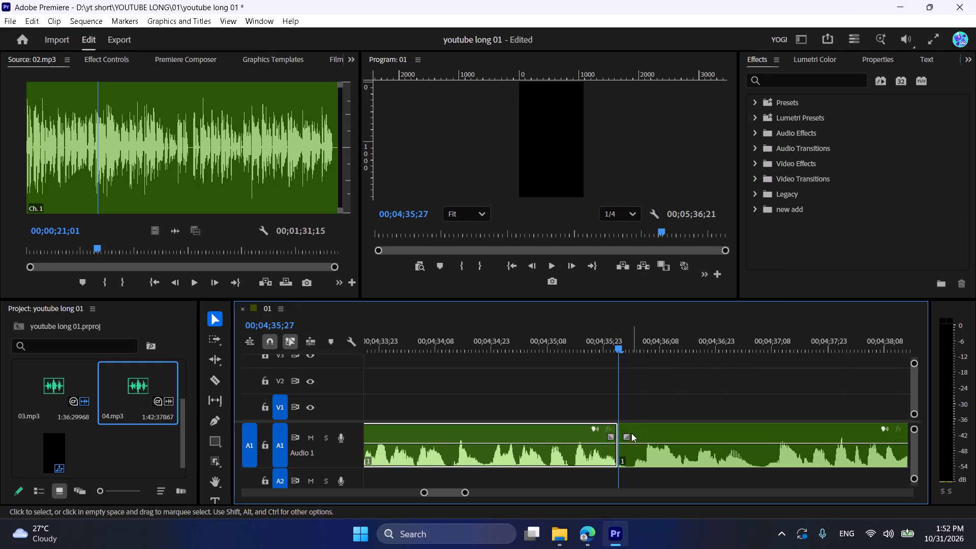
drag(622, 430, 640, 436)
right_click(628, 433)
click(642, 439)
Play 04.mp3 to its next pause, split it at 00;04;36;28, trim about five frames after the split and close the gap.
key(space)
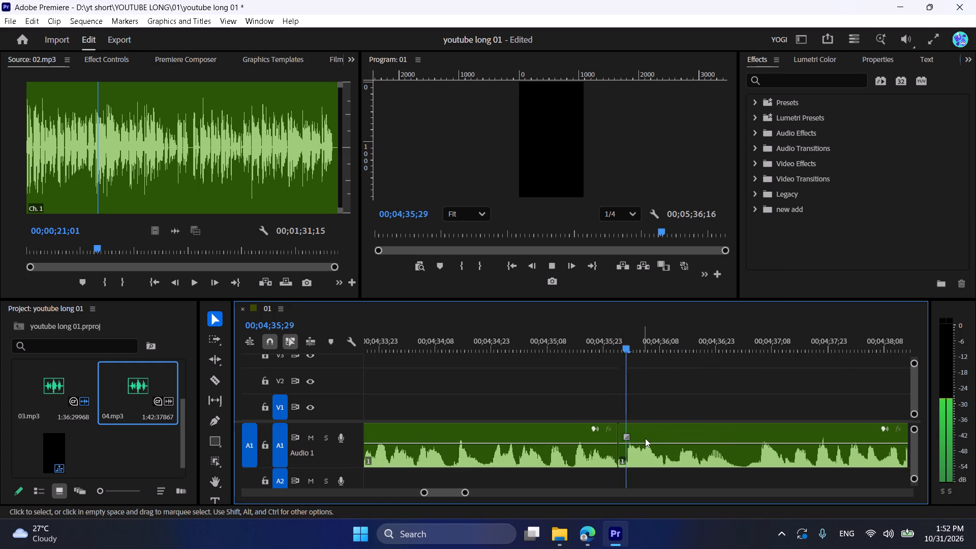
key(space)
click(732, 431)
click(739, 343)
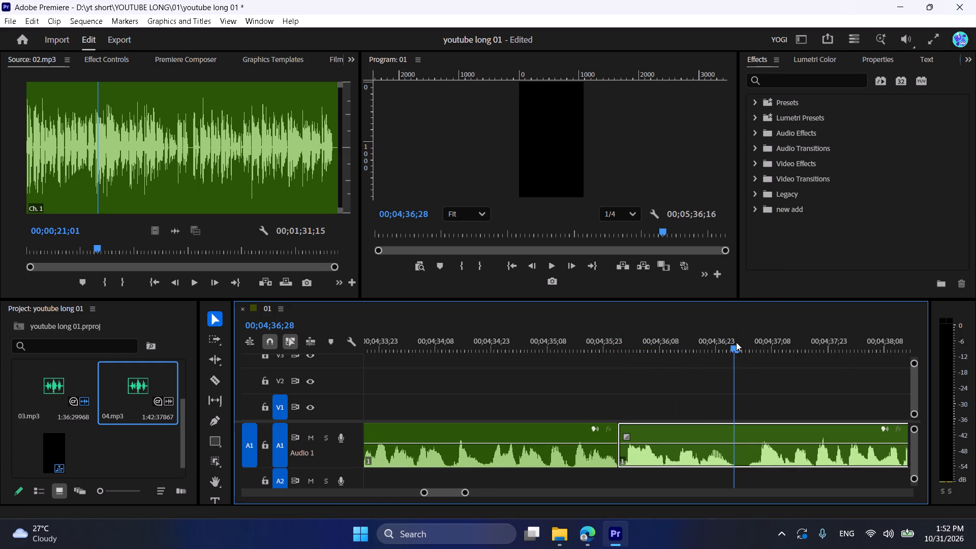
key(ctrl+k)
drag(740, 431, 751, 433)
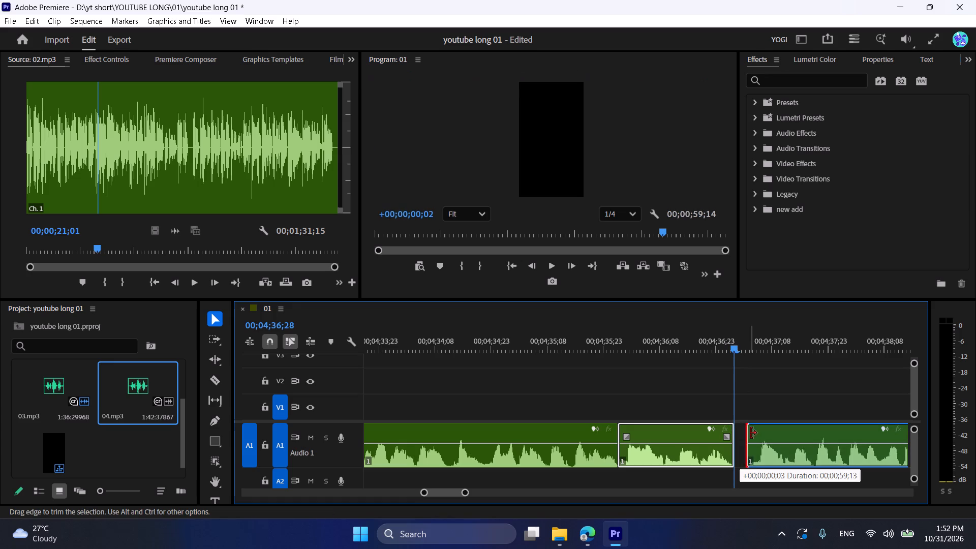
drag(751, 433, 758, 436)
right_click(743, 439)
click(759, 451)
Play 04.mp3 onward, split it at 00;04;38;17, remove about five frames of pause after the split and close the gap.
key(space)
scroll(758, 451, down, 6)
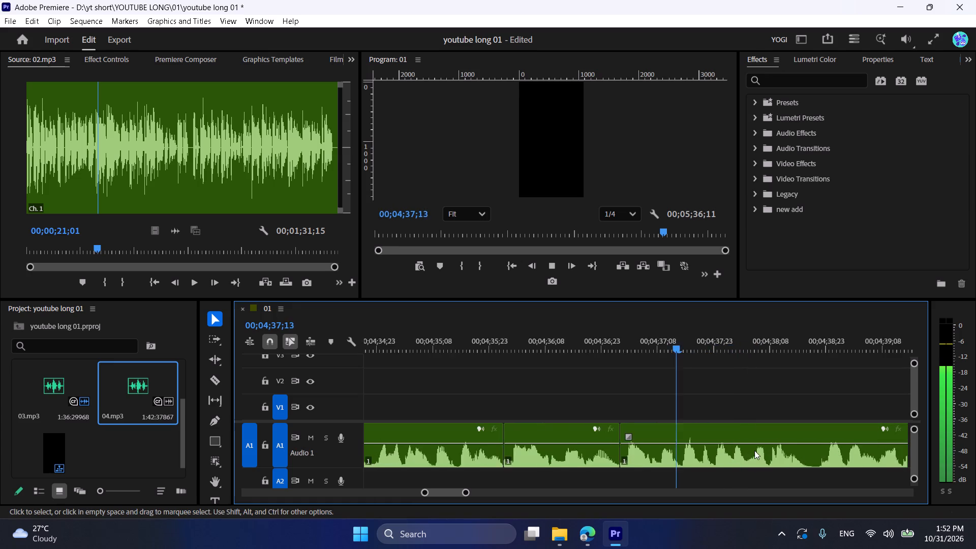
scroll(754, 450, down, 6)
key(space)
click(707, 435)
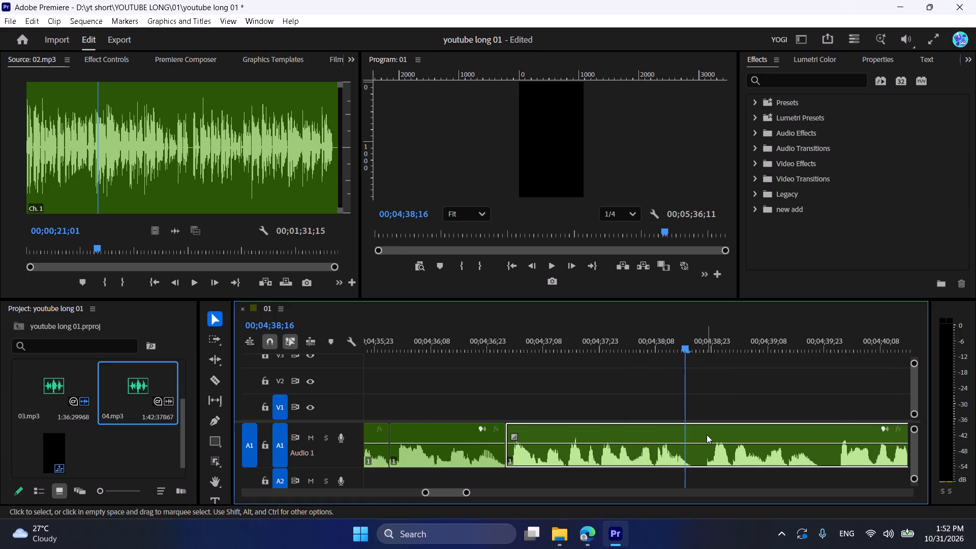
key(Right)
key(ctrl+k)
drag(692, 422, 713, 431)
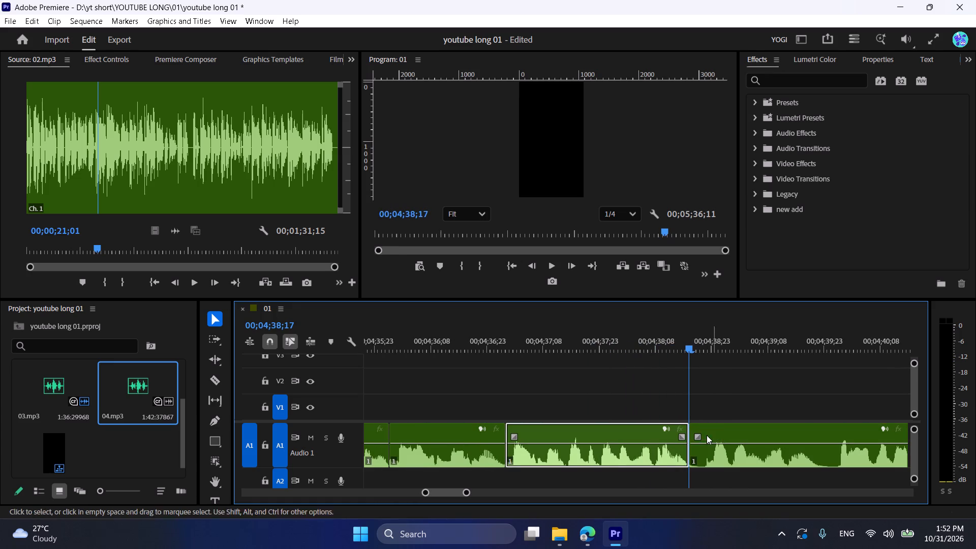
click(698, 430)
click(708, 432)
drag(694, 428, 713, 434)
right_click(693, 433)
click(703, 436)
Play on in 04.mp3, split it at 00;04;39;16, cut about five frames of the following pause and close the gap.
key(space)
scroll(718, 436, down, 6)
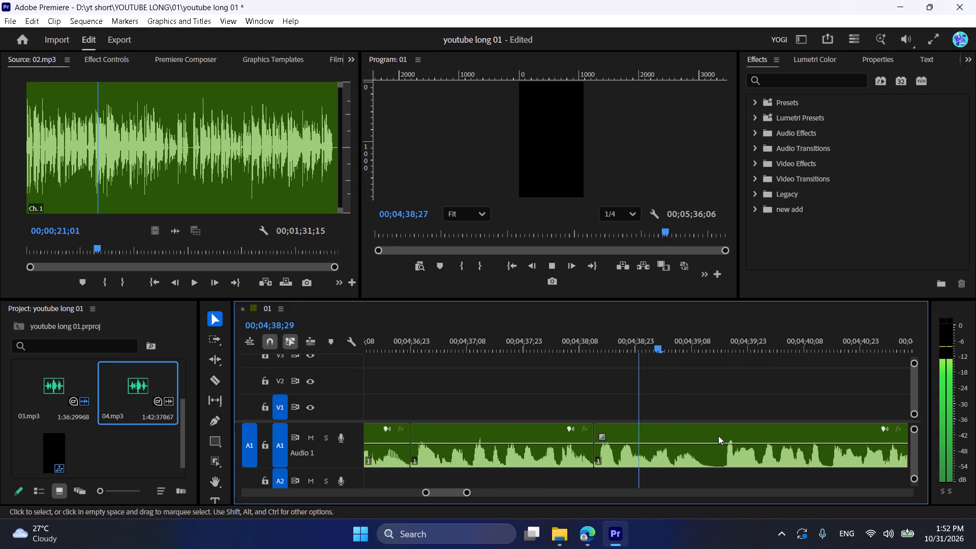
key(space)
click(705, 436)
drag(690, 349, 685, 347)
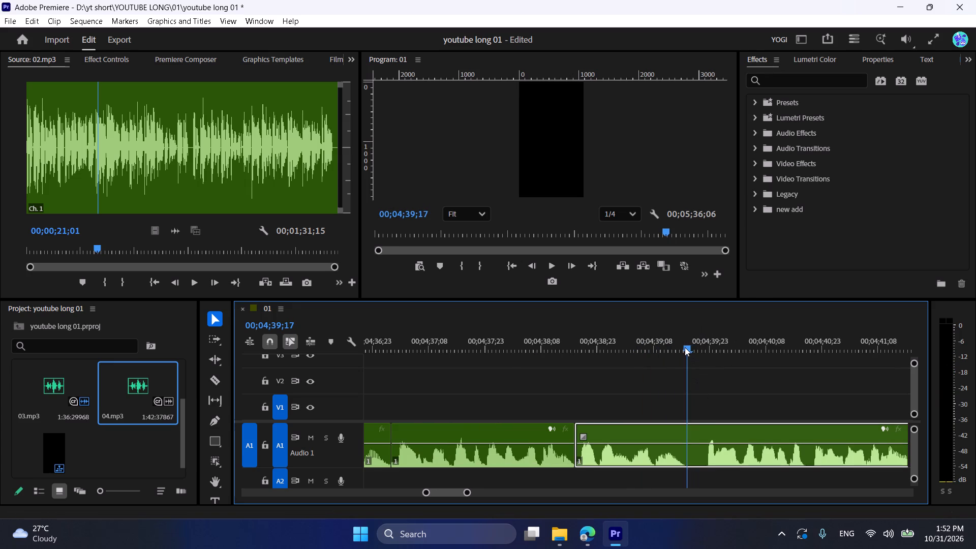
drag(685, 347, 684, 347)
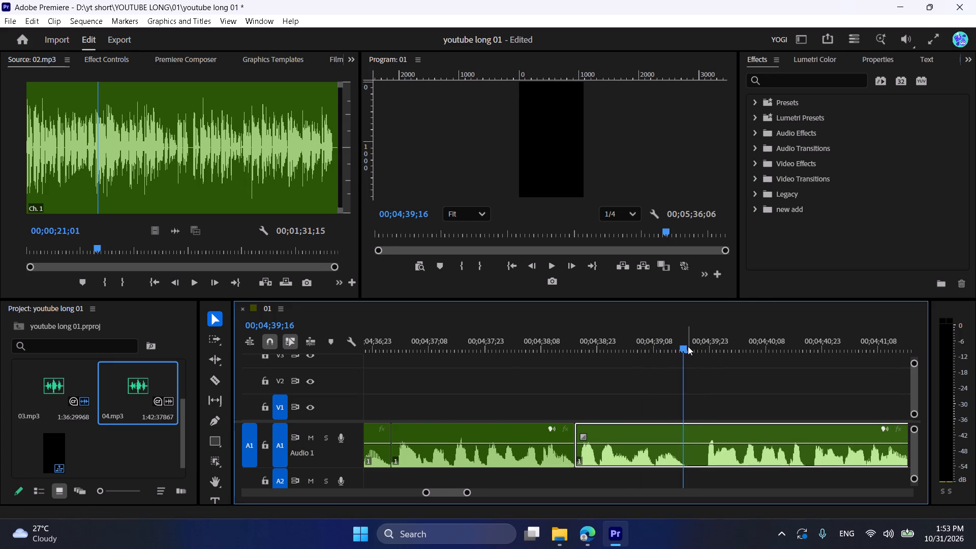
key(ctrl+k)
drag(686, 425, 706, 432)
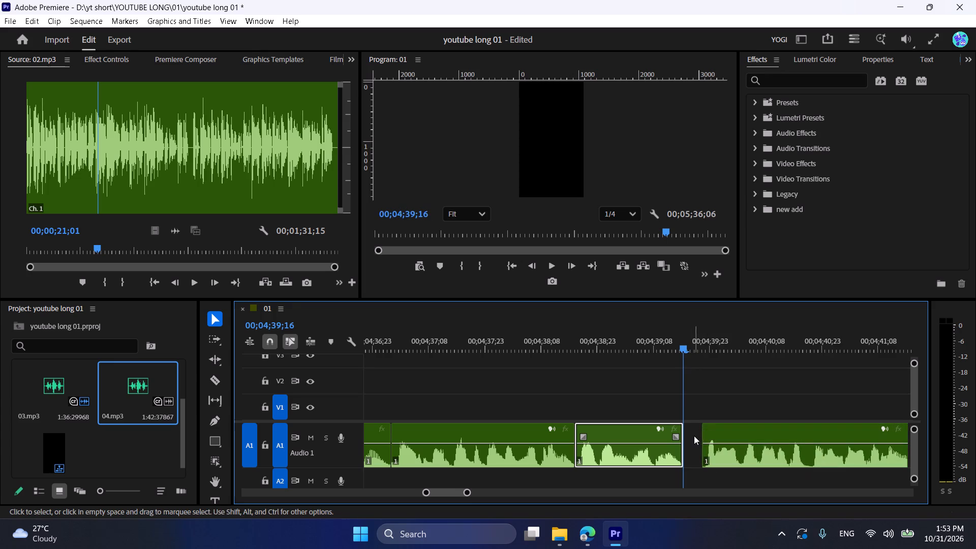
right_click(693, 436)
click(716, 451)
click(706, 439)
Play 04.mp3 to its next pause, split it at 00;04;41;13, trim about four frames after the split and close the gap.
key(space)
scroll(706, 439, down, 11)
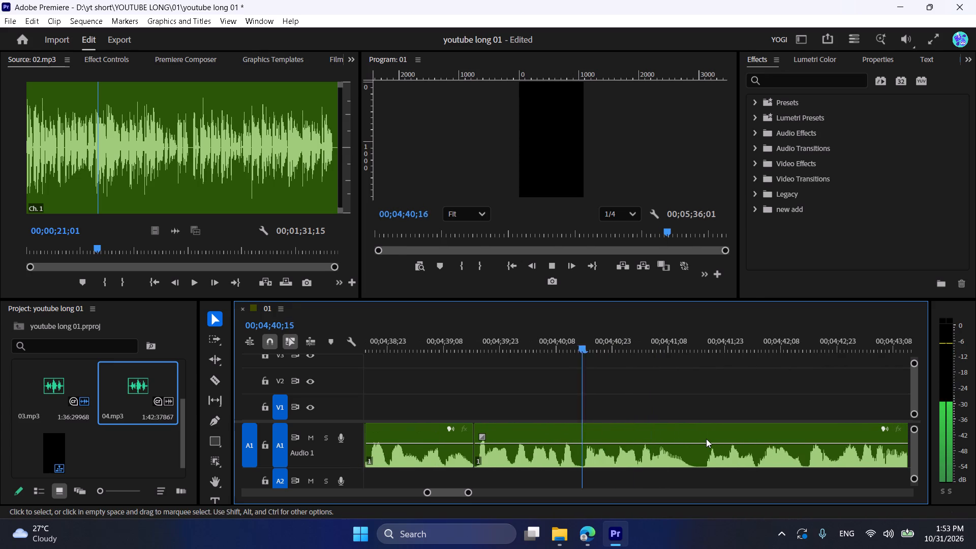
key(space)
click(696, 428)
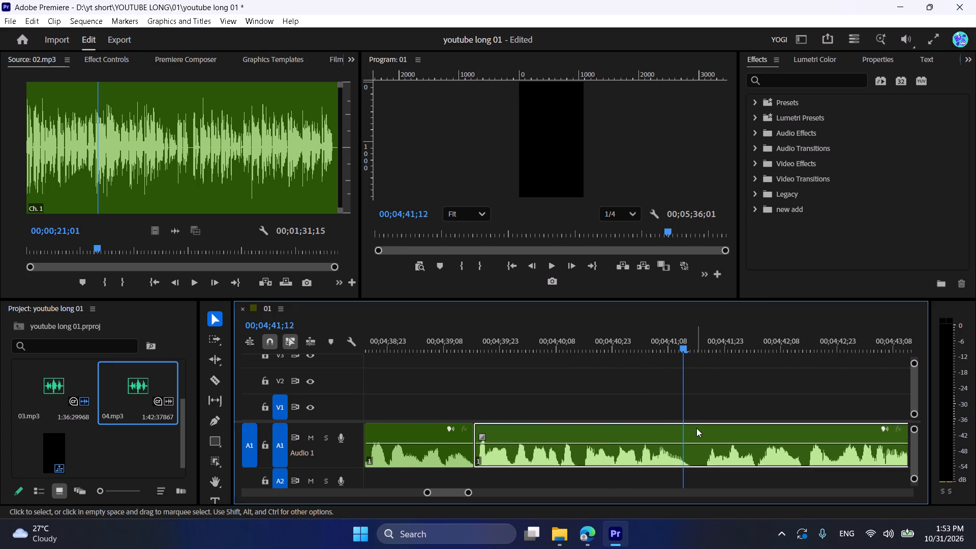
key(Right)
key(ctrl+k)
drag(688, 428, 704, 433)
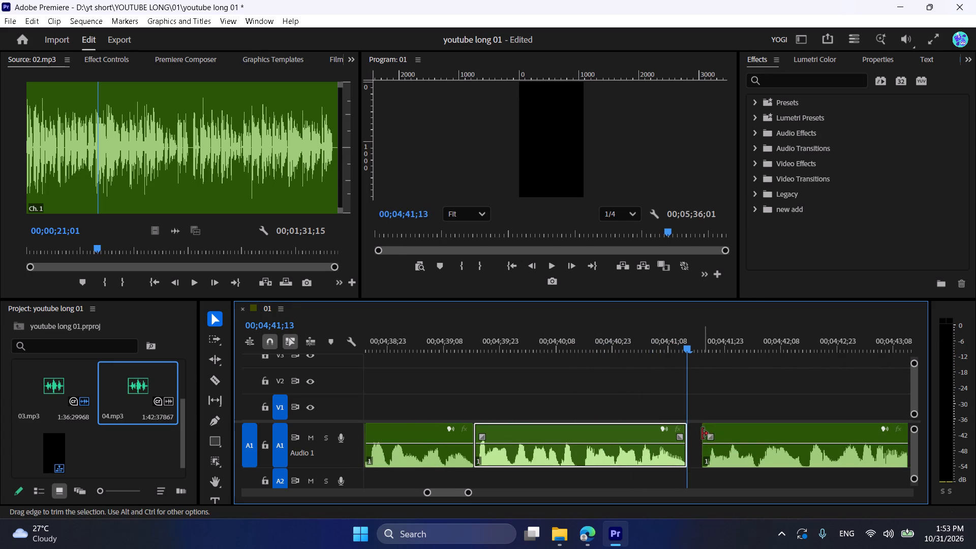
right_click(692, 431)
click(707, 441)
Play 04.mp3 onward, split it at 00;04;43;14, cut about five frames of pause after the split and close the gap.
key(space)
scroll(707, 441, down, 14)
key(space)
click(668, 434)
drag(649, 346, 649, 346)
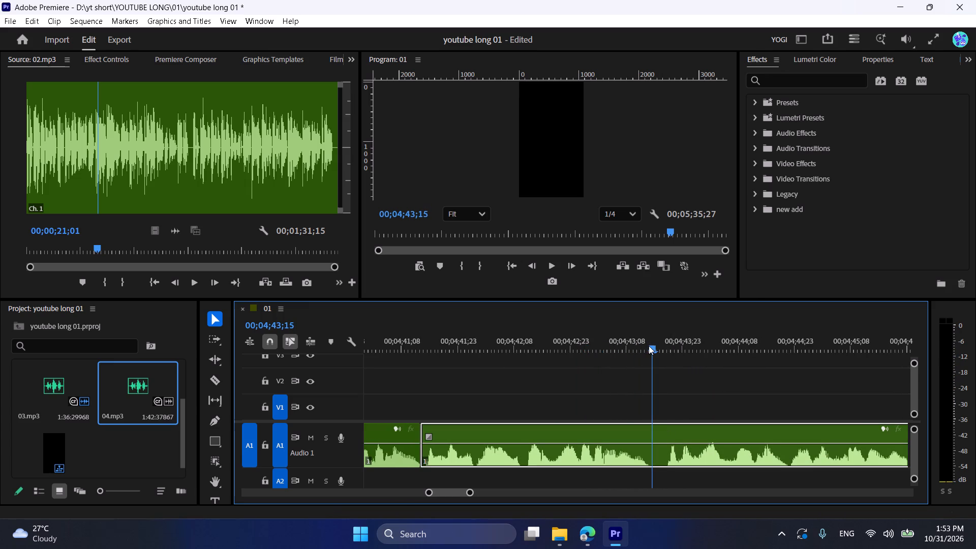
drag(649, 346, 644, 345)
key(ctrl+k)
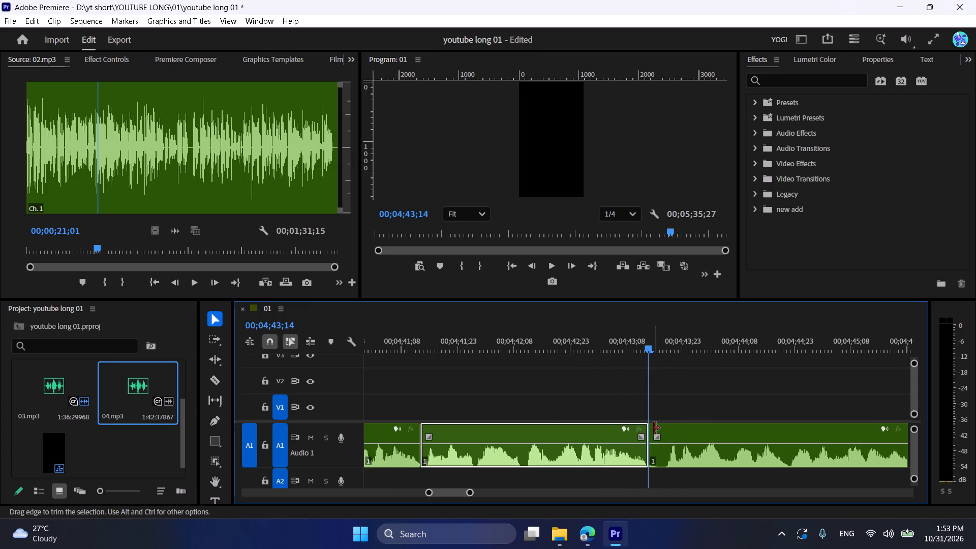
drag(653, 427, 670, 434)
right_click(660, 429)
click(676, 436)
Play 04.mp3 onward, split it at 00;04;45;21, trim about eight frames of pause after the split and close the gap.
key(space)
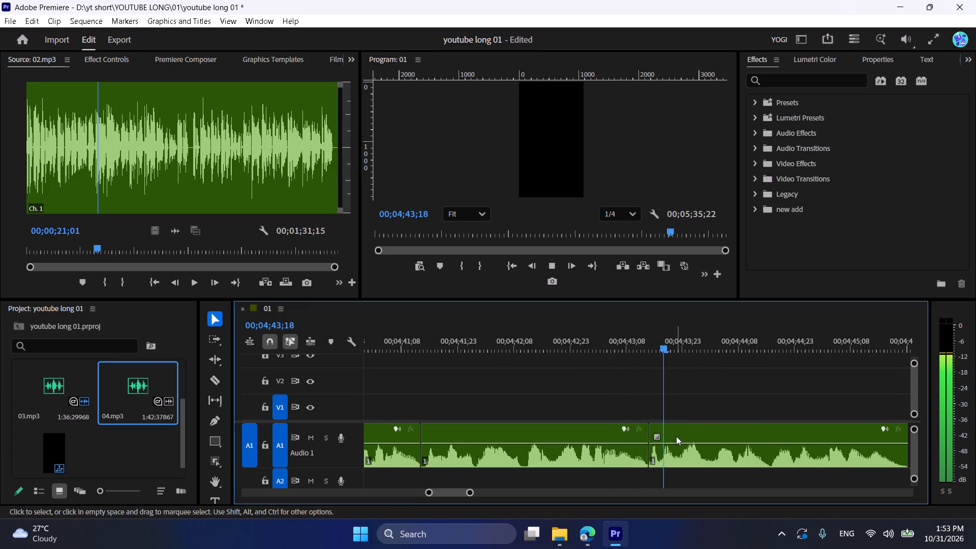
scroll(676, 436, down, 13)
click(657, 440)
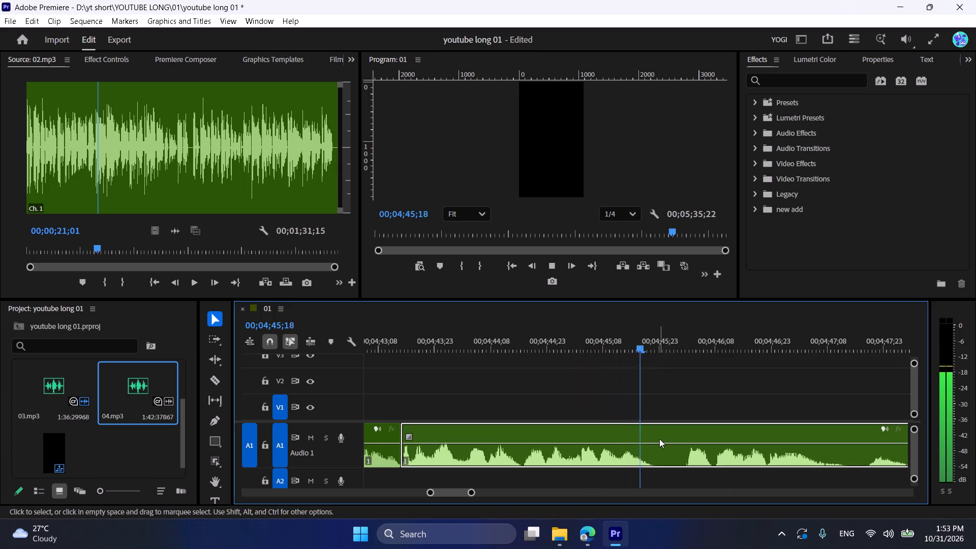
key(space)
drag(662, 343, 655, 341)
key(ctrl+k)
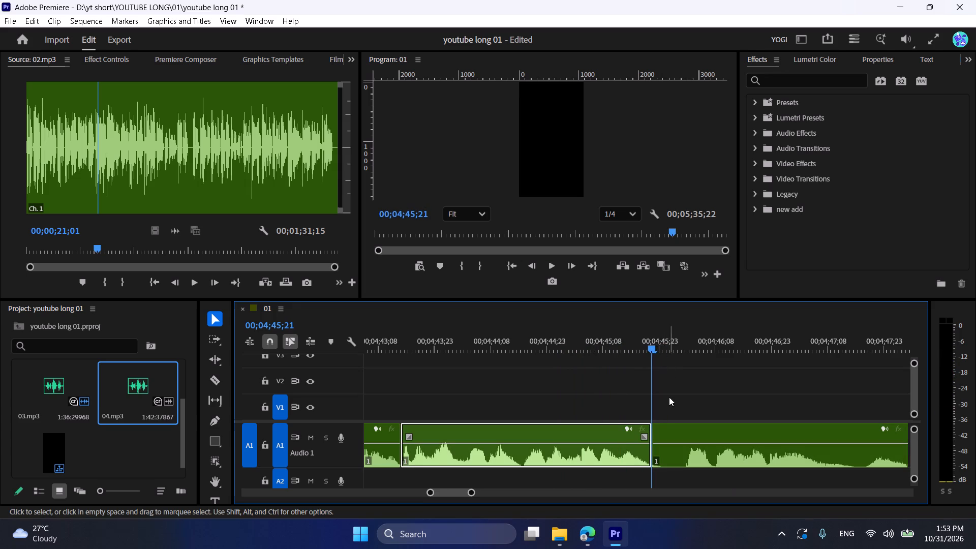
drag(656, 425, 687, 437)
right_click(669, 432)
click(687, 440)
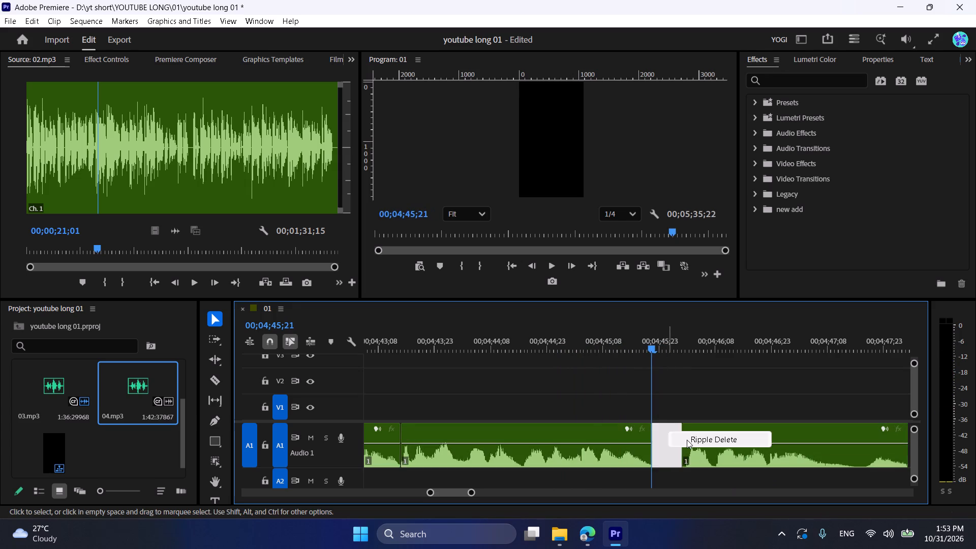
Play on in 04.mp3, split it at 00;04;47;01 and trim about 27 frames off the start of the clip after the split.
key(space)
scroll(687, 440, down, 5)
key(space)
key(space)
key(space)
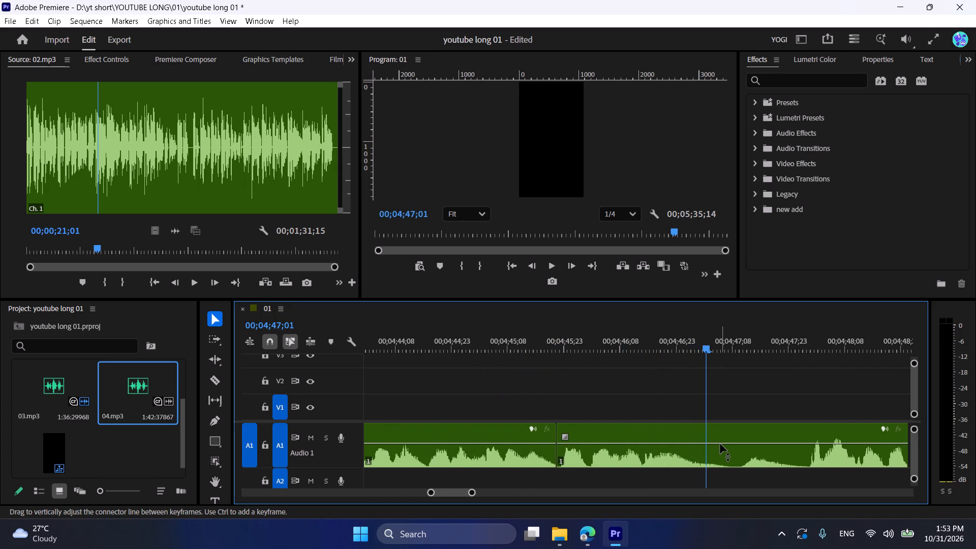
click(720, 444)
key(ctrl+k)
key(space)
key(space)
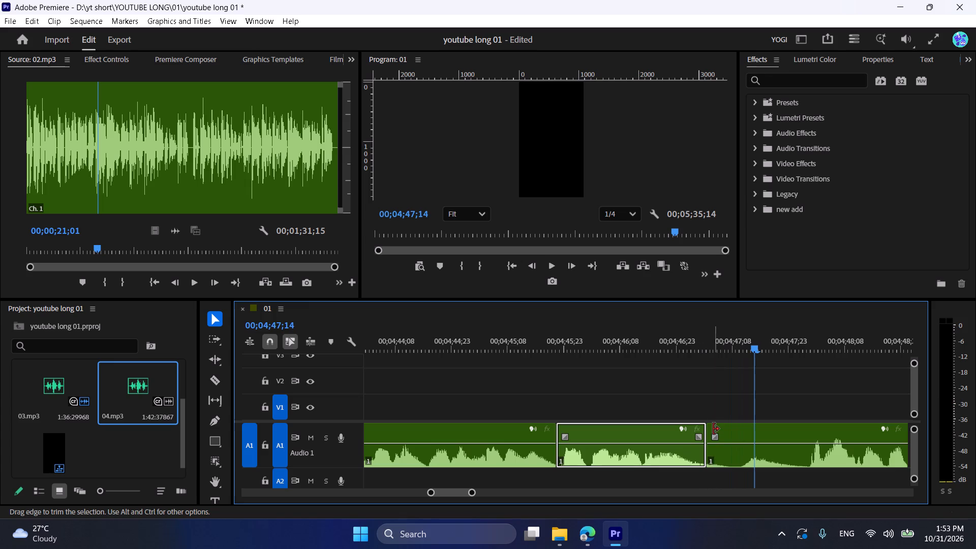
drag(708, 427, 808, 454)
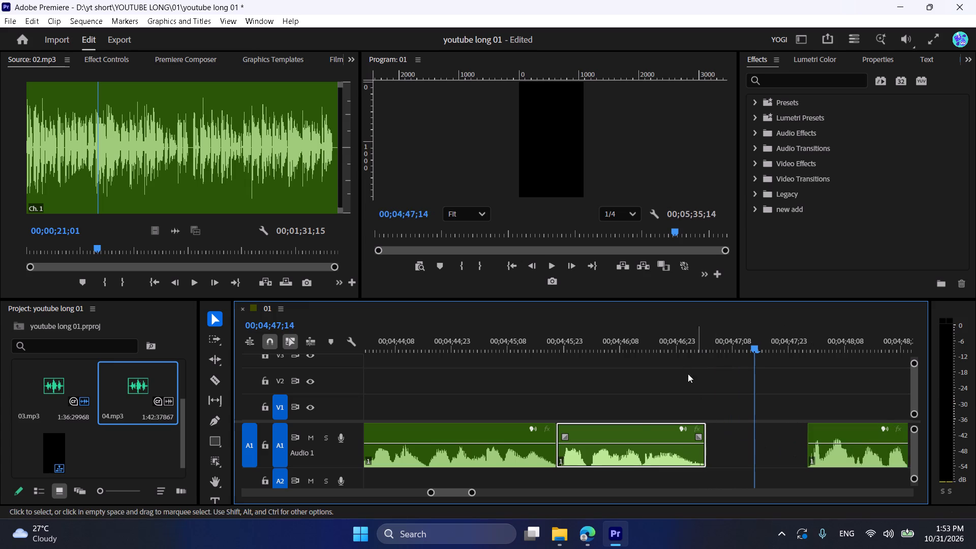
Trim about three frames off the end of the 04.mp3 clip before the gap and close the gap.
click(644, 337)
key(space)
key(space)
click(708, 438)
drag(708, 438, 699, 435)
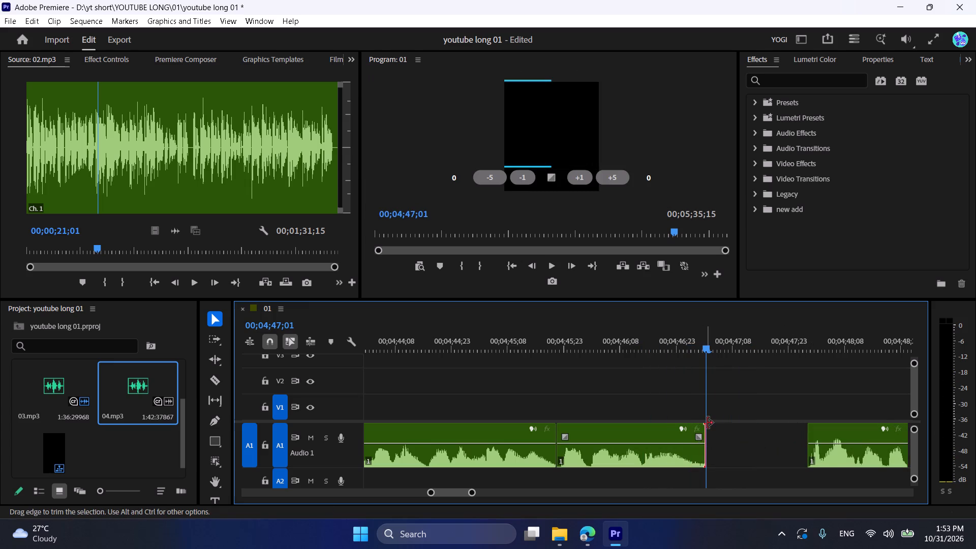
drag(707, 423, 695, 420)
right_click(737, 436)
click(746, 440)
Replay from just before the join, split 04.mp3 at 00;04;48;06, trim about four frames of pause after the split and close the gap.
click(678, 318)
key(space)
click(678, 350)
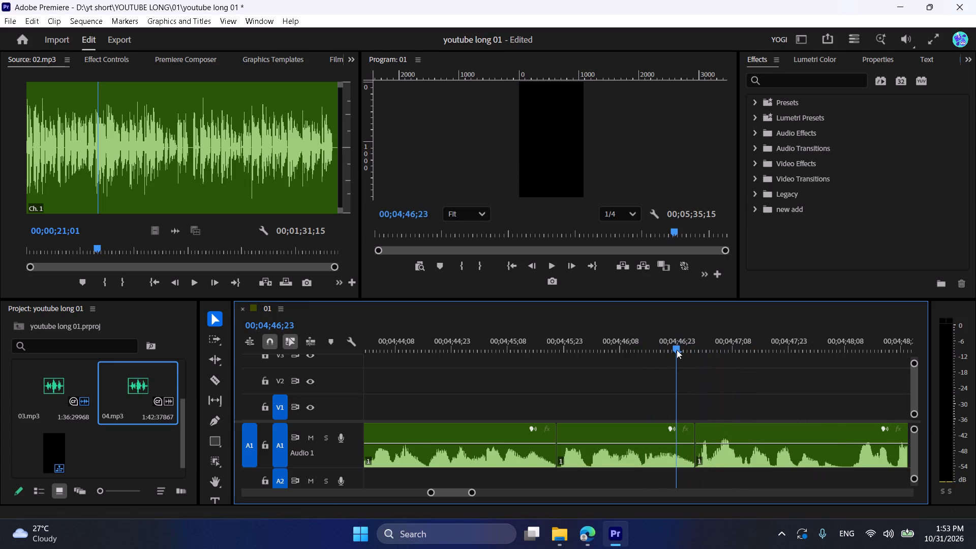
key(space)
scroll(696, 395, down, 9)
key(space)
click(660, 440)
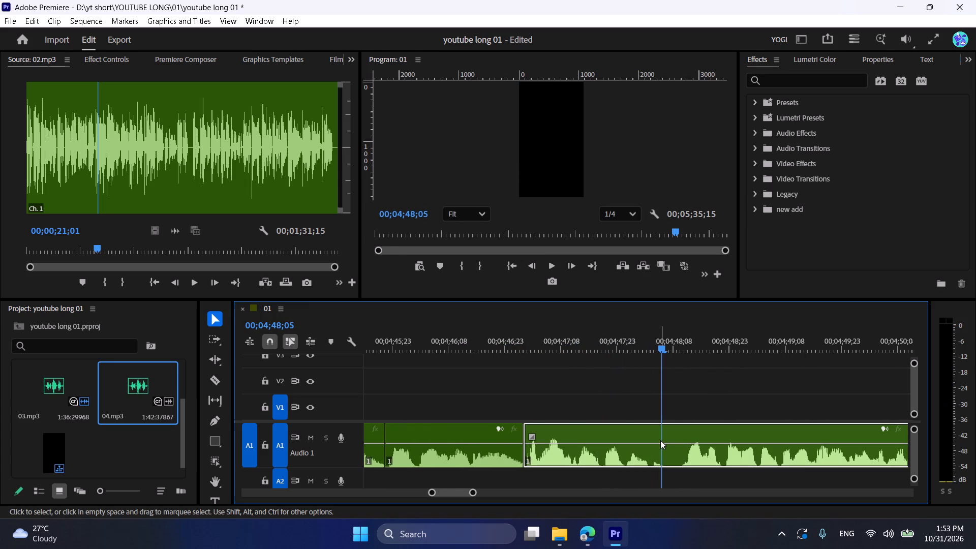
key(space)
click(667, 332)
key(space)
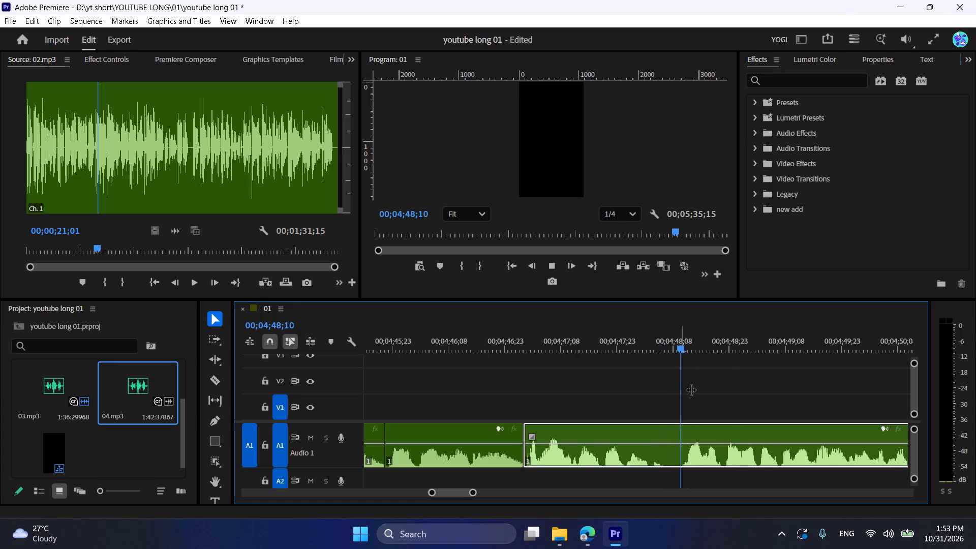
click(665, 333)
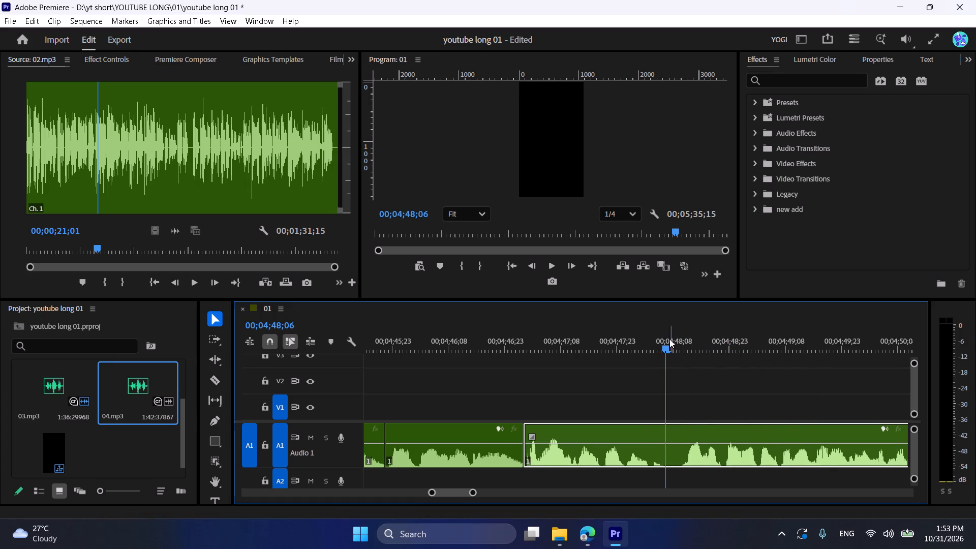
key(ctrl+k)
drag(668, 428, 683, 434)
right_drag(671, 430, 686, 438)
click(689, 439)
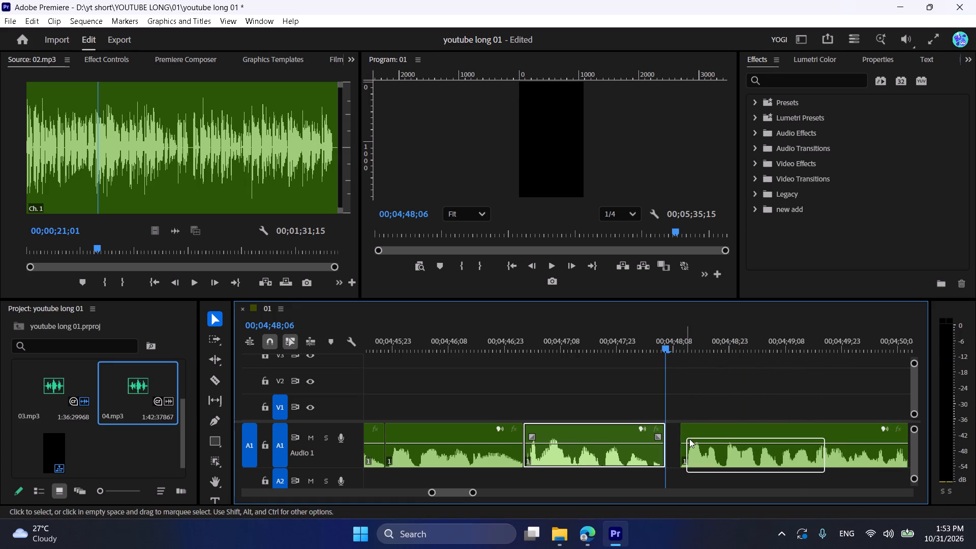
right_click(680, 433)
right_click(677, 431)
right_click(677, 428)
click(687, 433)
Play 04.mp3 to its next pause, split it at 00;04;50;26, trim about six frames after the split and close the gap.
key(space)
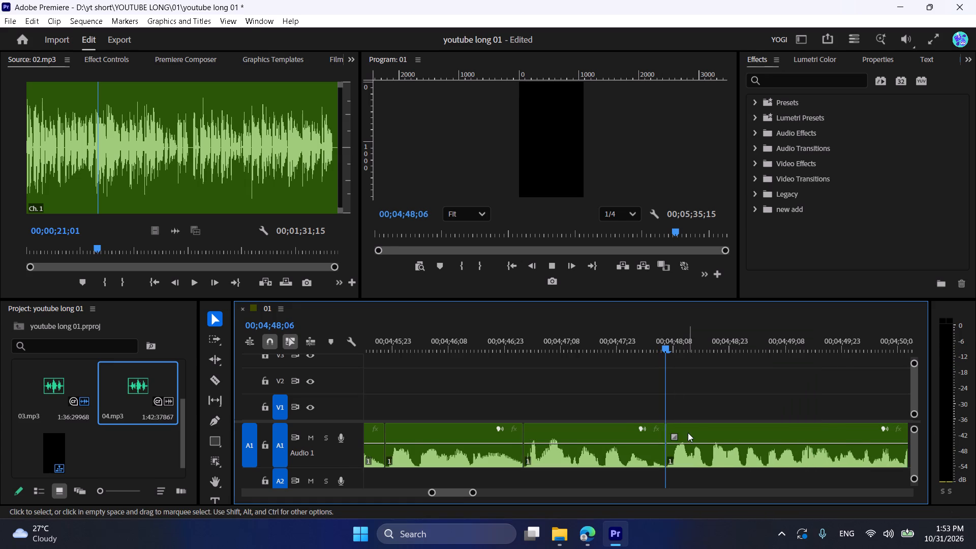
alt+scroll(689, 433, down, 14)
alt+scroll(640, 426, up, 5)
scroll(640, 426, down, 4)
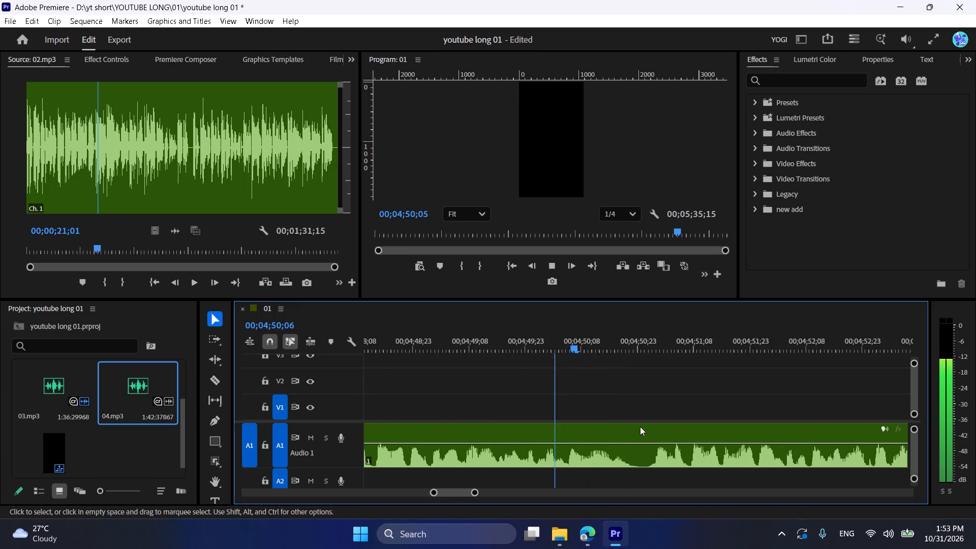
key(space)
click(642, 439)
drag(628, 342, 633, 350)
key(ctrl+k)
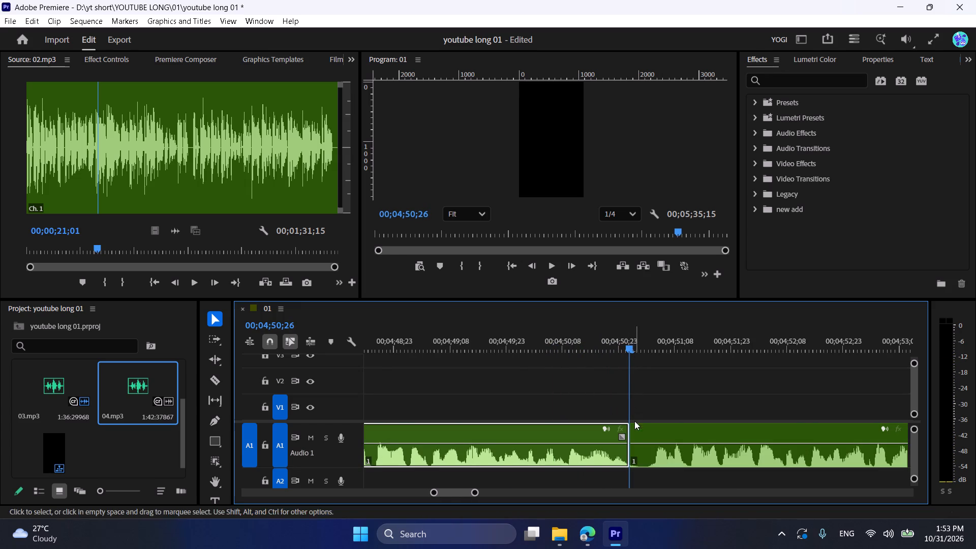
drag(633, 424, 655, 434)
right_click(640, 430)
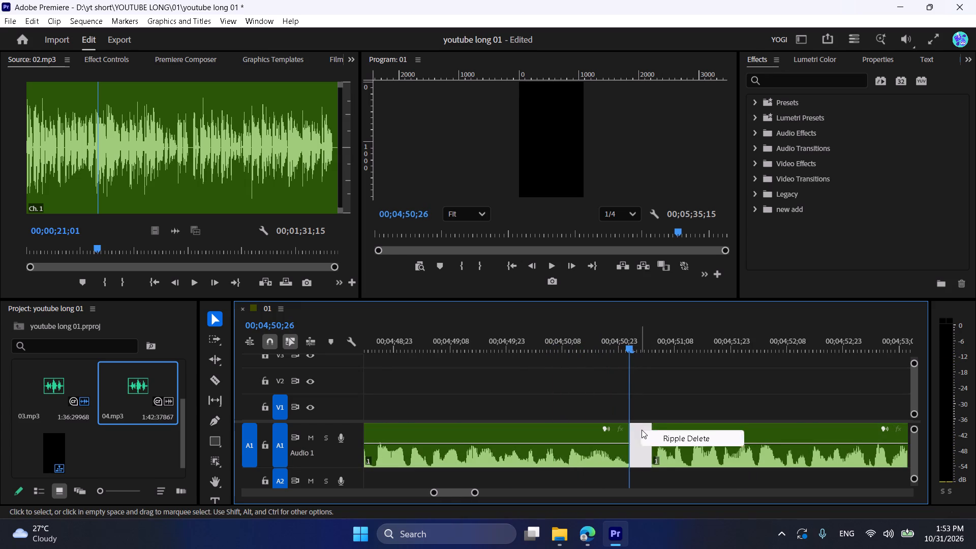
click(642, 430)
right_click(641, 433)
click(658, 443)
Play 04.mp3 onward to its next pause and split it at 00;04;53;12.
key(space)
alt+scroll(658, 443, down, 11)
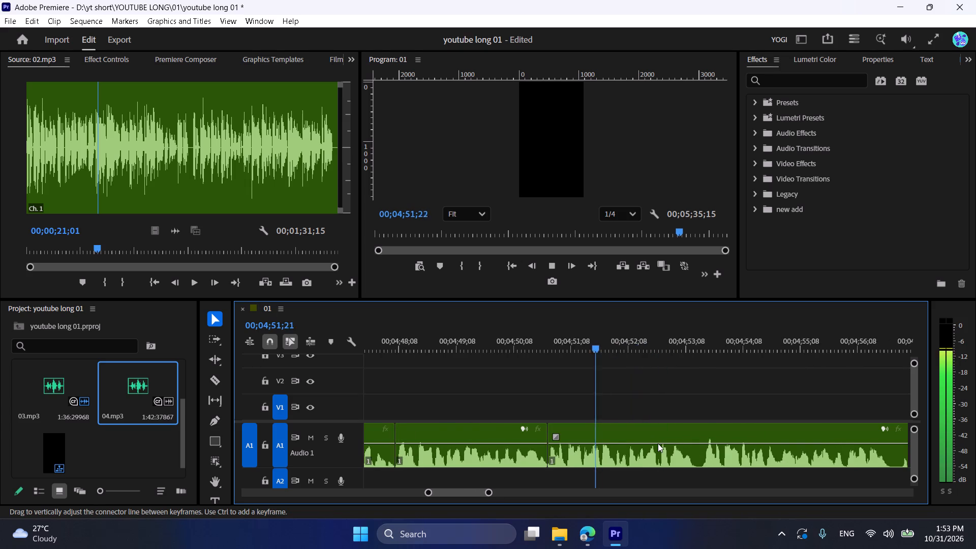
alt+scroll(662, 443, up, 3)
scroll(662, 443, down, 4)
alt+scroll(662, 443, up, 2)
key(space)
key(space)
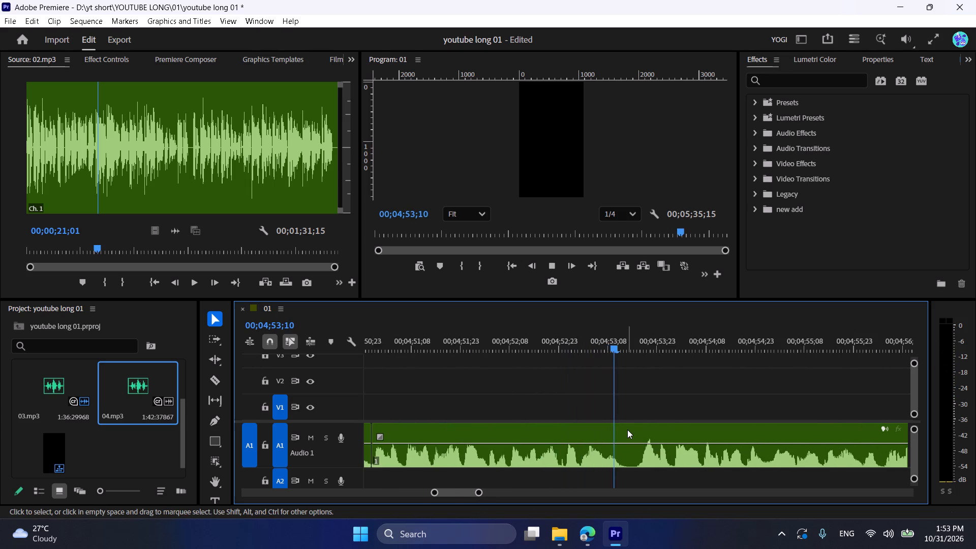
key(space)
click(627, 430)
key(space)
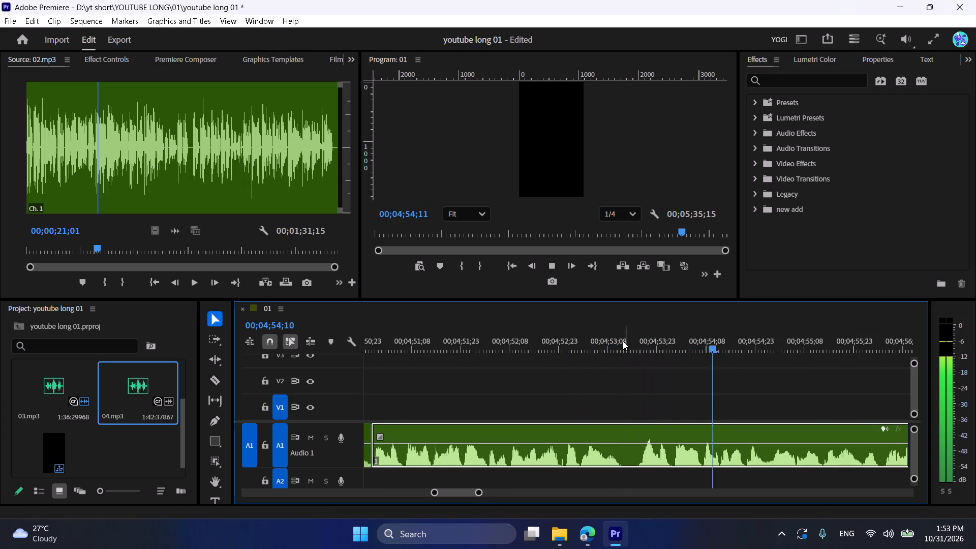
click(622, 341)
key(ctrl+k)
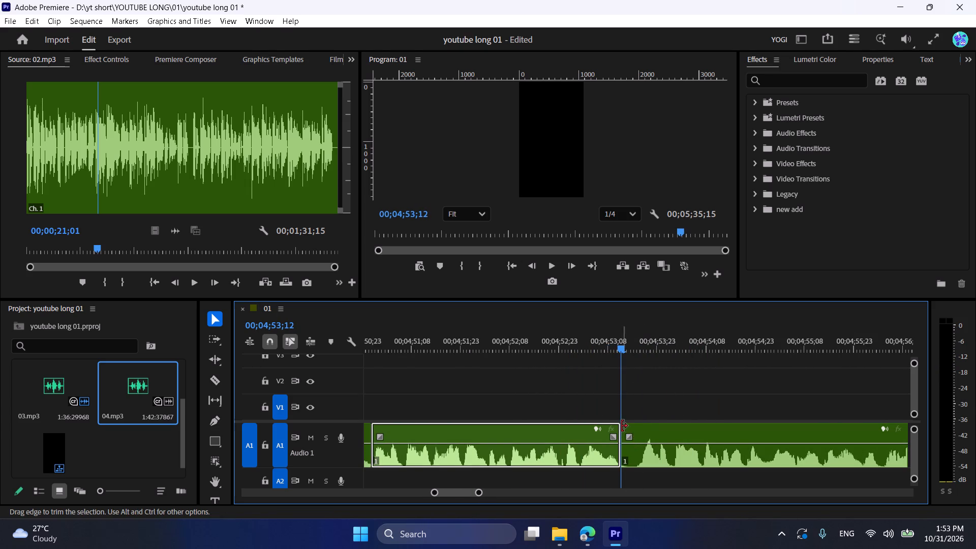
Trim about five frames of pause off the start of the clip after the 00;04;53;12 split and close the gap.
drag(622, 425, 639, 432)
right_drag(627, 430, 633, 432)
click(642, 437)
key(space)
key(space)
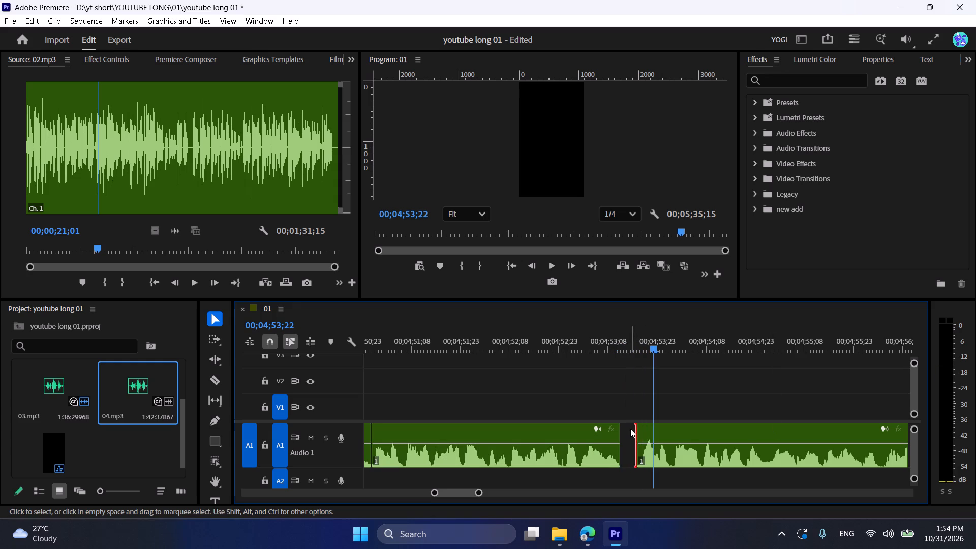
right_drag(628, 429, 633, 431)
click(647, 437)
key(space)
key(space)
right_click(633, 428)
right_click(630, 428)
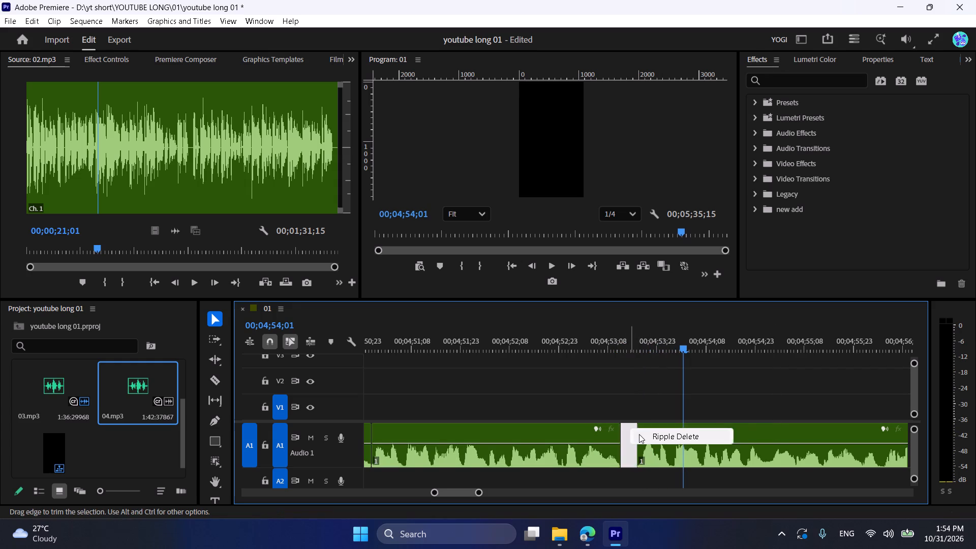
click(639, 434)
Play 04.mp3 onward, split it at 00;04;56;19, trim about seven frames of pause after the split and close the gap.
key(space)
alt+scroll(643, 435, down, 10)
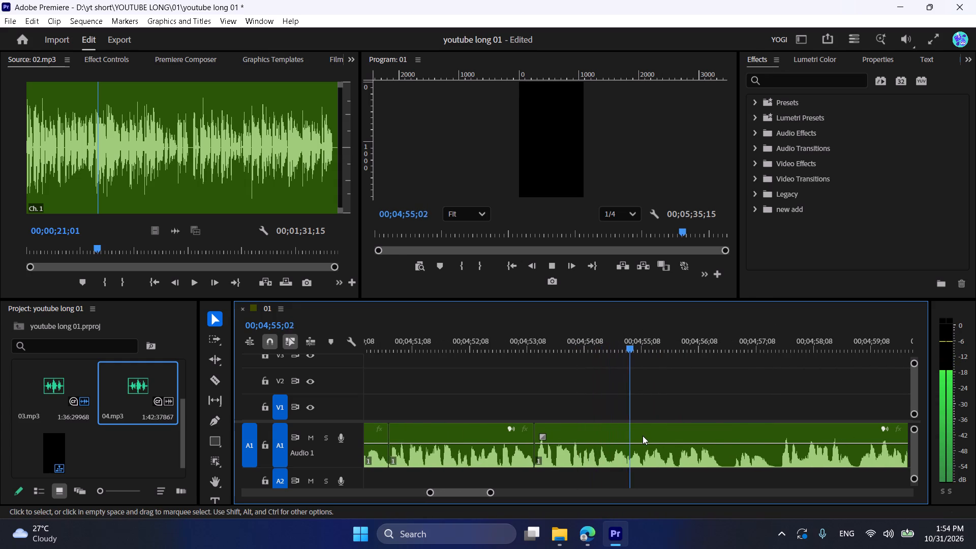
scroll(644, 436, down, 2)
alt+scroll(644, 436, up, 2)
key(space)
click(693, 443)
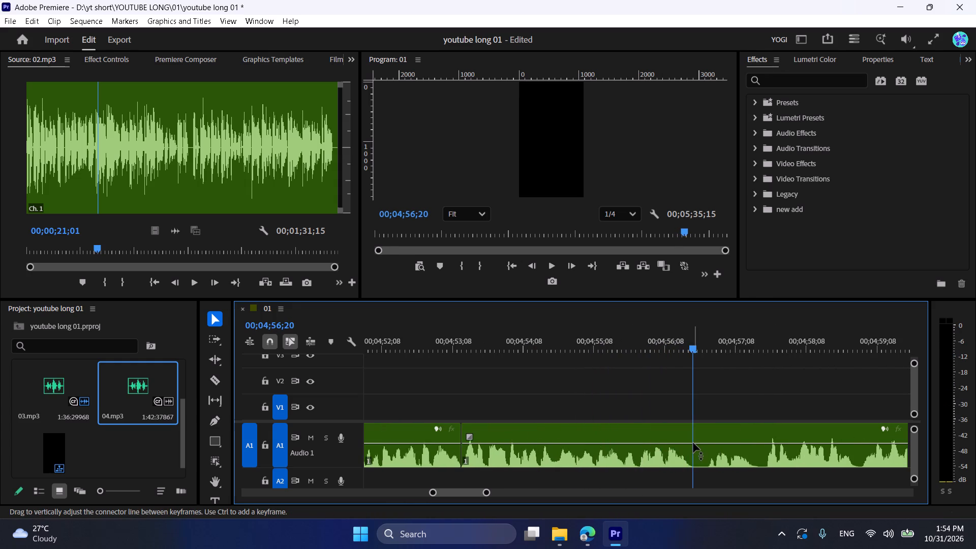
key(Left)
key(ctrl+k)
drag(694, 425, 711, 433)
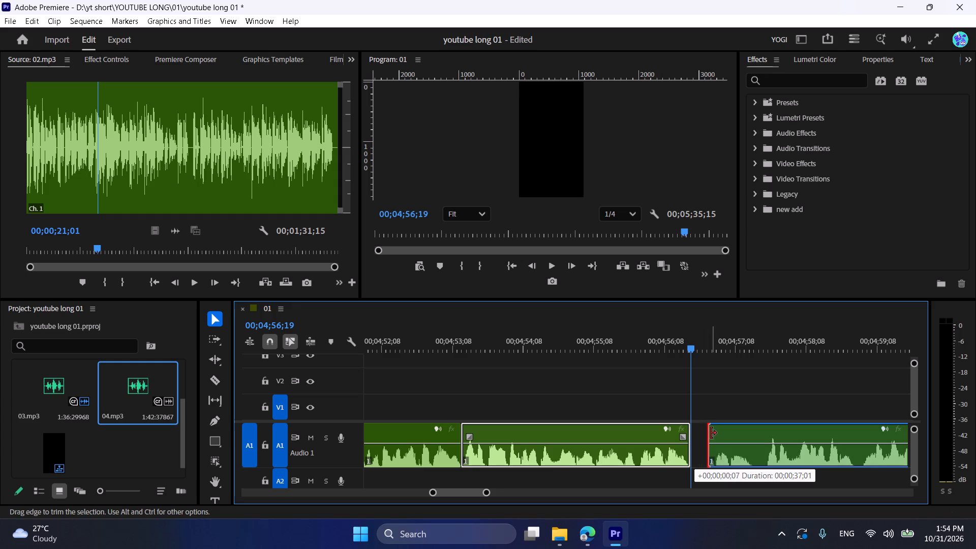
drag(711, 433, 712, 434)
right_click(703, 433)
right_click(694, 431)
right_click(701, 436)
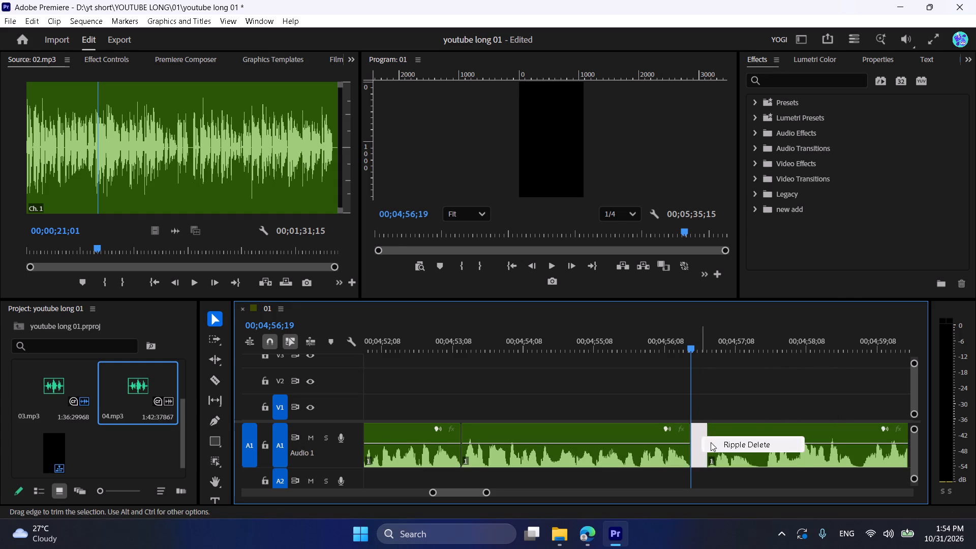
click(715, 443)
Replay the 00;04;56;19 join, trim about 23 more frames off the following clip's start and move that clip back against the previous one.
key(space)
scroll(723, 444, down, 6)
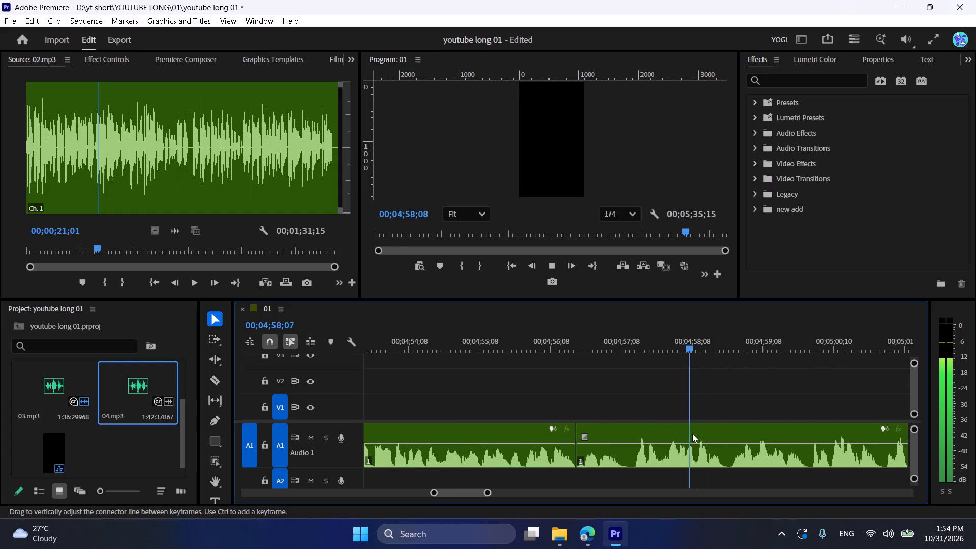
drag(563, 329, 556, 327)
key(space)
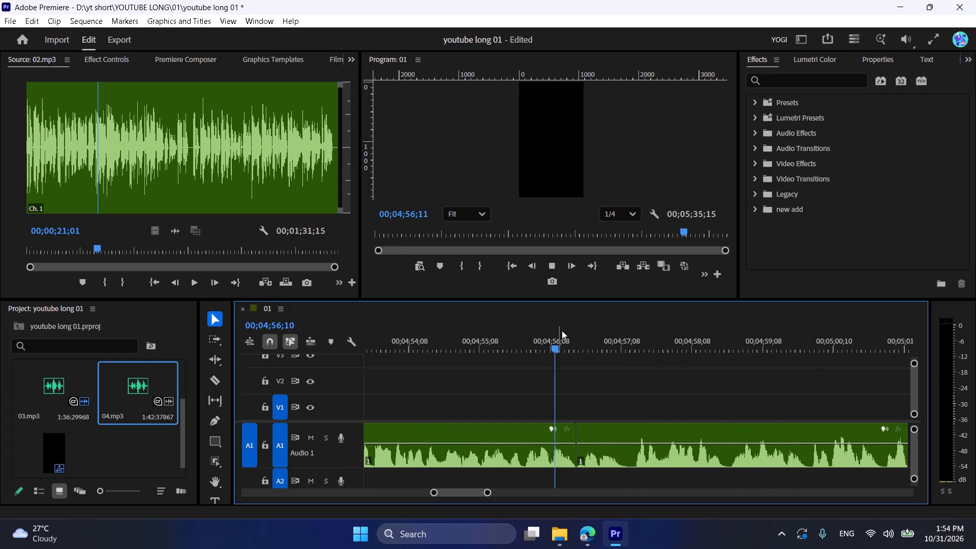
drag(572, 334, 532, 330)
key(space)
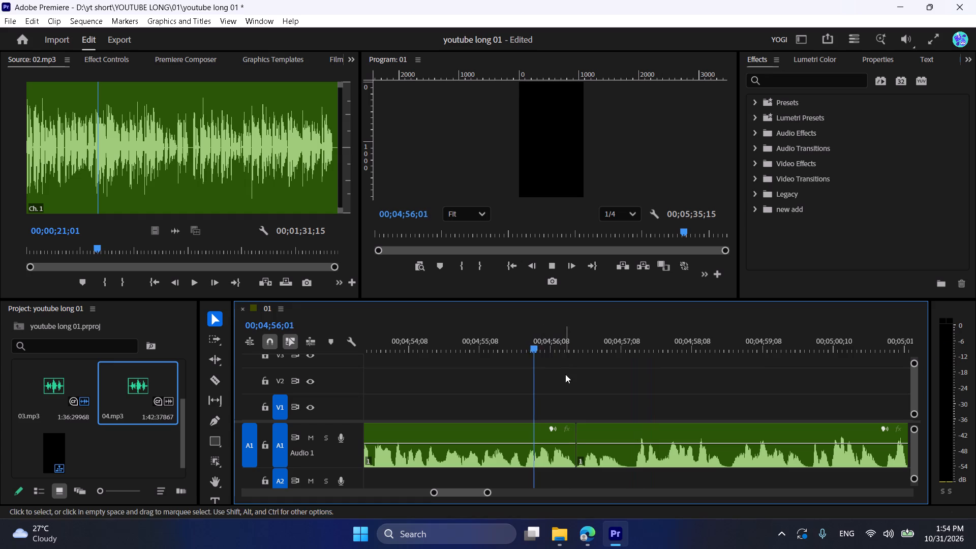
key(space)
drag(577, 430, 631, 441)
drag(667, 431, 636, 429)
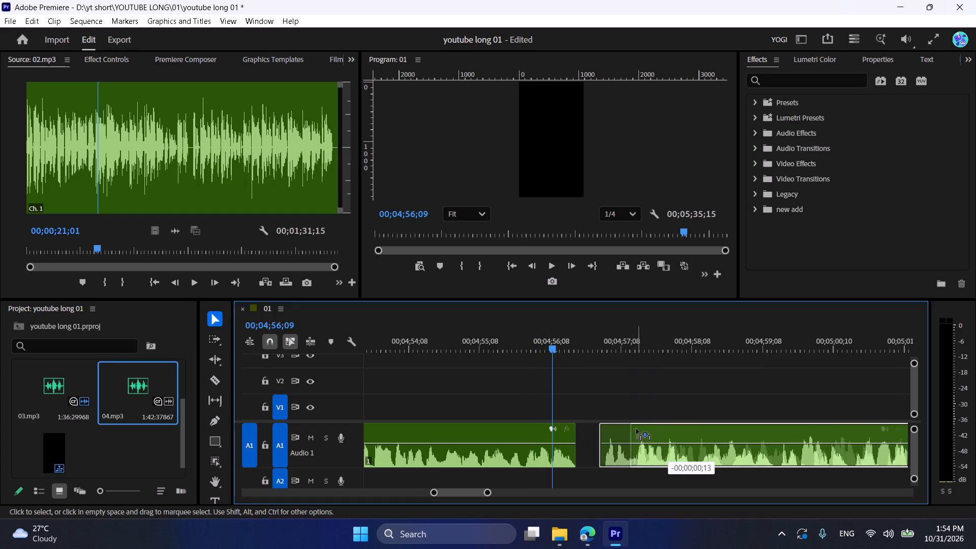
drag(636, 429, 621, 427)
click(621, 427)
Play 04.mp3 onward to its next pause and split it at 00;05;06;00.
key(space)
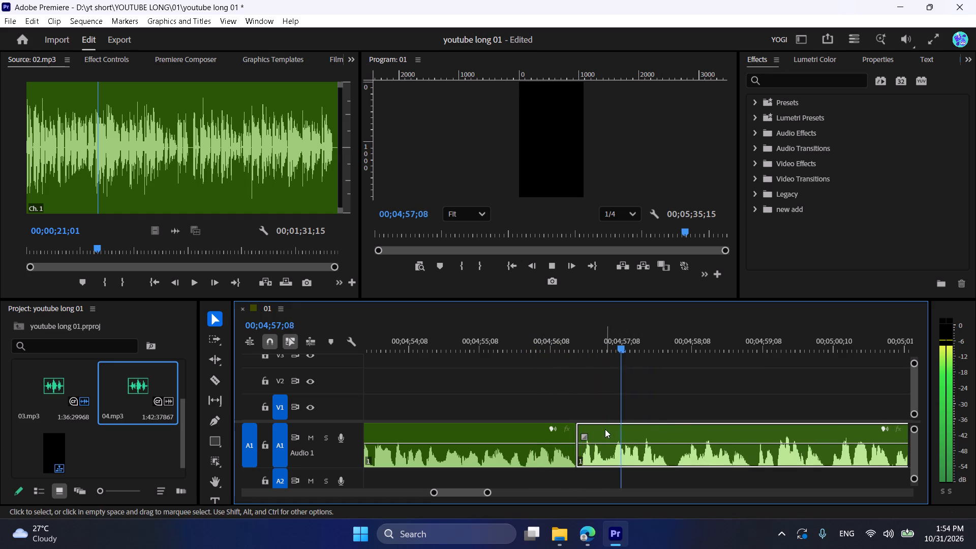
key(space)
key(space)
scroll(665, 424, down, 3)
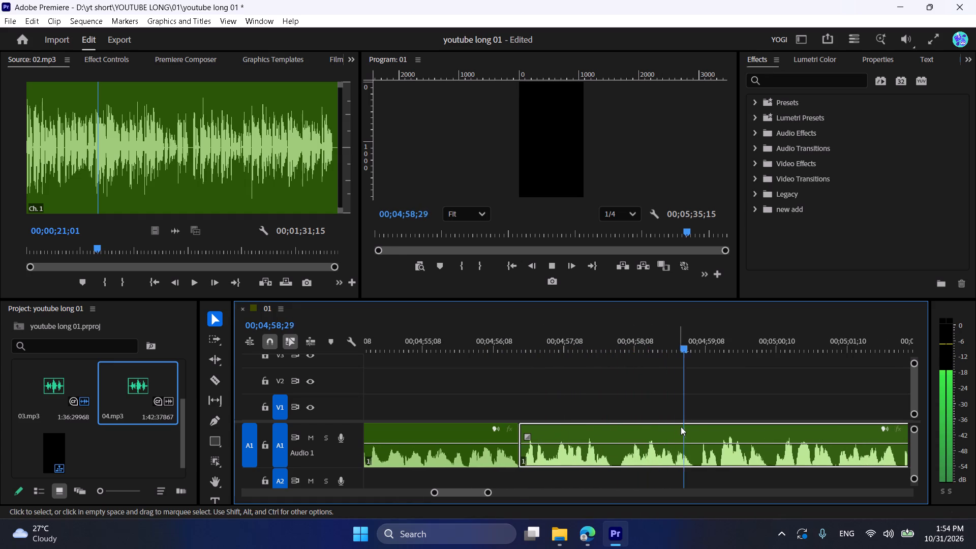
scroll(684, 428, down, 10)
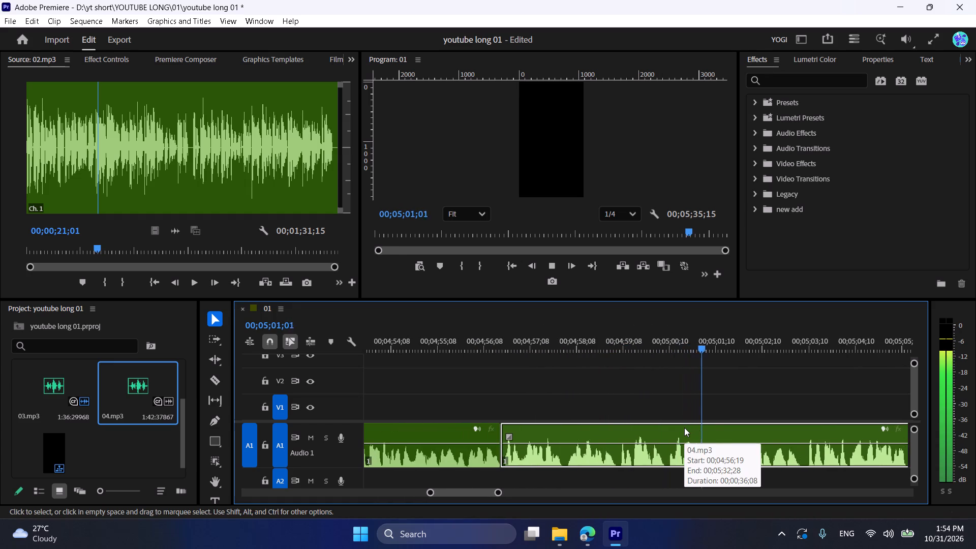
click(674, 410)
alt+scroll(674, 410, down, 5)
scroll(675, 410, down, 5)
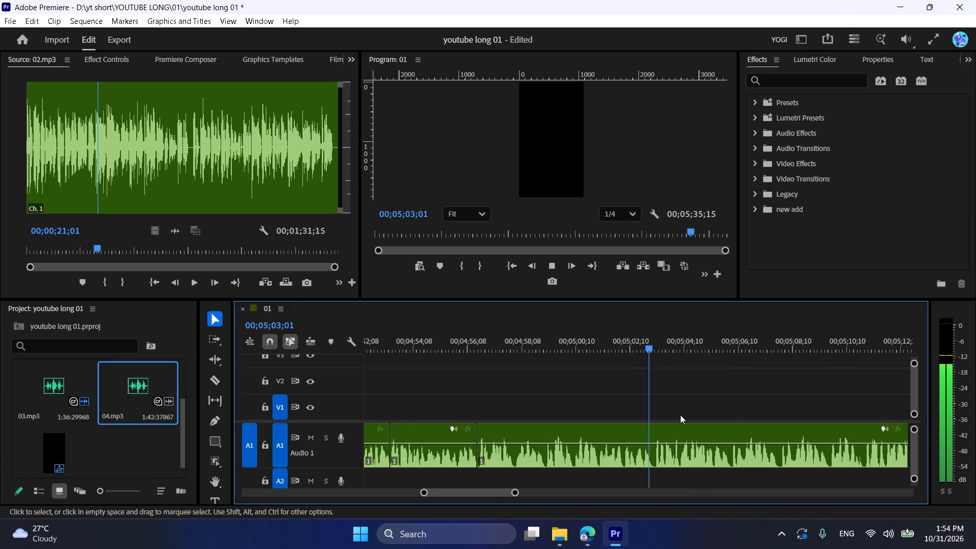
scroll(661, 414, down, 4)
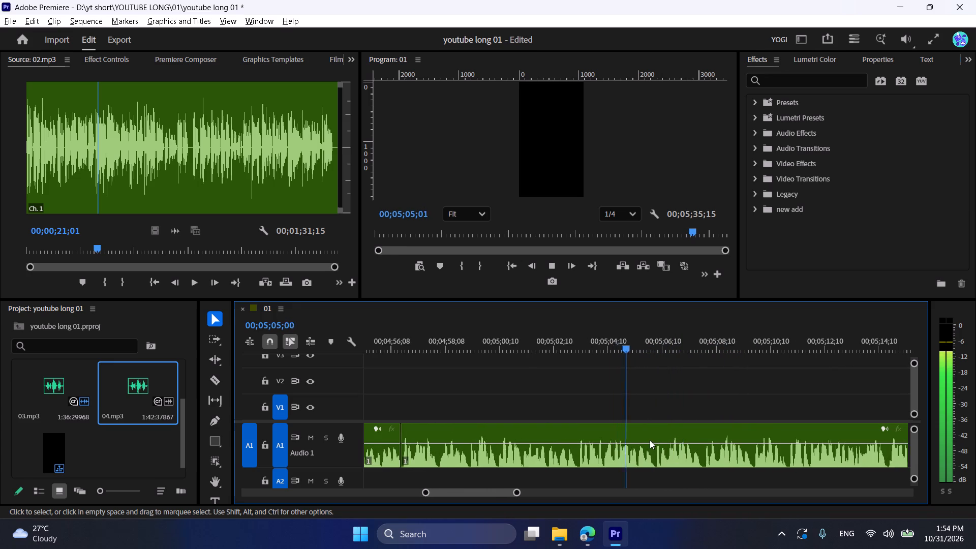
alt+scroll(650, 440, up, 6)
alt+scroll(649, 440, down, 1)
alt+scroll(649, 440, up, 8)
key(space)
click(686, 432)
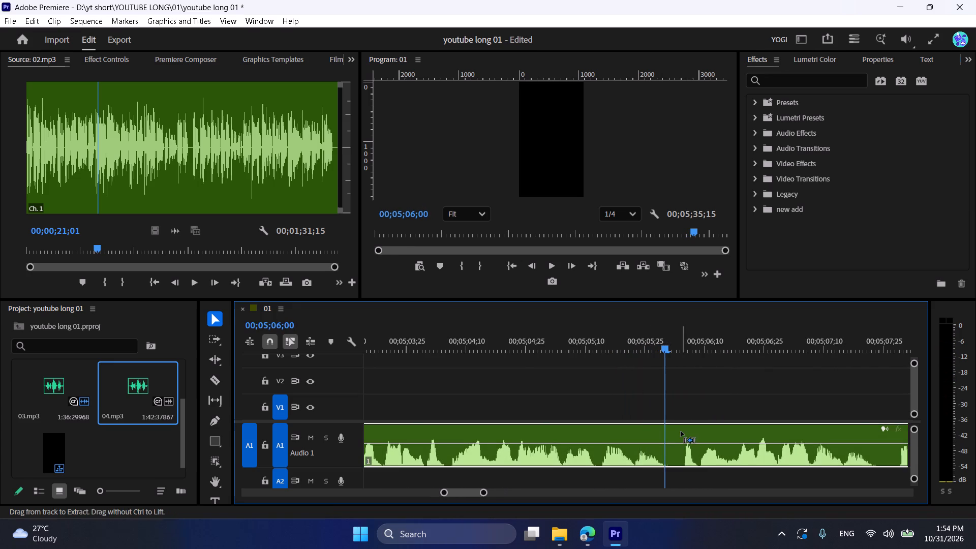
key(ctrl+k)
Trim about four frames of pause after the 00;05;06;00 split, move the clip back against the previous one and replay the join.
drag(666, 430, 681, 435)
drag(705, 436, 685, 432)
key(space)
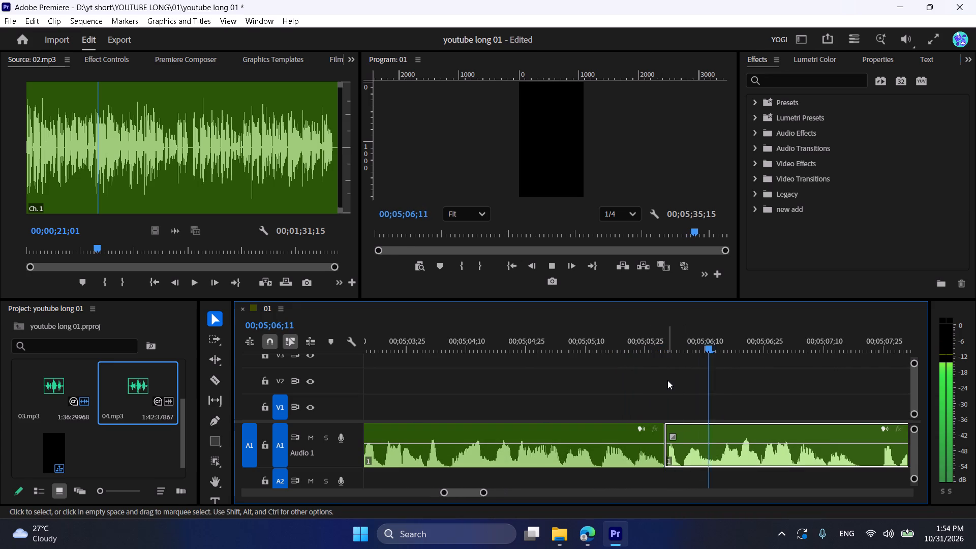
click(639, 344)
key(space)
Play 04.mp3 onward to its next pause and split it at 00;05;07;18.
alt+scroll(656, 357, down, 7)
scroll(659, 358, up, 1)
scroll(659, 358, down, 4)
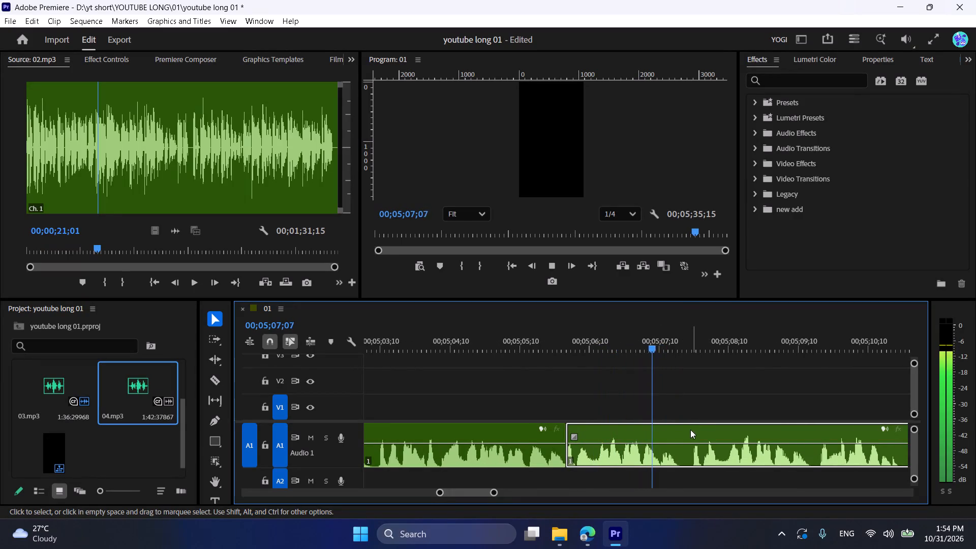
key(space)
key(ctrl+k)
Trim about five frames of pause off the start of the clip after the 00;05;07;18 split and close the gap.
drag(679, 428, 686, 431)
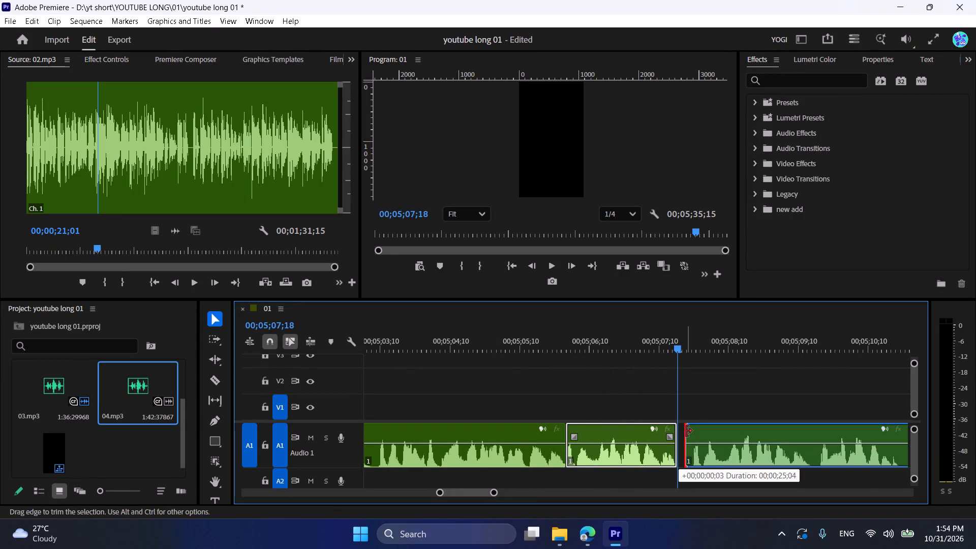
drag(686, 431, 691, 432)
right_click(682, 434)
click(691, 437)
Play the remainder of 04.mp3 after the 00;05;07;18 join, listening for further pauses up to its end.
key(space)
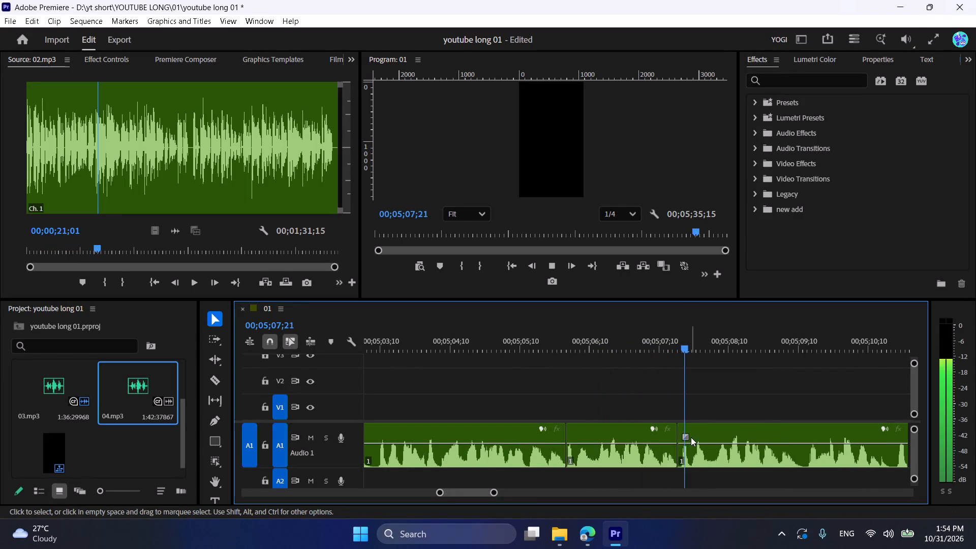
scroll(691, 437, down, 7)
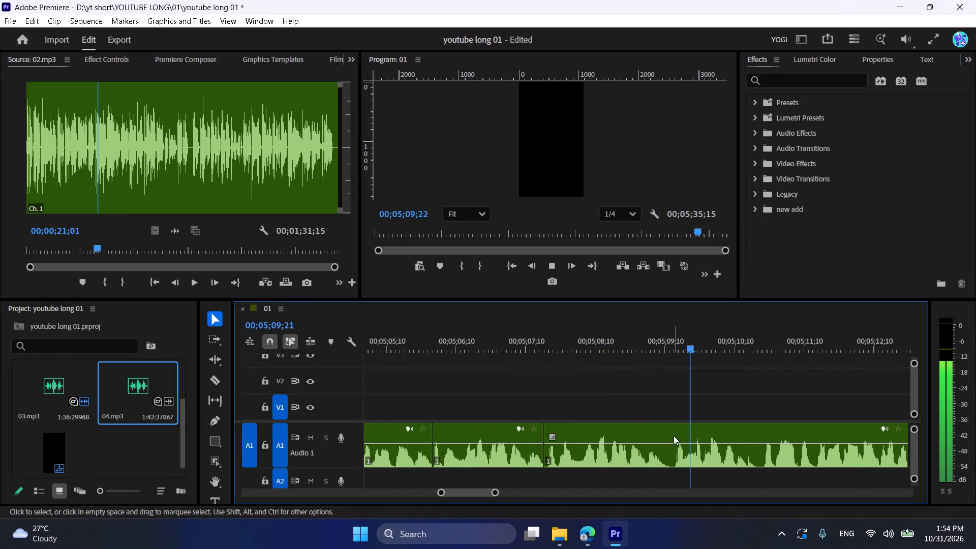
scroll(674, 436, down, 5)
key(space)
key(space)
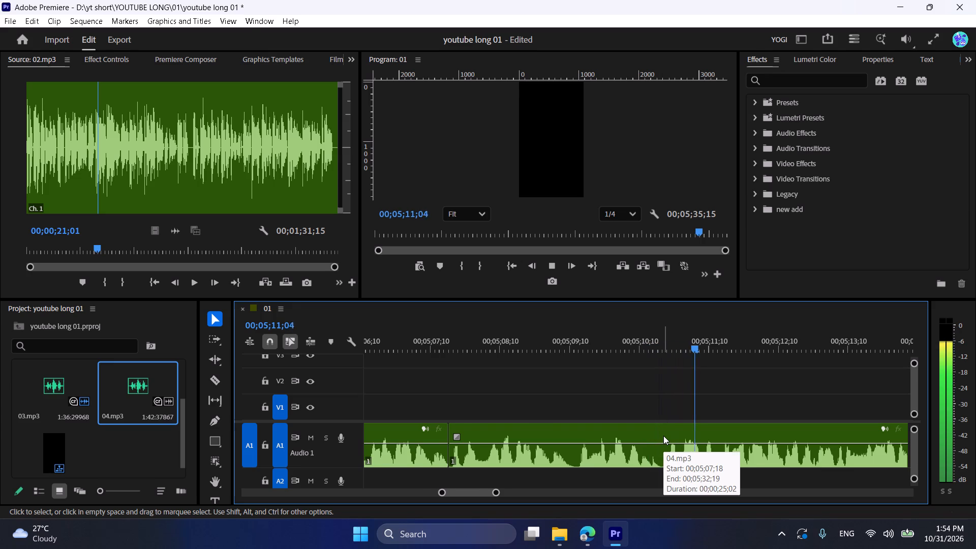
alt+scroll(663, 436, down, 15)
alt+scroll(663, 436, up, 1)
alt+scroll(663, 436, down, 2)
alt+scroll(663, 436, up, 1)
alt+scroll(663, 436, down, 9)
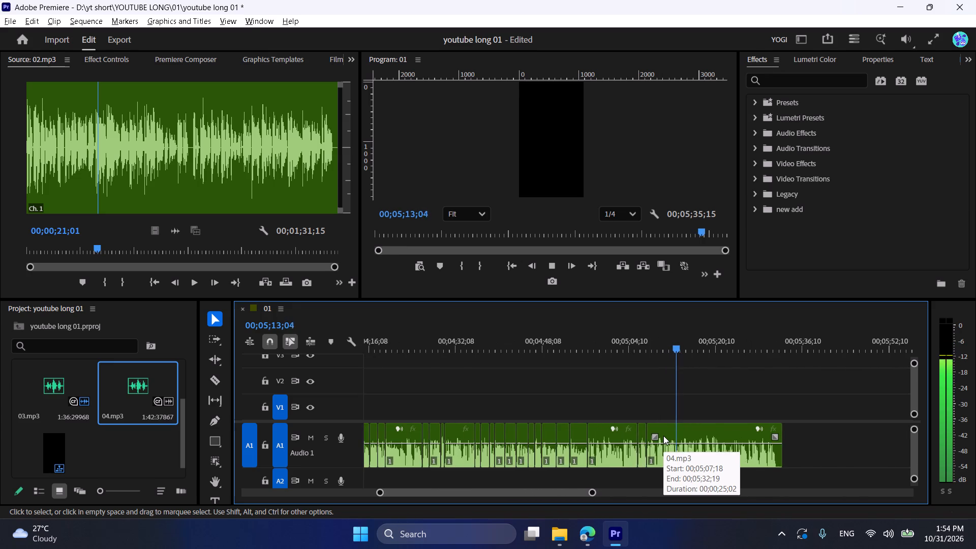
alt+scroll(745, 454, up, 7)
scroll(745, 454, down, 2)
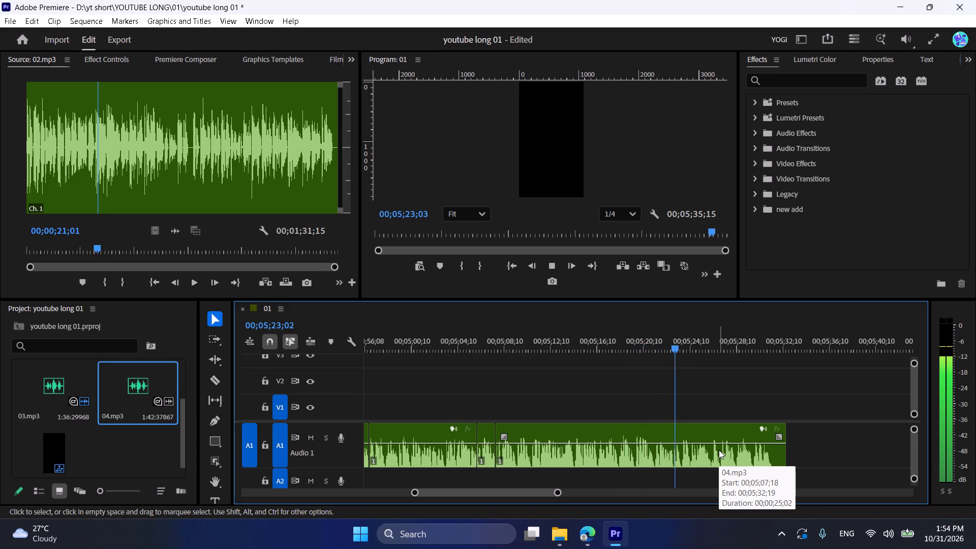
scroll(719, 450, down, 1)
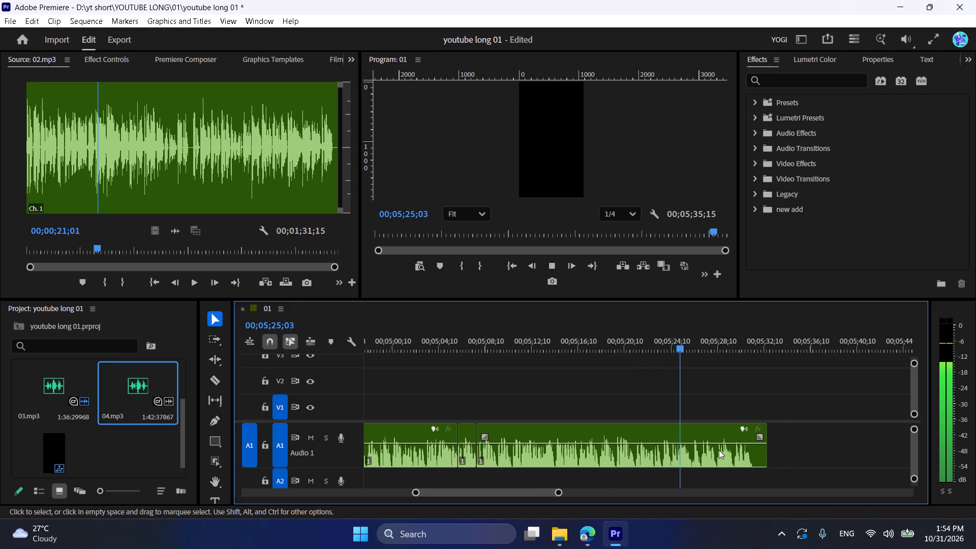
alt+scroll(716, 448, down, 2)
alt+scroll(716, 448, up, 11)
alt+scroll(675, 430, up, 6)
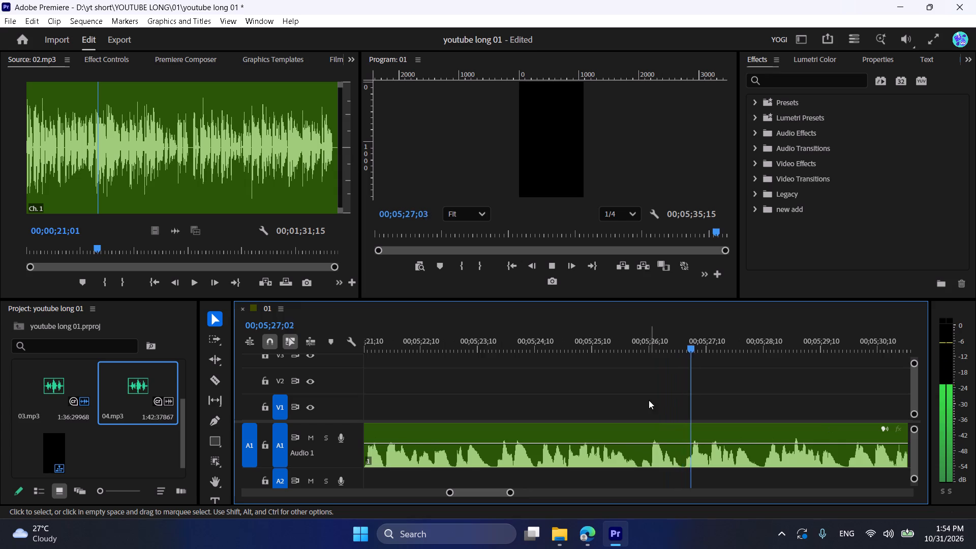
alt+scroll(649, 400, down, 6)
alt+scroll(689, 415, down, 4)
Trim about one second of silence off the end of the last 04.mp3 clip and mark the sequence's Out point at 00;05;31;12.
drag(793, 436, 776, 434)
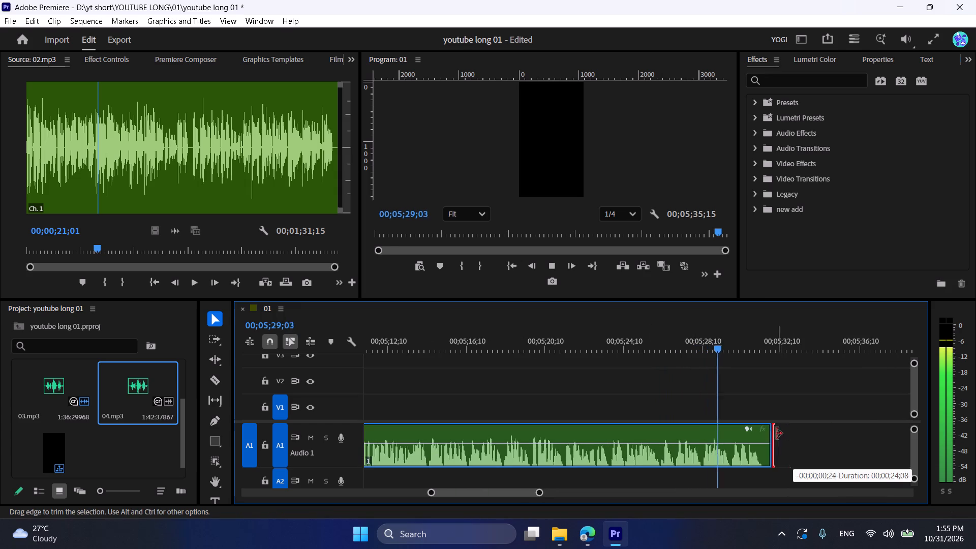
drag(776, 434, 771, 432)
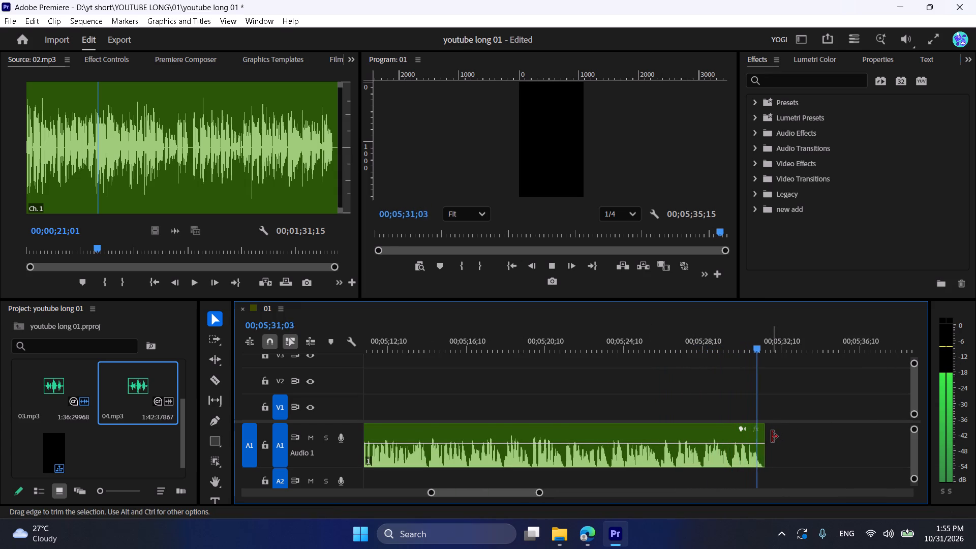
key(space)
text(o)
click(792, 443)
Nest all the voice-over clips on A1 into one sequence, keeping the default name.
alt+scroll(792, 443, down, 4)
alt+scroll(792, 443, up, 1)
alt+scroll(792, 443, down, 11)
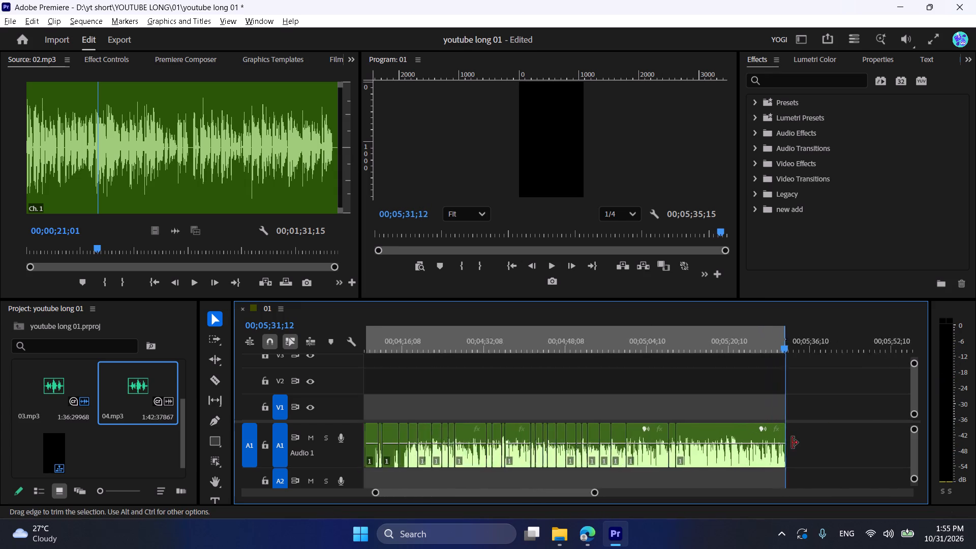
alt+scroll(792, 443, down, 3)
alt+scroll(792, 443, up, 1)
alt+scroll(792, 443, down, 8)
alt+scroll(783, 440, up, 1)
alt+scroll(782, 439, down, 2)
alt+scroll(780, 439, up, 1)
alt+scroll(779, 438, down, 6)
drag(781, 455, 552, 453)
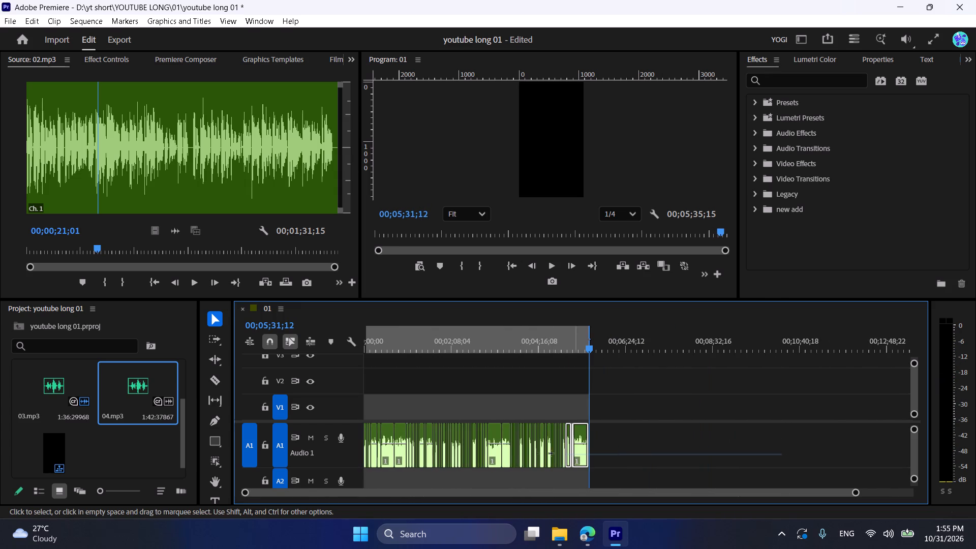
drag(552, 453, 341, 454)
scroll(587, 458, up, 5)
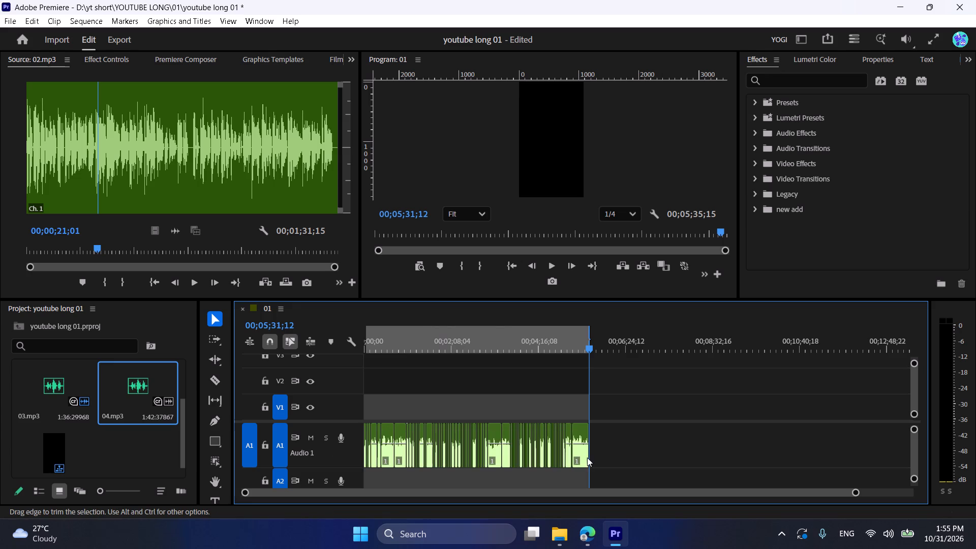
drag(709, 396, 336, 461)
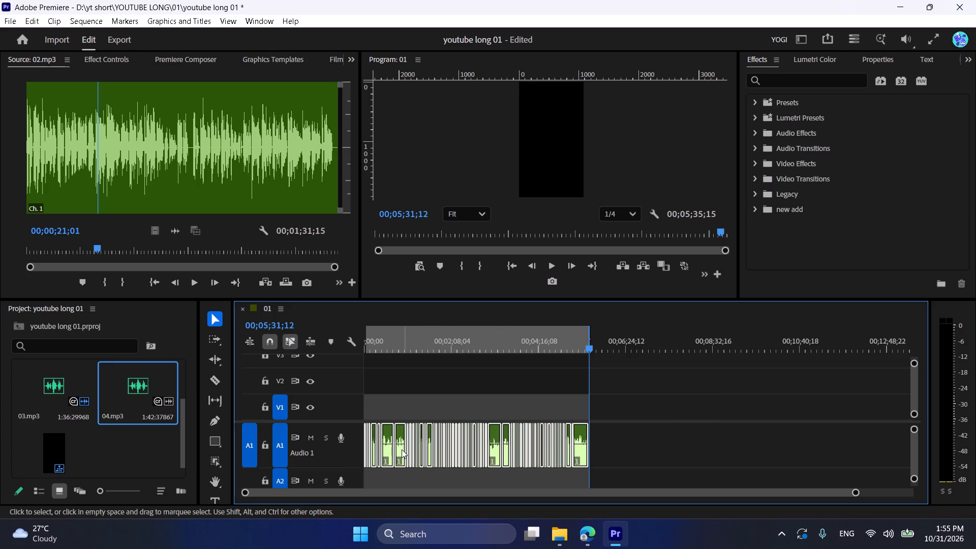
right_click(400, 434)
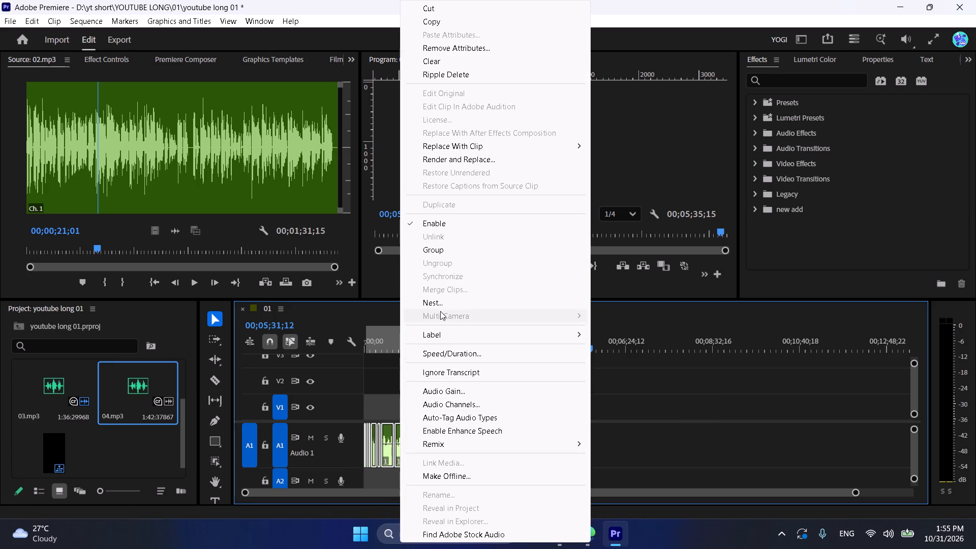
click(438, 304)
click(510, 282)
Raise the volume level of the nested voice-over clip on A1 to 2.6 dB.
drag(469, 330, 448, 330)
click(462, 437)
ctrl+scroll(462, 437, up, 4)
alt+scroll(462, 437, up, 6)
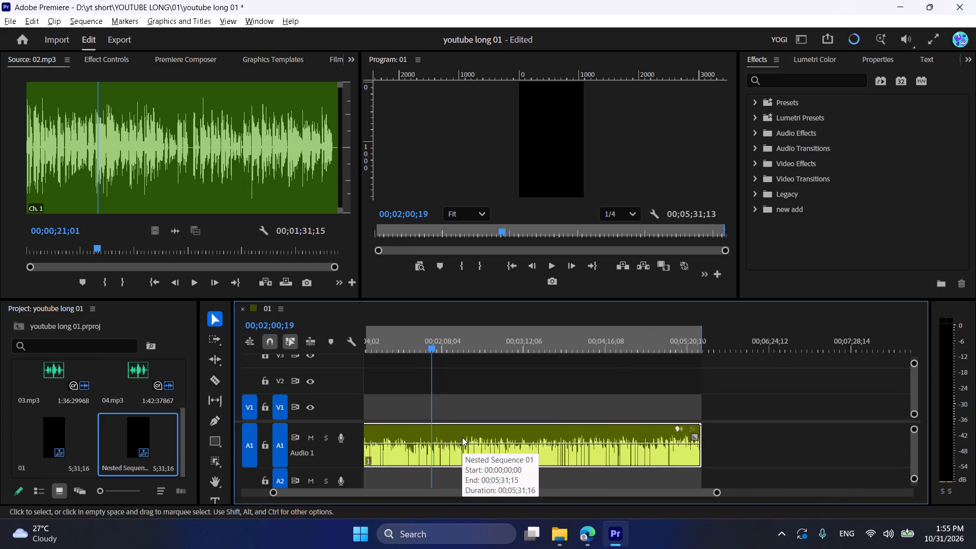
scroll(462, 437, up, 12)
alt+scroll(359, 438, down, 2)
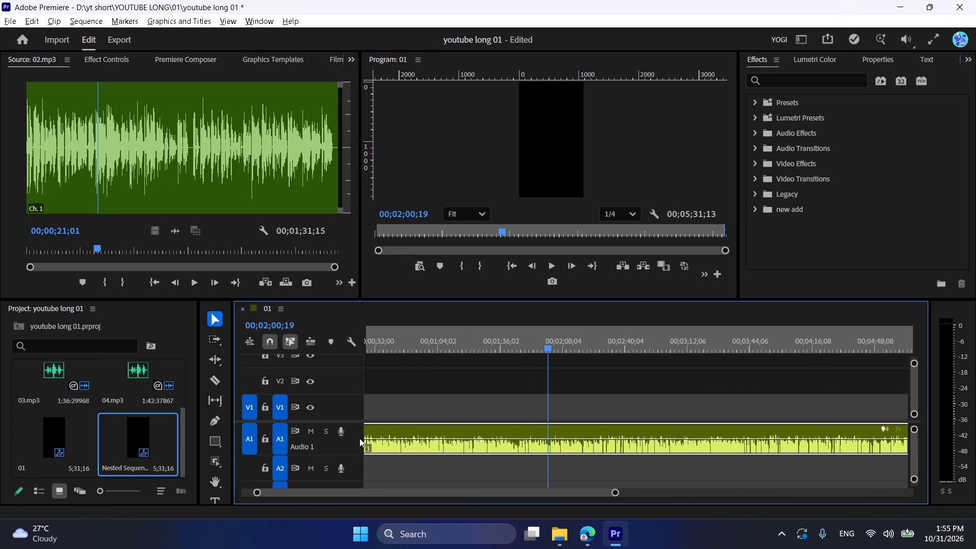
alt+scroll(455, 401, down, 4)
scroll(465, 398, up, 7)
click(118, 63)
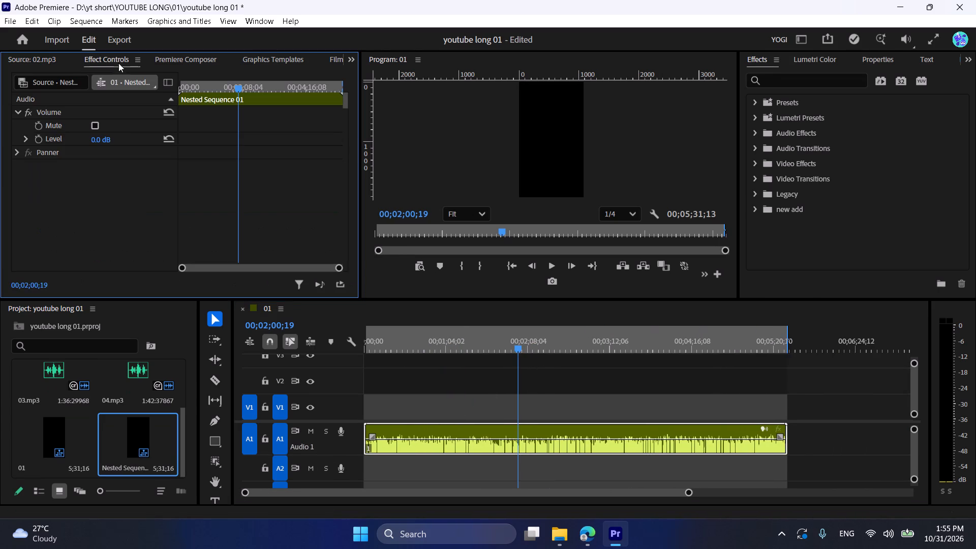
drag(115, 137, 130, 142)
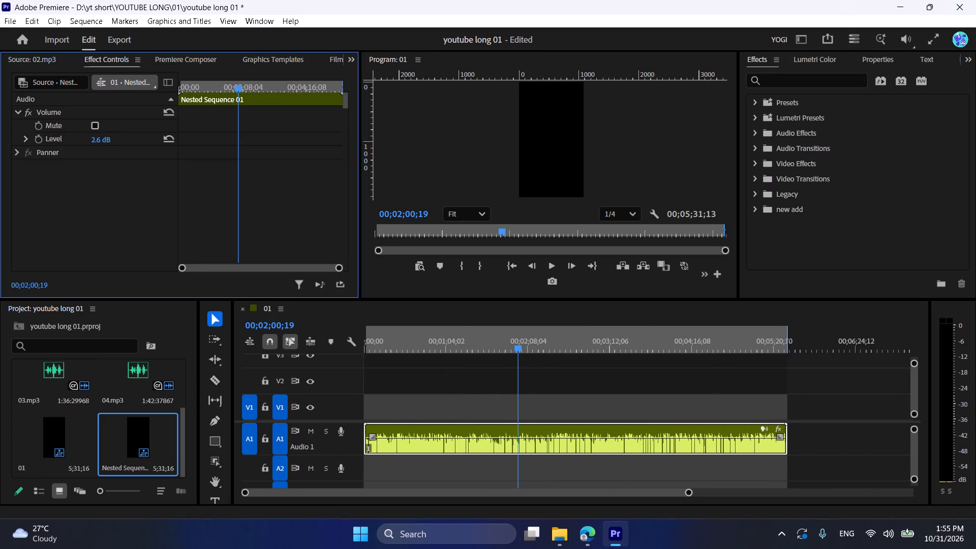
drag(130, 142, 133, 143)
Play the nested voice-over at several points along its length to judge its loudness.
key(space)
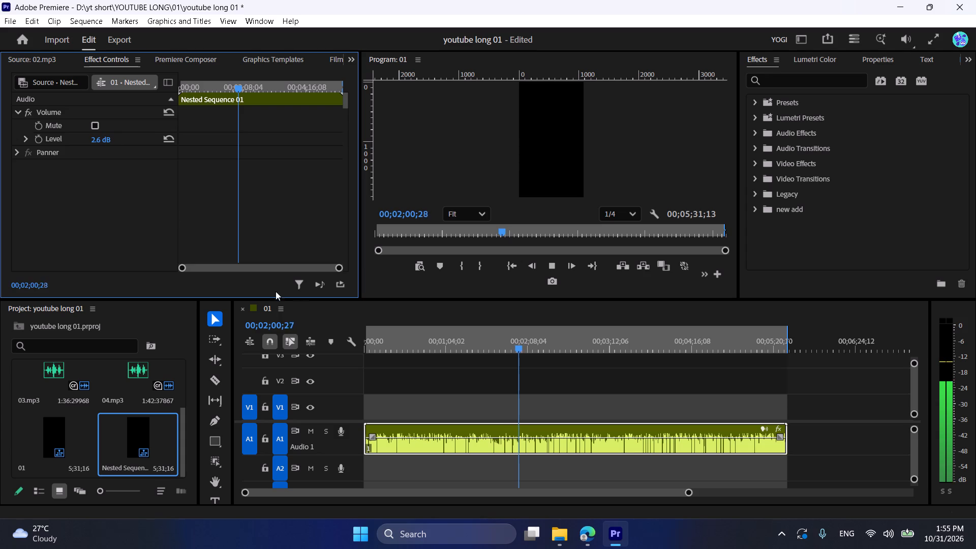
drag(429, 342, 337, 334)
key(space)
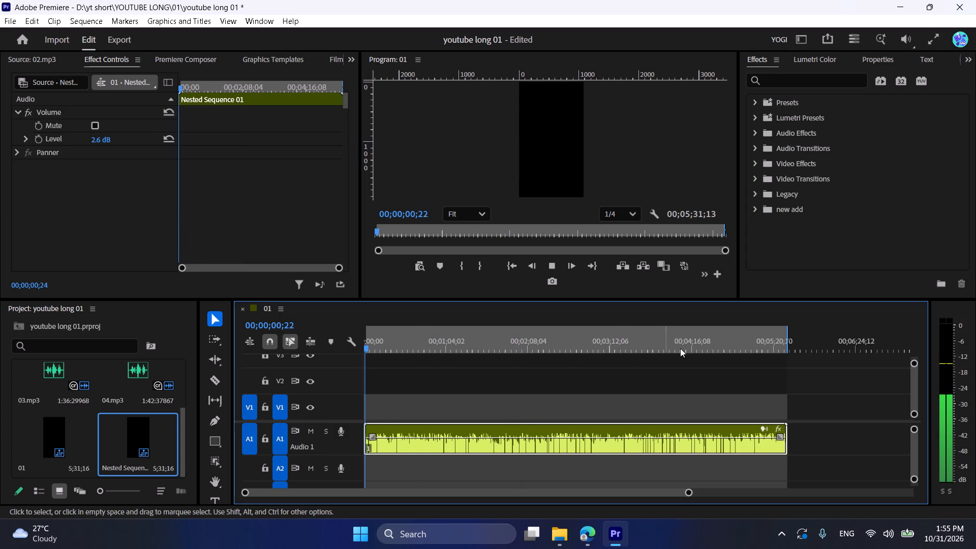
click(703, 347)
key(space)
click(601, 335)
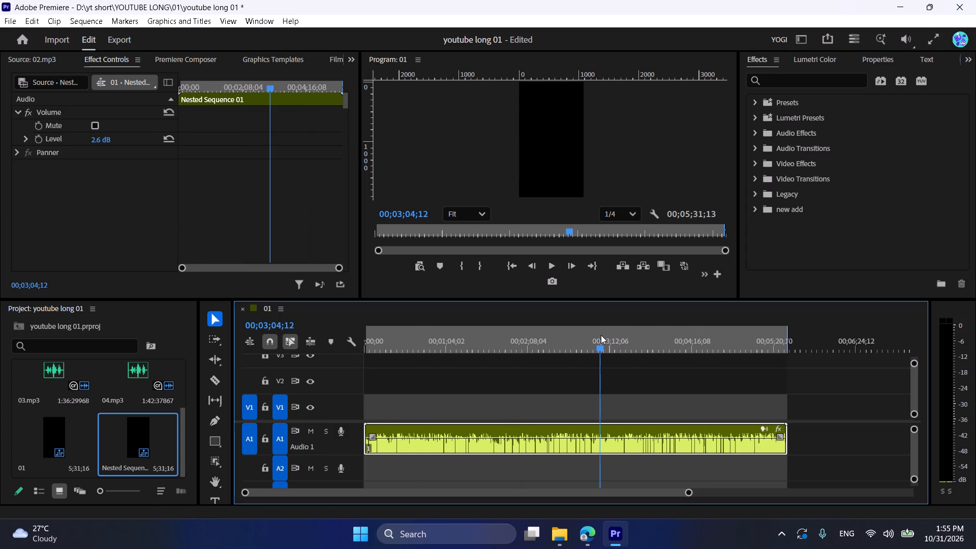
key(space)
click(408, 339)
key(space)
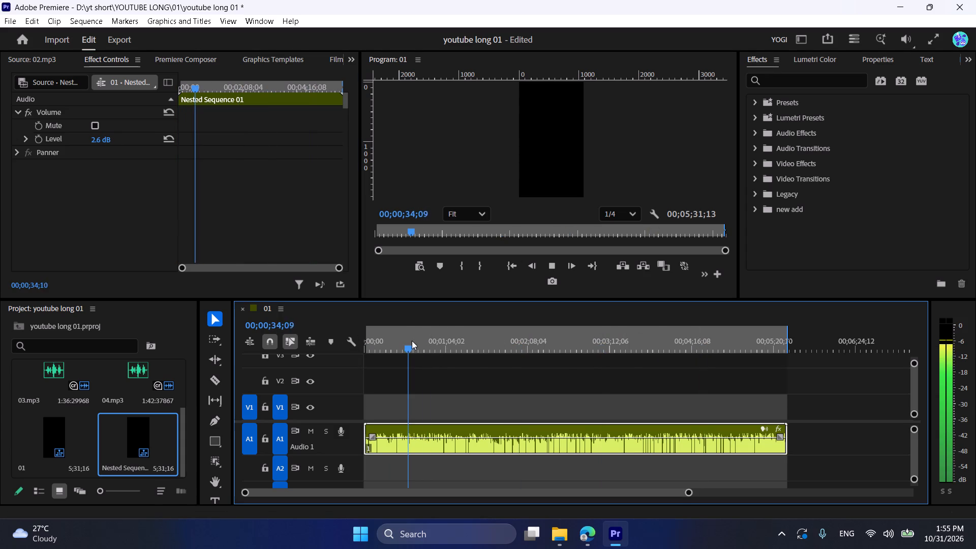
click(436, 344)
key(space)
key(space)
click(713, 340)
key(space)
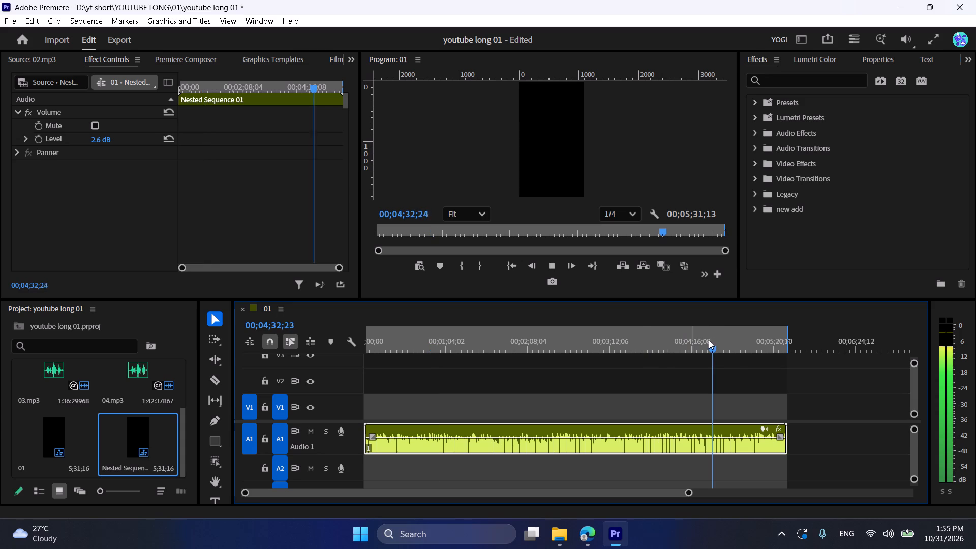
click(734, 344)
key(space)
click(428, 333)
key(space)
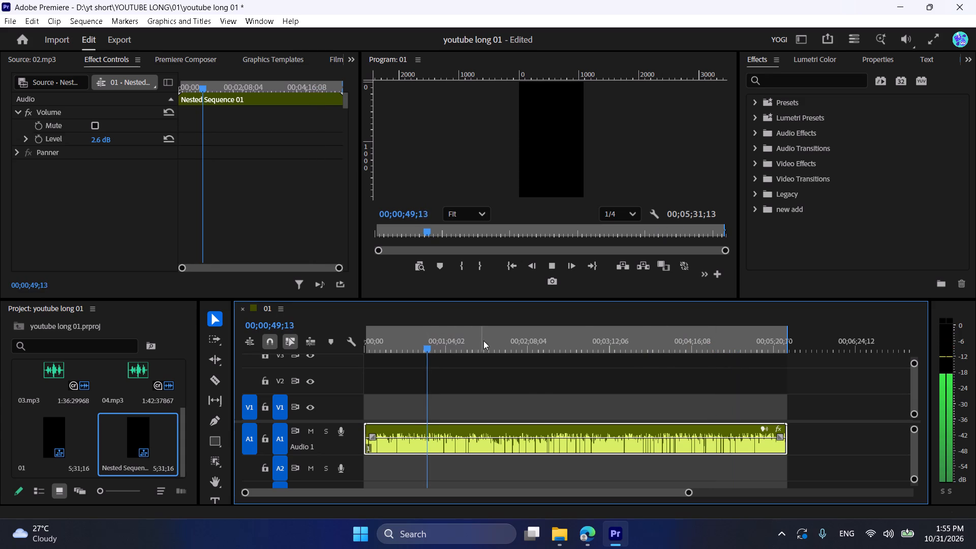
drag(489, 341, 606, 365)
key(space)
key(space)
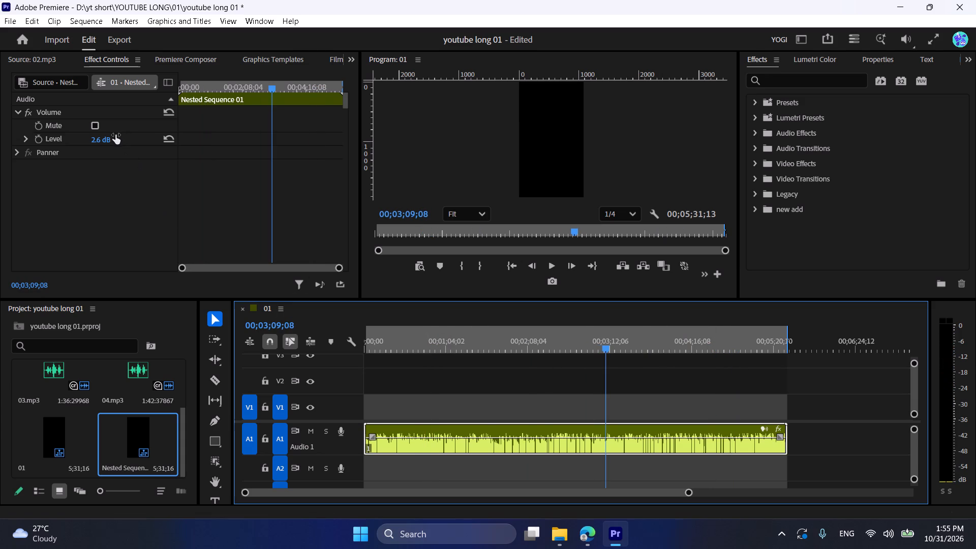
Raise the nested voice-over's volume level to 4.2 dB and play it back.
click(115, 135)
key(space)
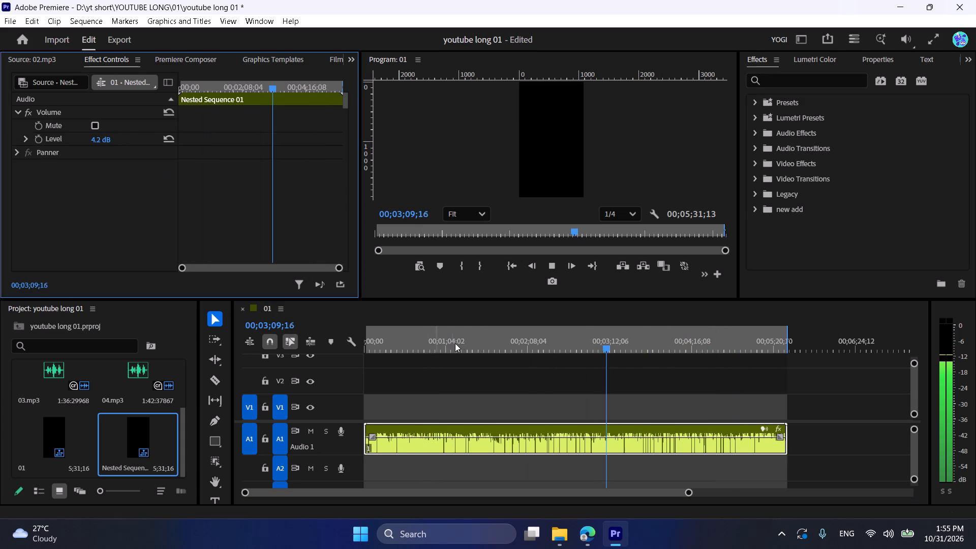
Play the nested voice-over on A1 from the start of the sequence to check its loudness.
drag(440, 337, 353, 346)
key(space)
click(425, 381)
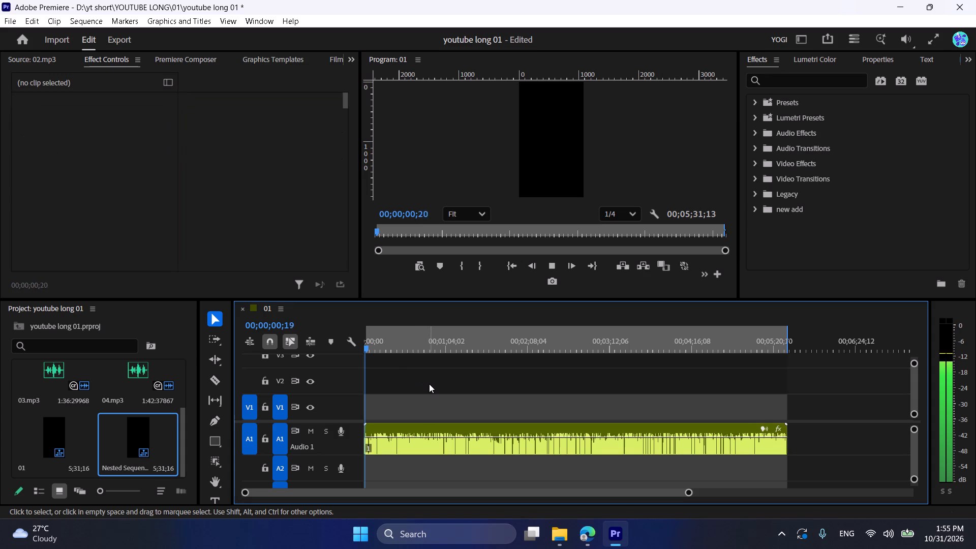
key(space)
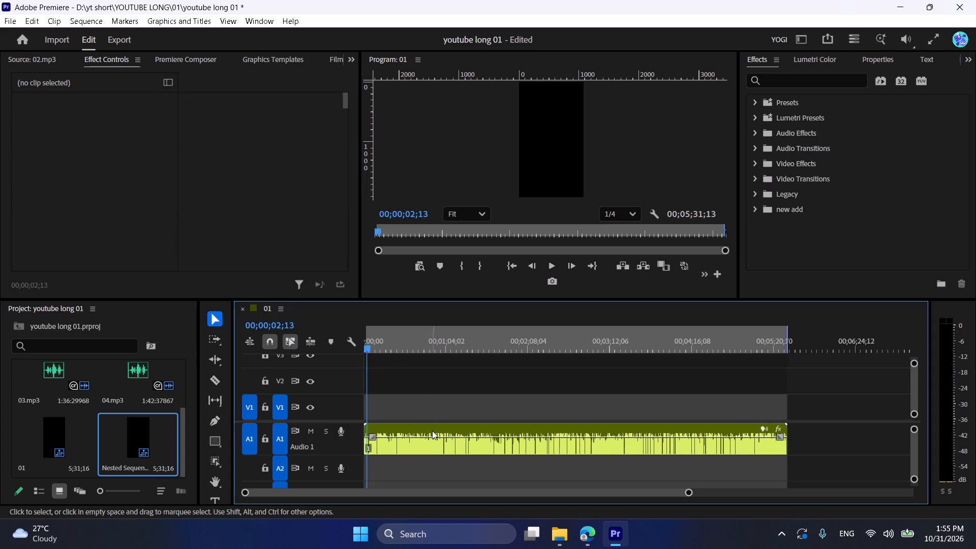
click(432, 431)
key(space)
key(space)
key(space)
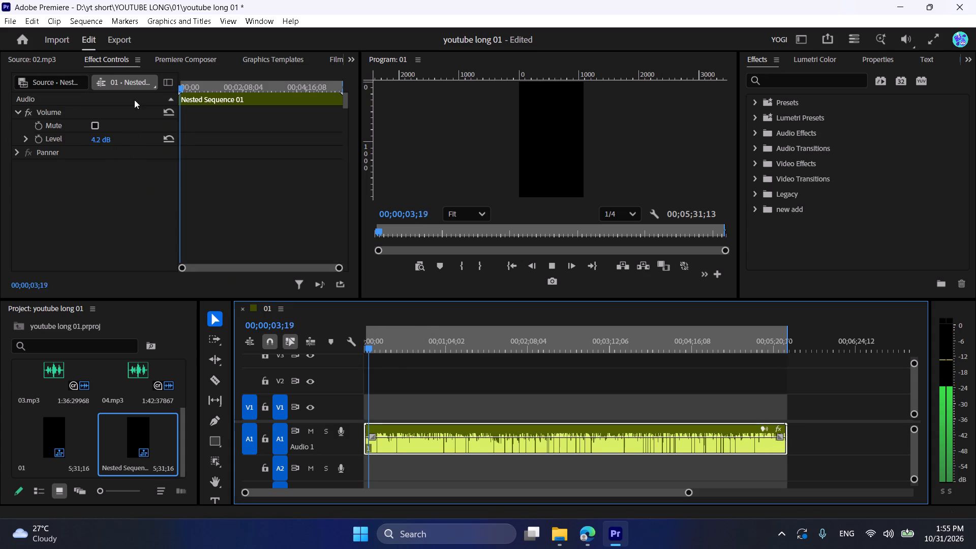
key(space)
Export sequence 01 in the Waveform Audio format, keeping the default file name and the Downloads location.
click(121, 39)
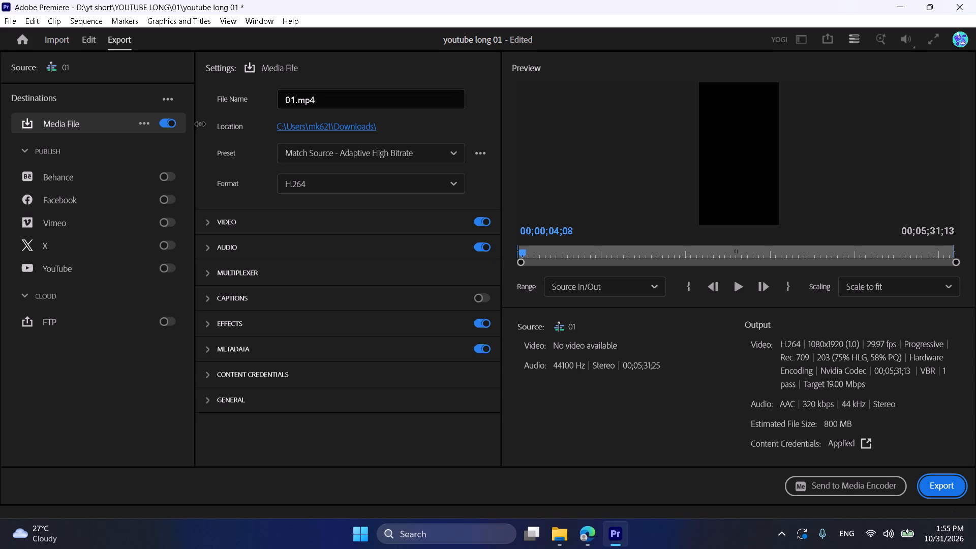
click(375, 158)
click(376, 157)
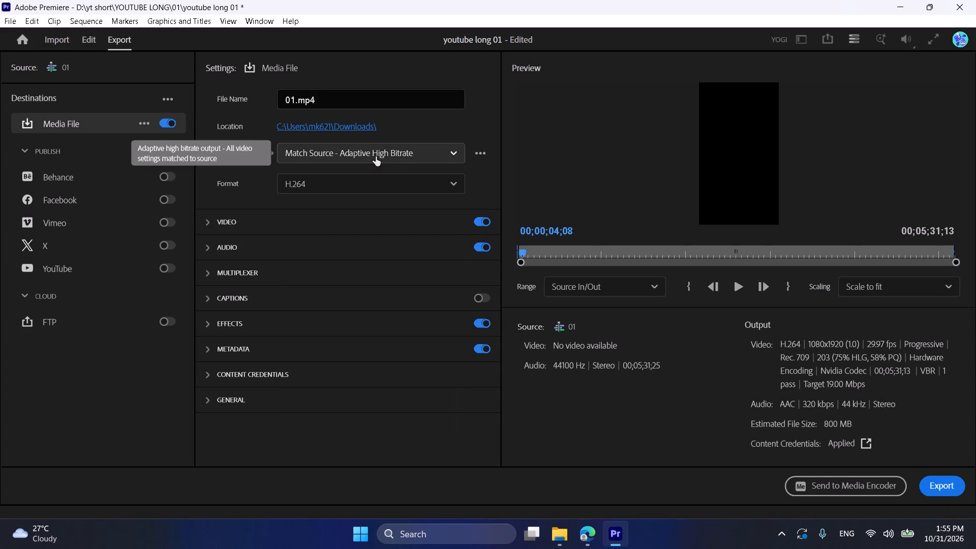
click(383, 181)
drag(461, 223, 480, 414)
click(382, 414)
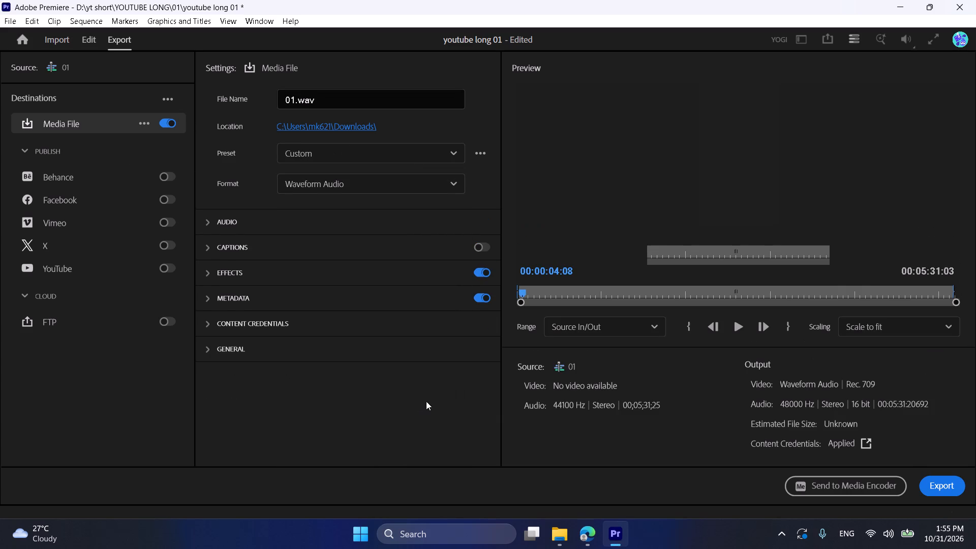
click(929, 483)
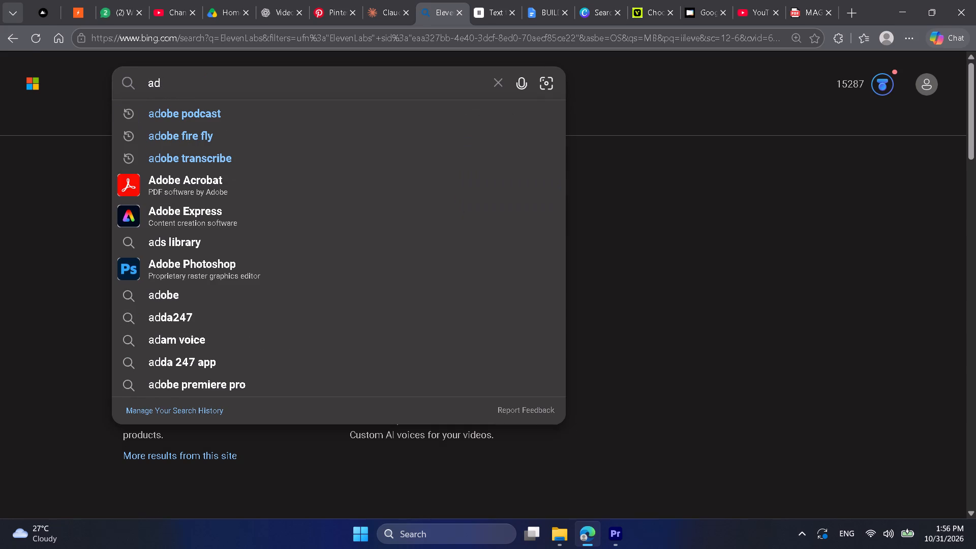
click(280, 110)
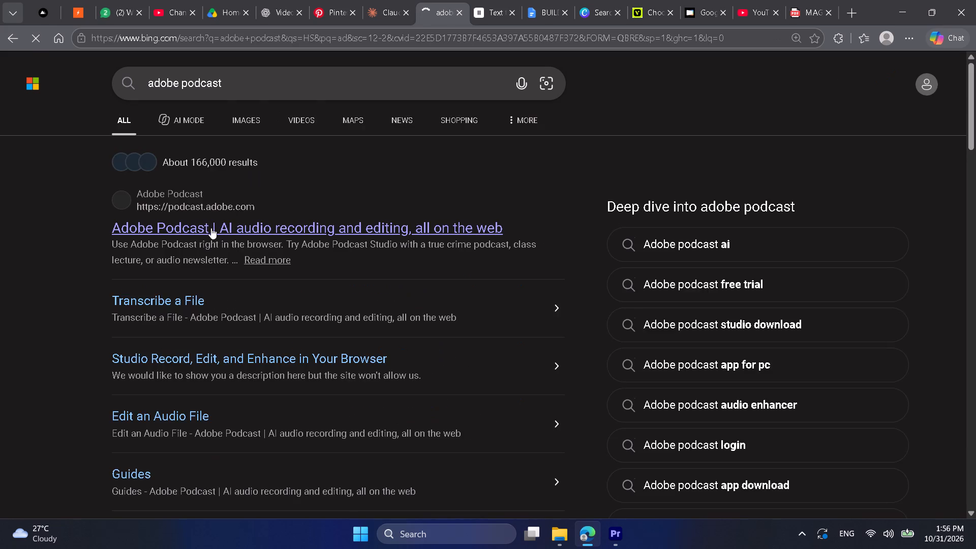
click(211, 228)
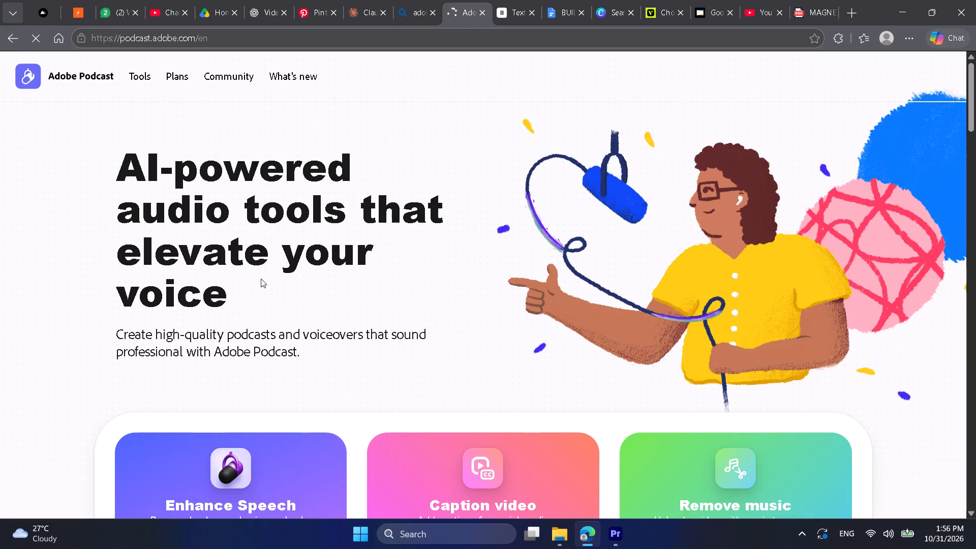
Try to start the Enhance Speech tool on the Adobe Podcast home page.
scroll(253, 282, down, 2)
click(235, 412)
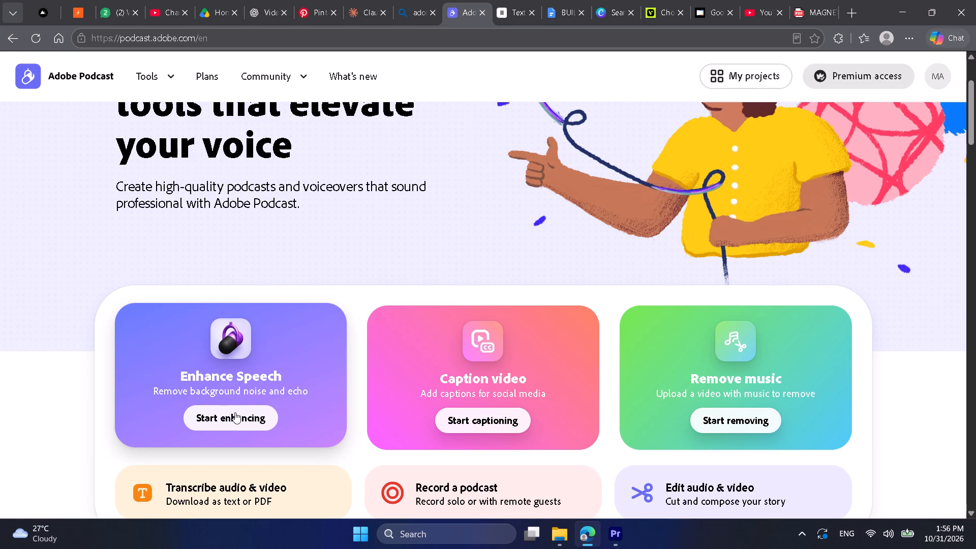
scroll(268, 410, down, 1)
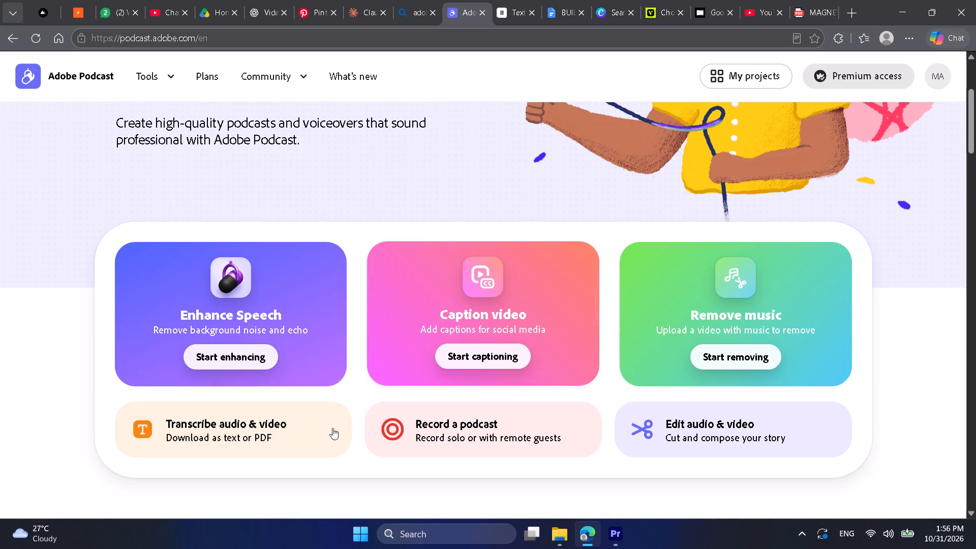
Open the Caption video tool from the Adobe Podcast home page.
click(462, 354)
scroll(443, 360, down, 4)
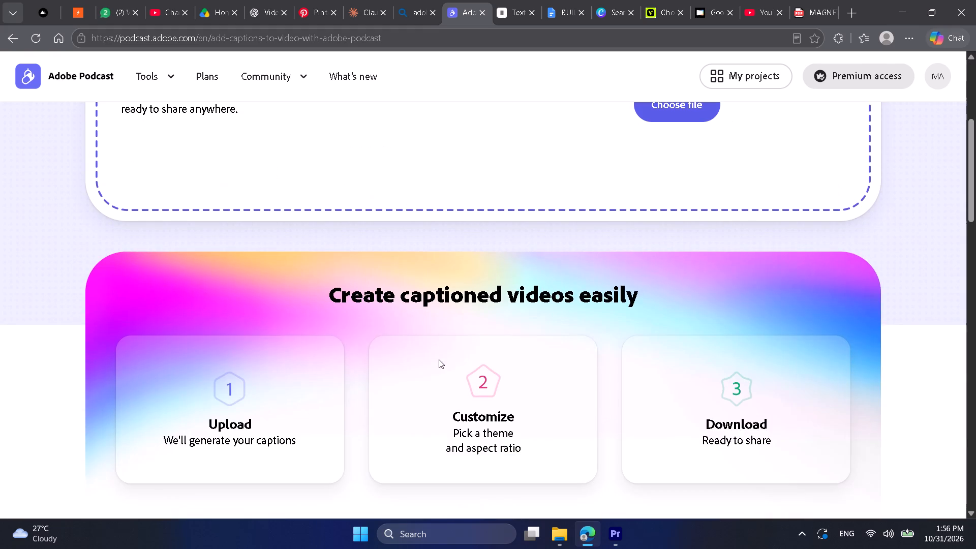
scroll(690, 185, up, 3)
Browse the videos in Downloads and choose the "air bag" clip as the file to caption.
click(682, 287)
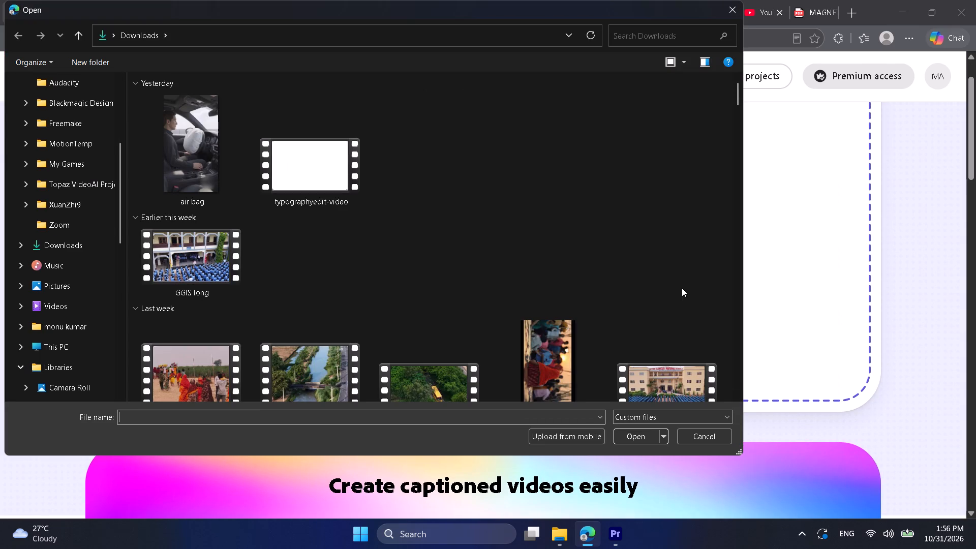
scroll(490, 241, down, 1)
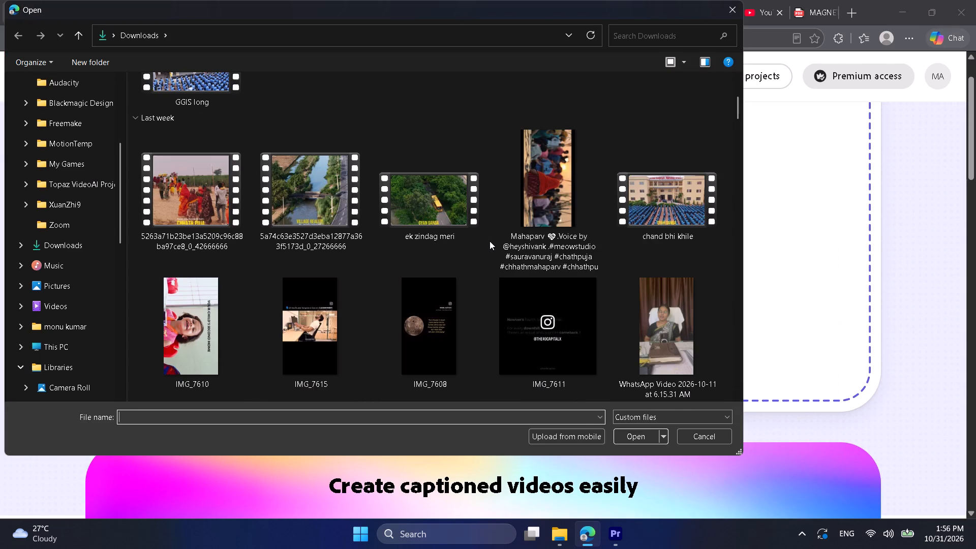
click(455, 232)
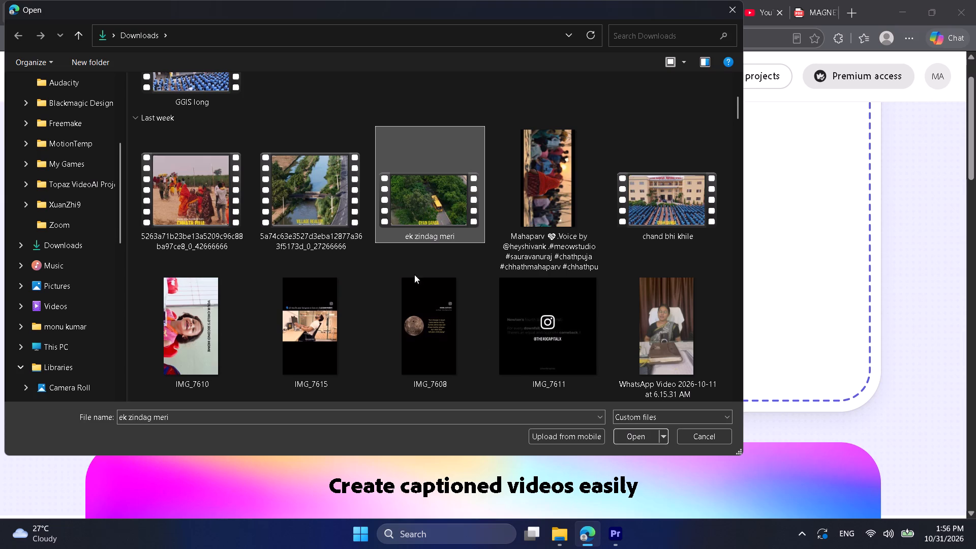
scroll(419, 242, down, 1)
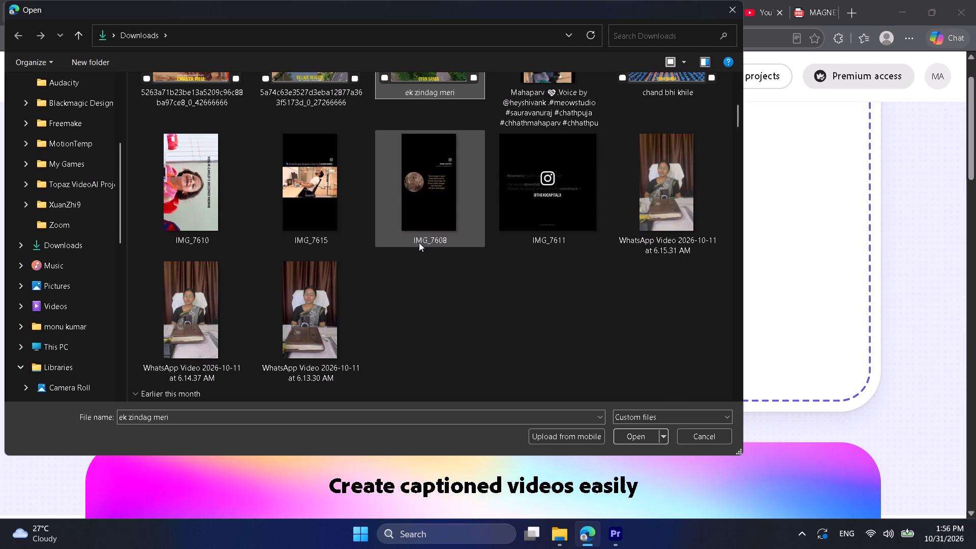
scroll(419, 242, down, 3)
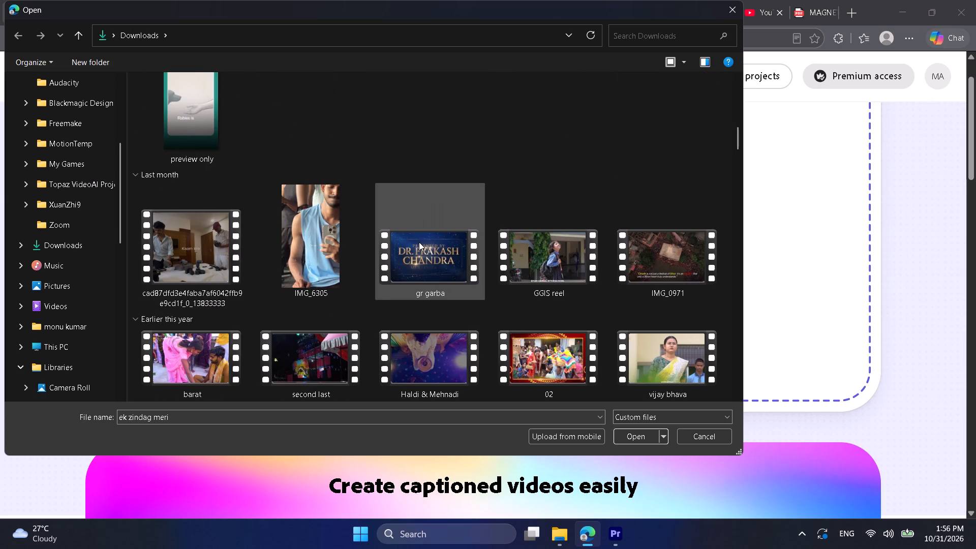
scroll(419, 241, down, 2)
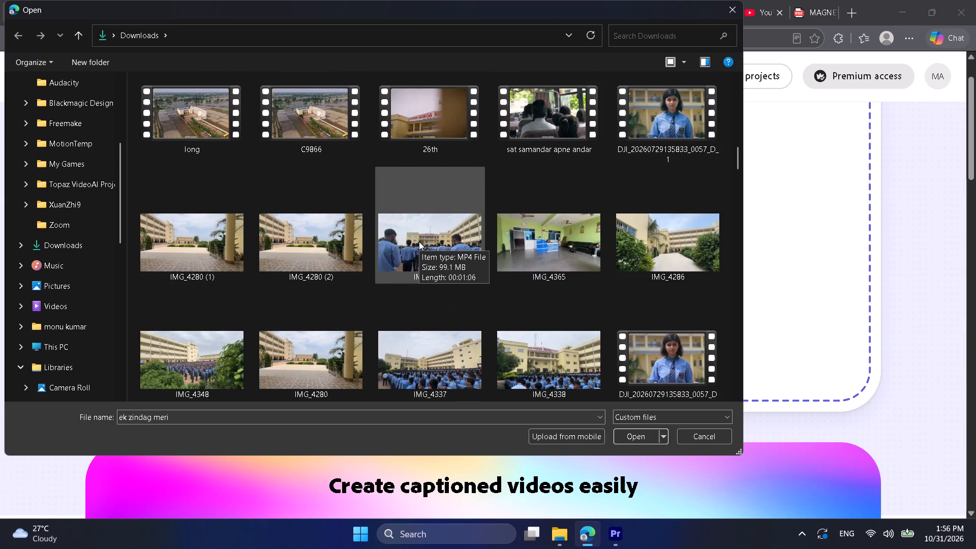
scroll(419, 241, down, 3)
scroll(419, 241, up, 8)
scroll(424, 237, down, 1)
scroll(424, 237, up, 7)
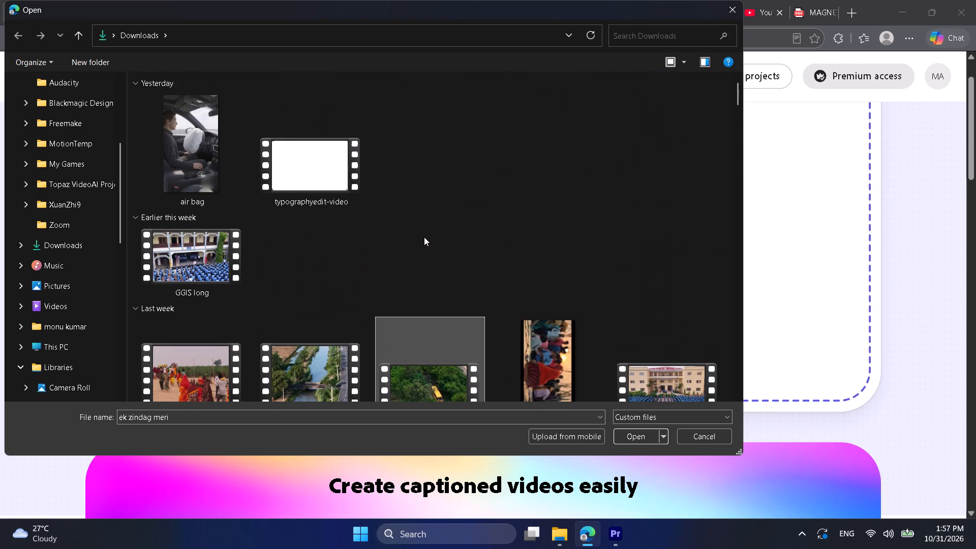
click(233, 143)
click(646, 430)
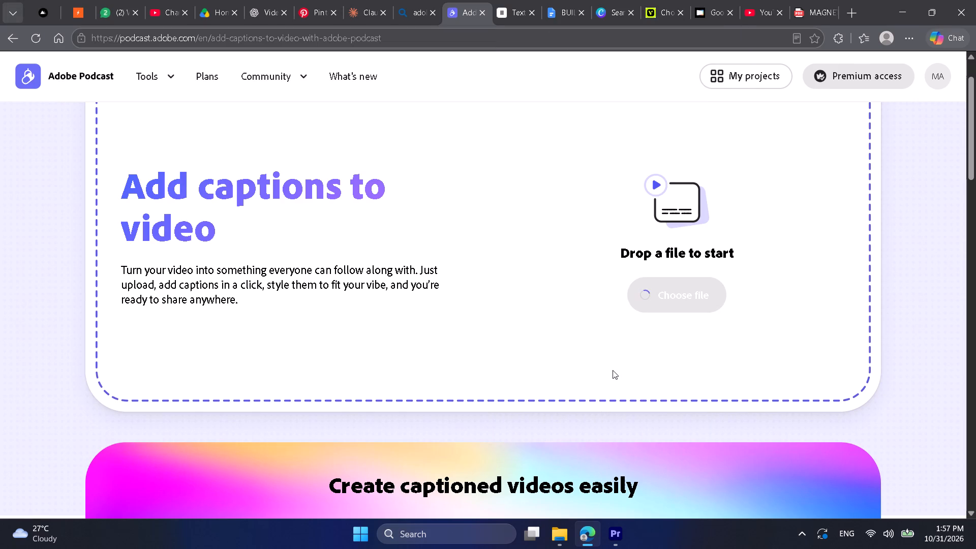
Look over the whole Add captions to video page, including its caption and Enhance Speech features, while the file loads.
scroll(594, 279, down, 5)
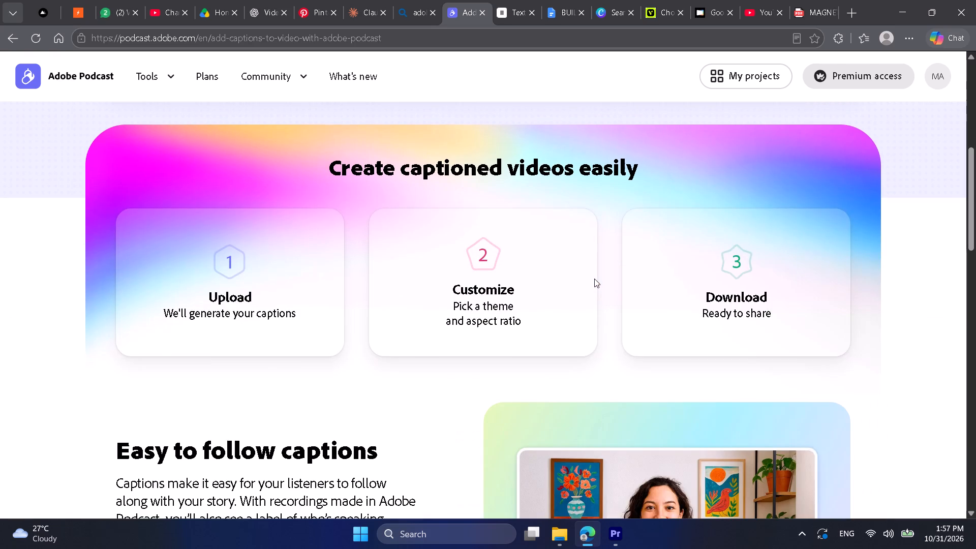
scroll(594, 279, down, 8)
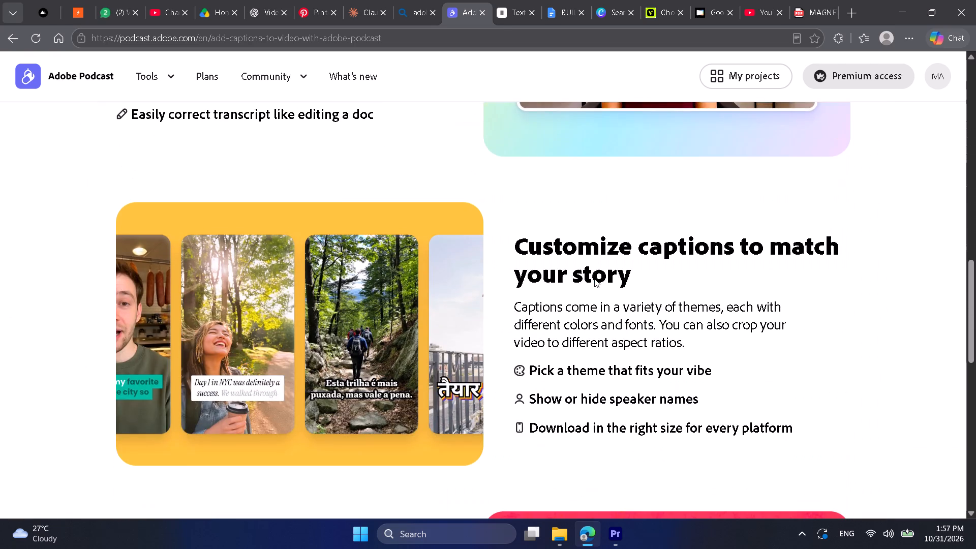
scroll(594, 279, down, 3)
scroll(594, 279, up, 1)
scroll(594, 279, down, 13)
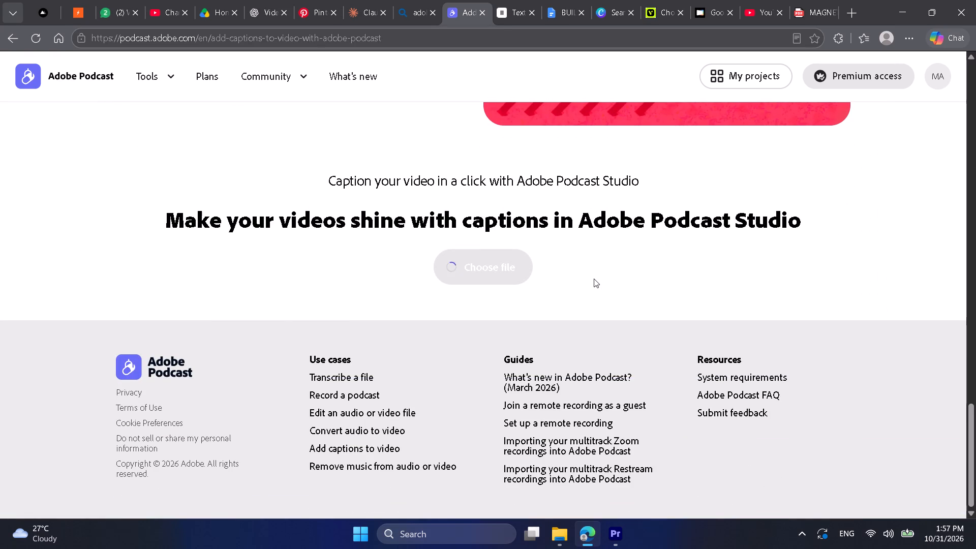
scroll(594, 279, up, 10)
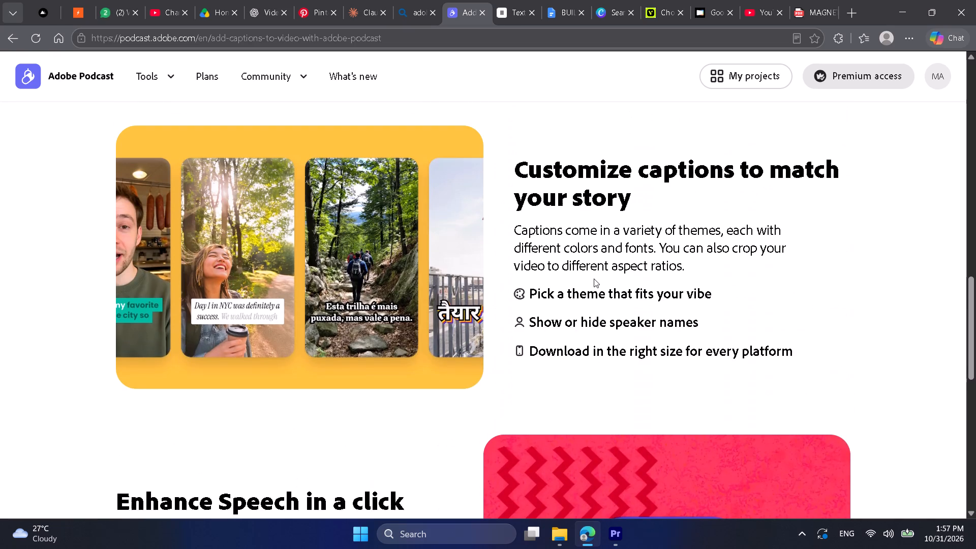
scroll(594, 279, up, 10)
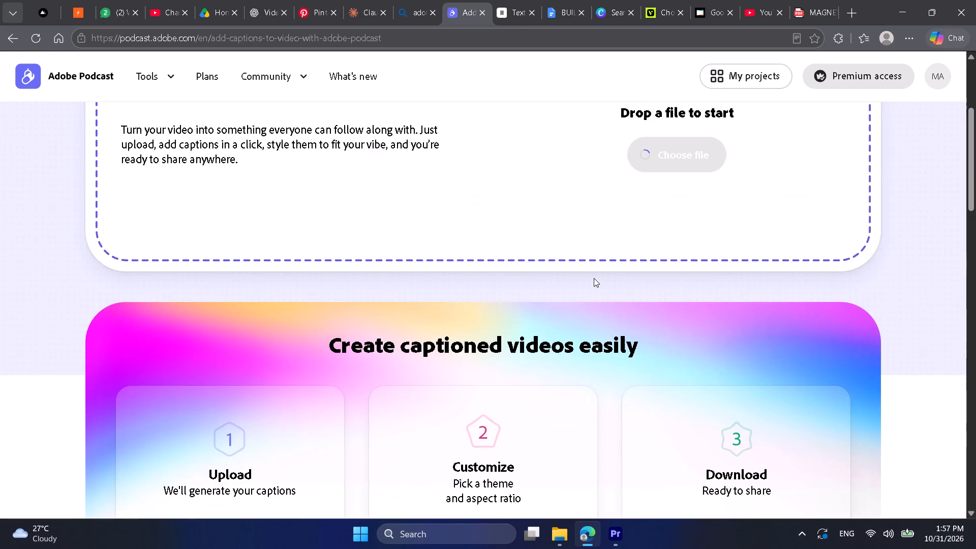
scroll(594, 278, up, 8)
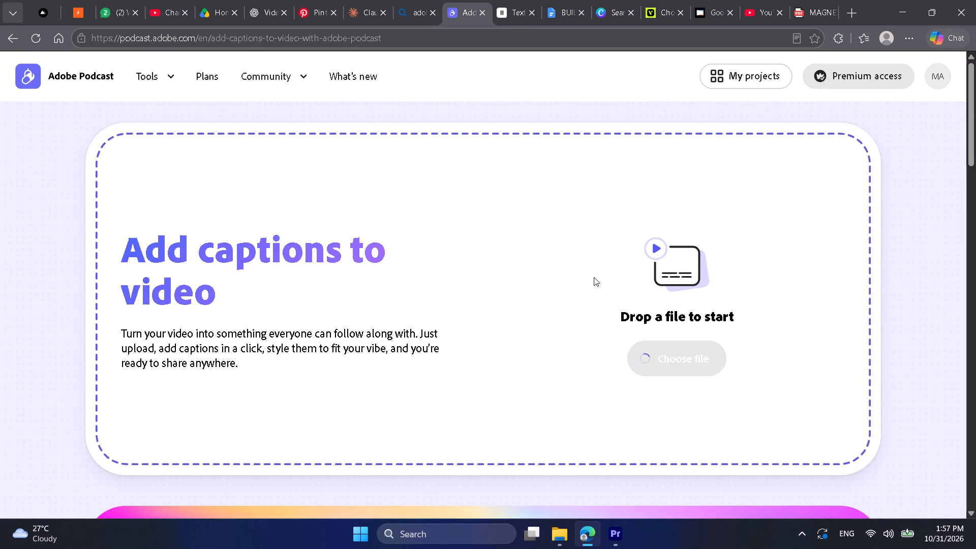
Look over the channel's video list in YouTube Studio and go to the YouTube home page.
click(160, 0)
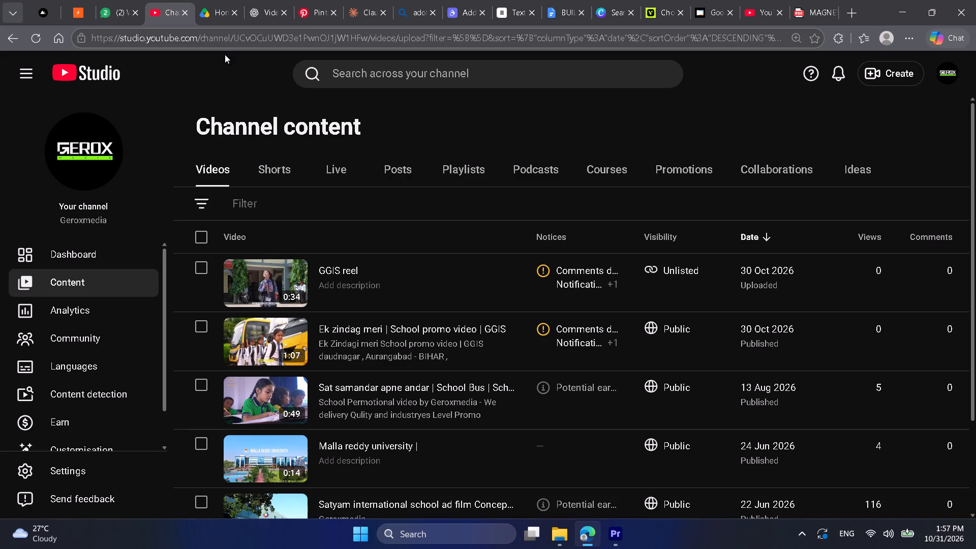
scroll(638, 333, down, 1)
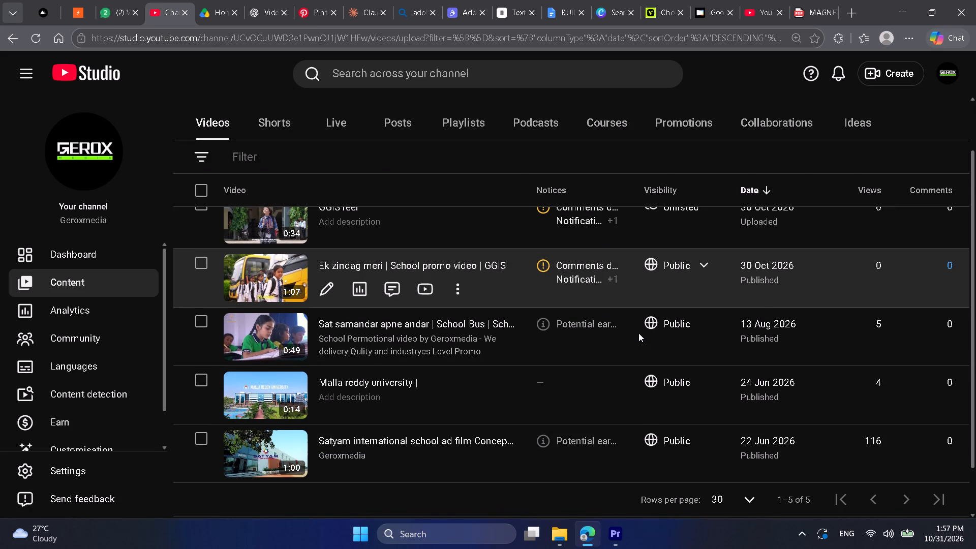
scroll(638, 333, up, 2)
click(756, 12)
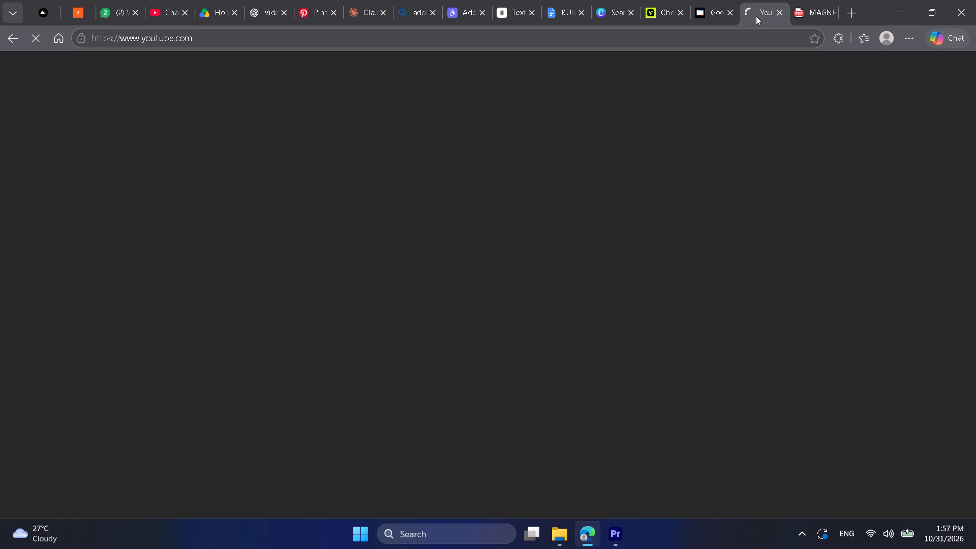
click(179, 0)
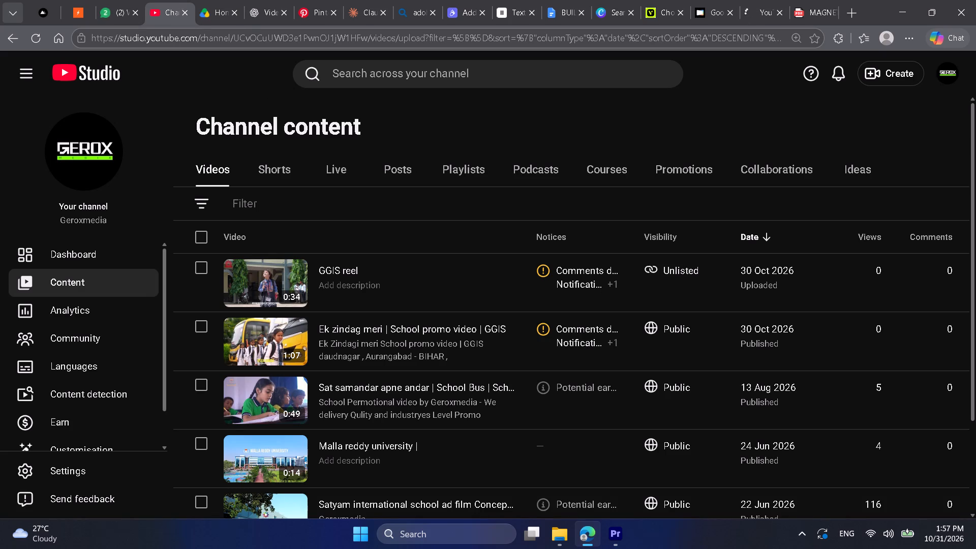
click(761, 0)
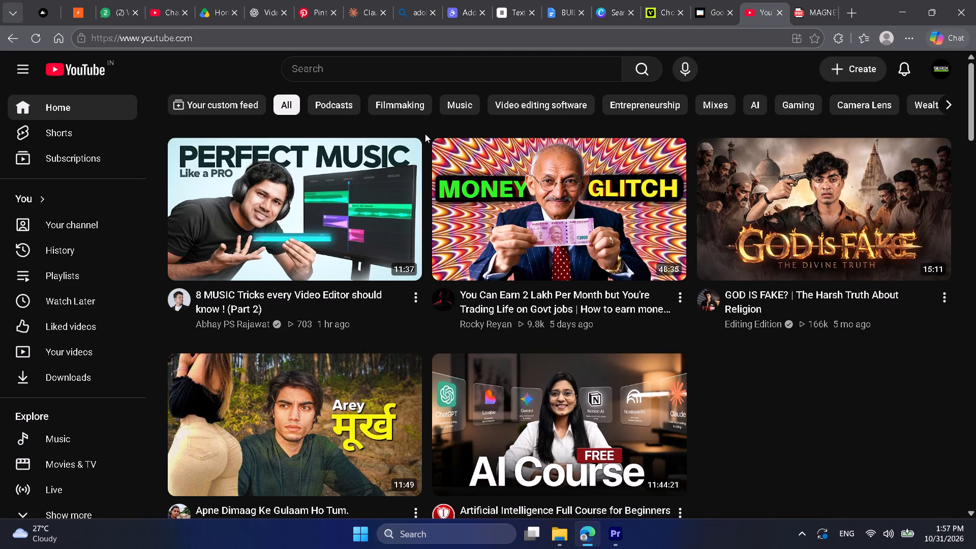
Look through the recommended videos and Shorts in the YouTube home feed for something to watch.
scroll(425, 134, down, 4)
scroll(425, 134, up, 1)
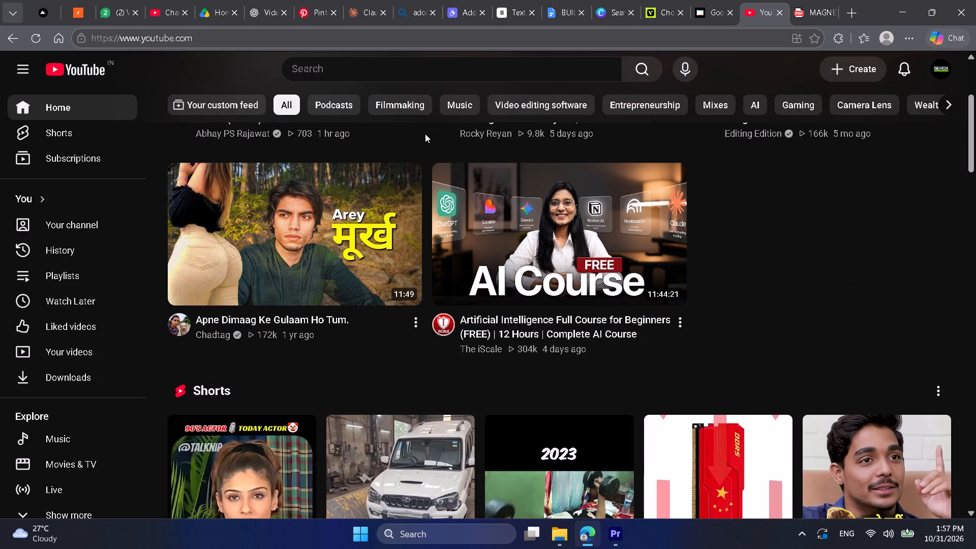
scroll(425, 134, down, 3)
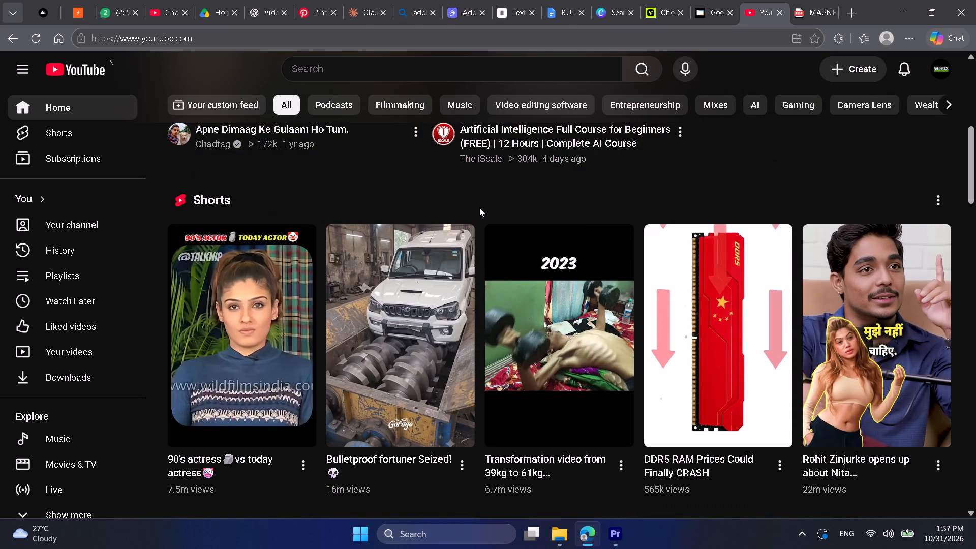
scroll(479, 207, down, 1)
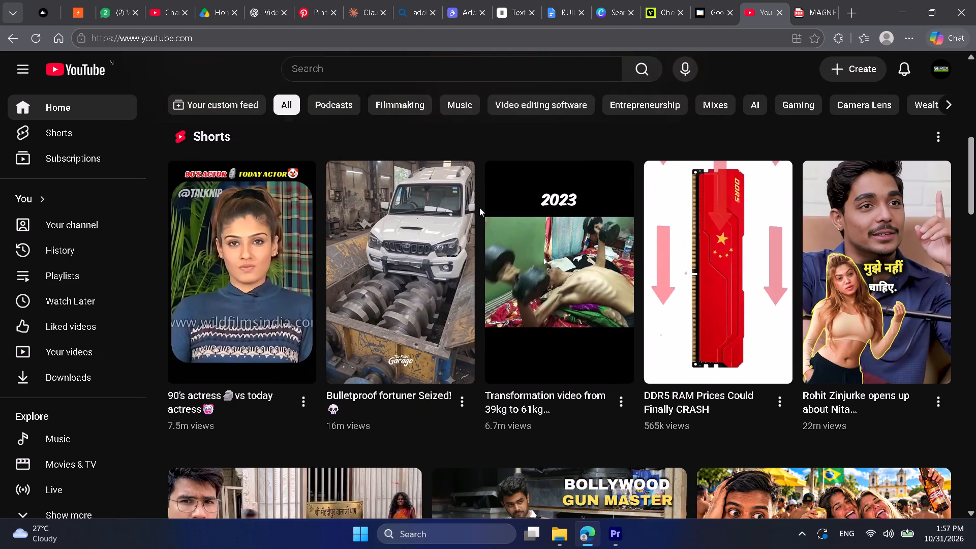
scroll(479, 207, down, 2)
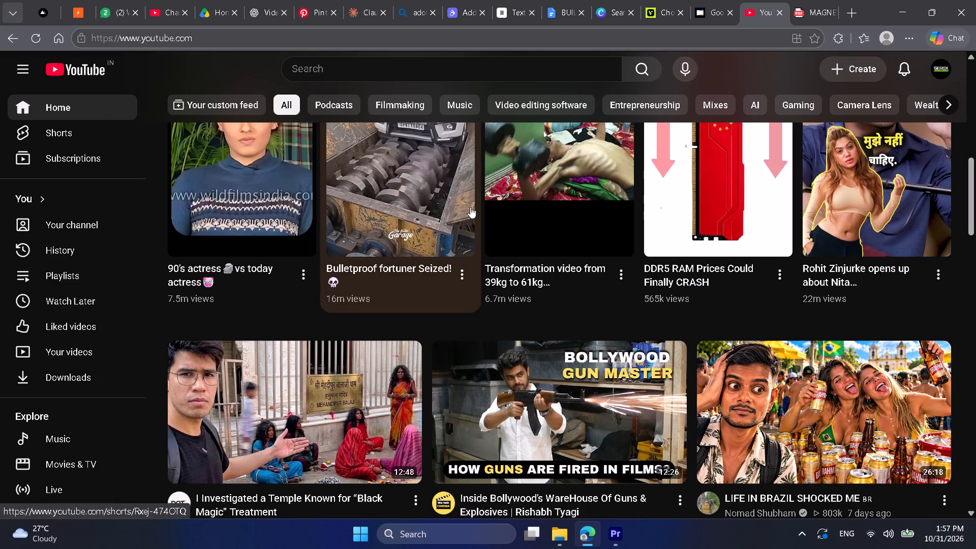
scroll(470, 207, down, 1)
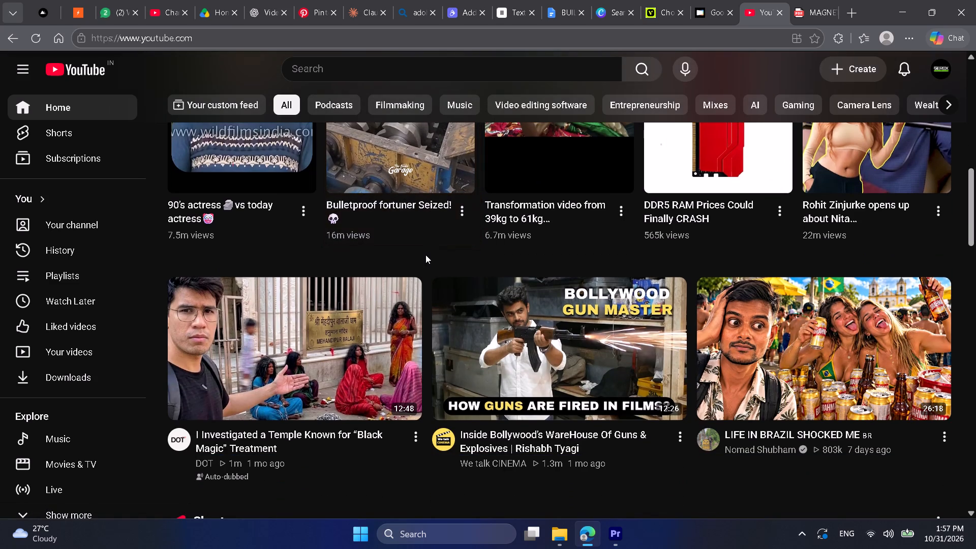
scroll(425, 255, down, 4)
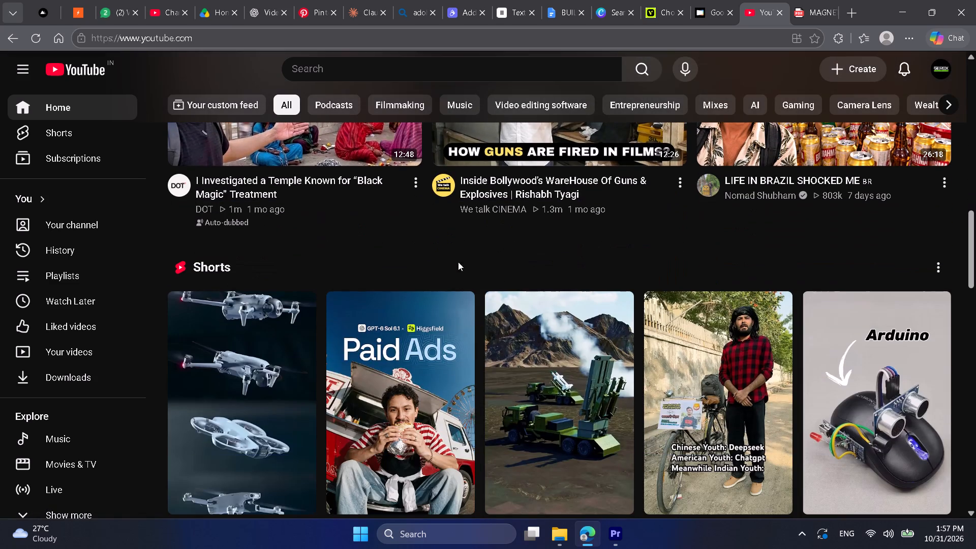
scroll(480, 257, down, 2)
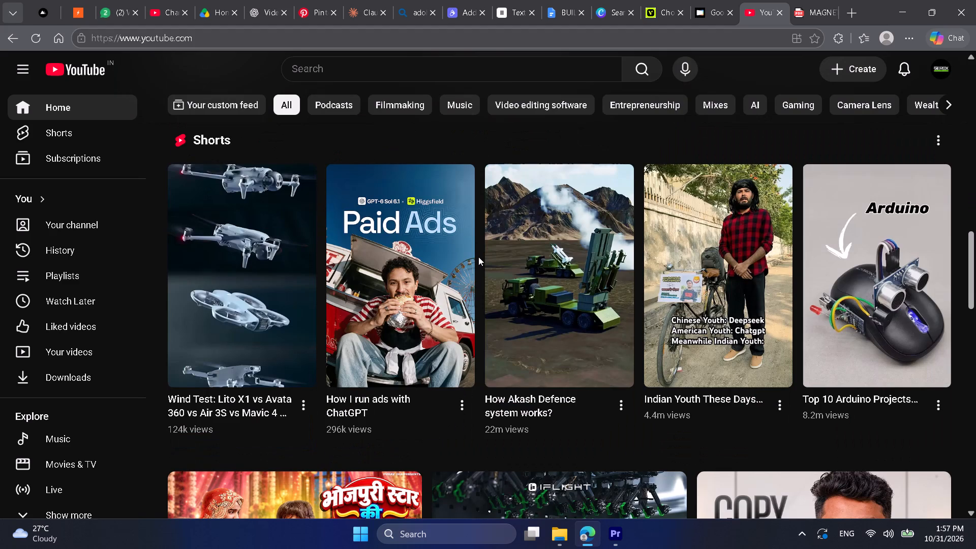
scroll(478, 257, down, 2)
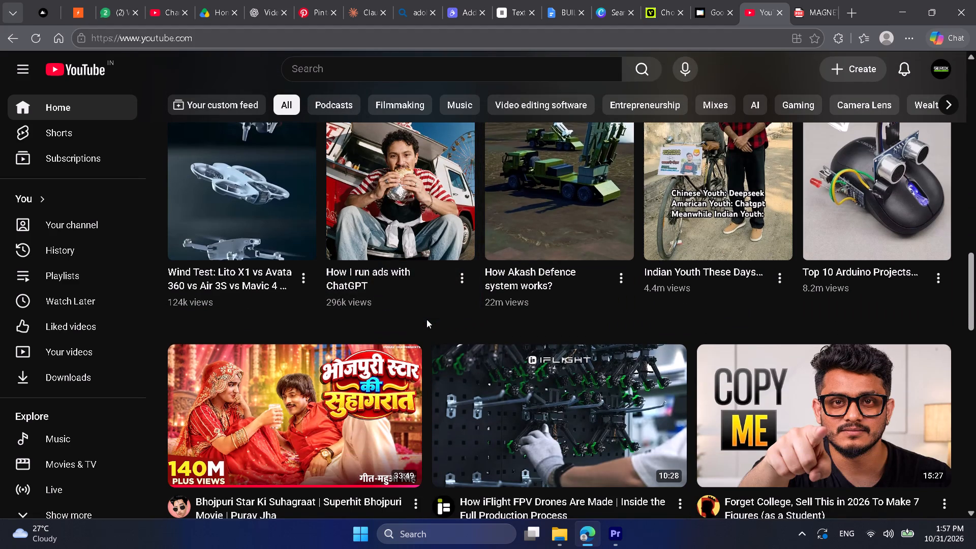
scroll(421, 320, down, 3)
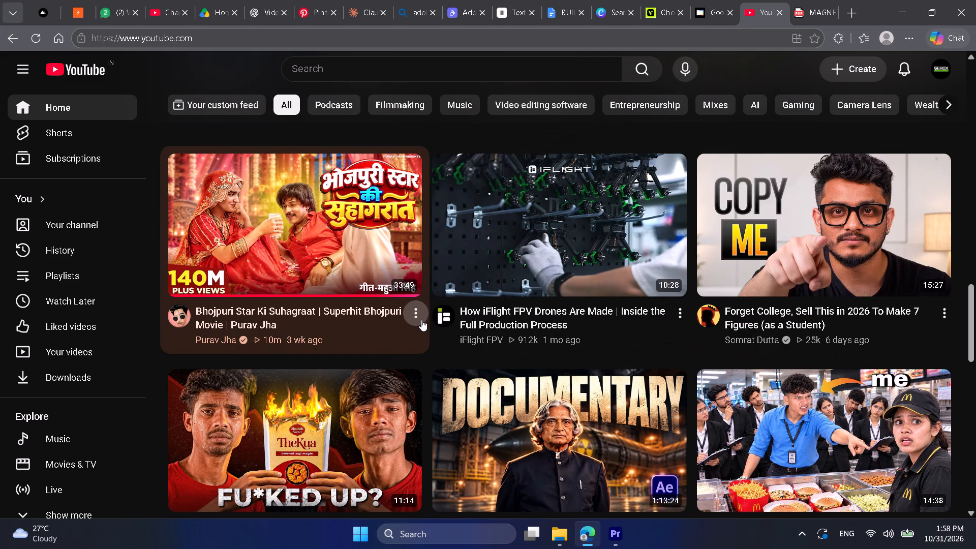
scroll(421, 320, down, 1)
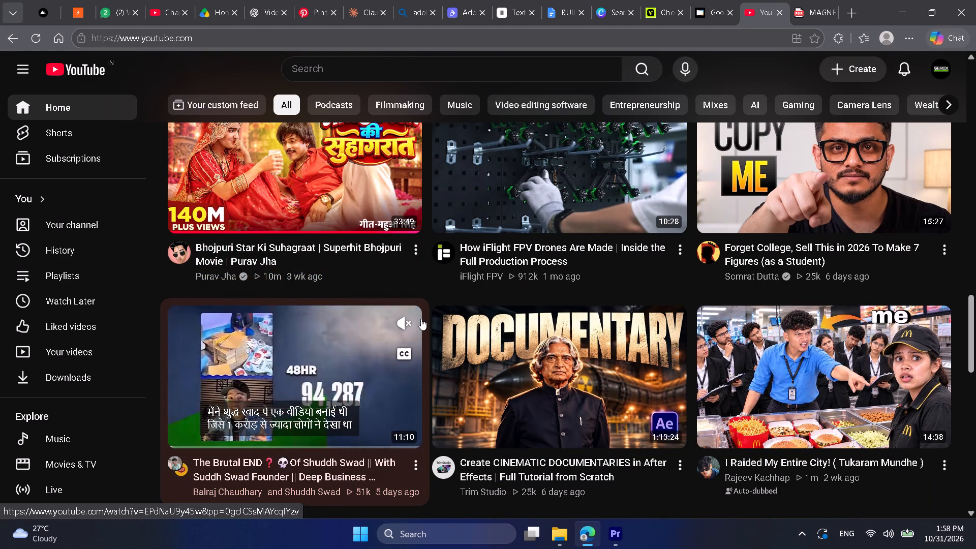
Open and watch the video "Forget College, Sell This in 2026 To Make 7 Figures (as a Student)".
click(768, 163)
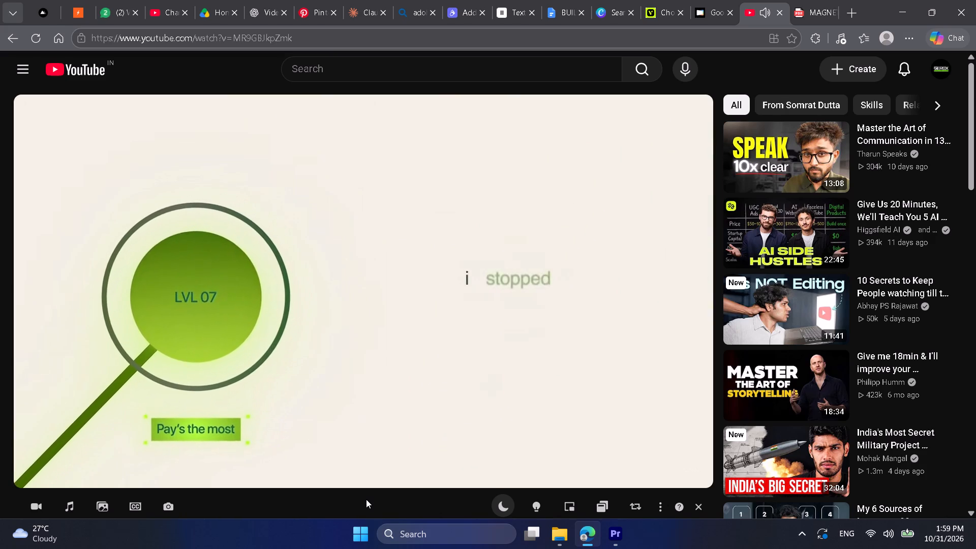
scroll(366, 499, down, 2)
scroll(359, 462, up, 2)
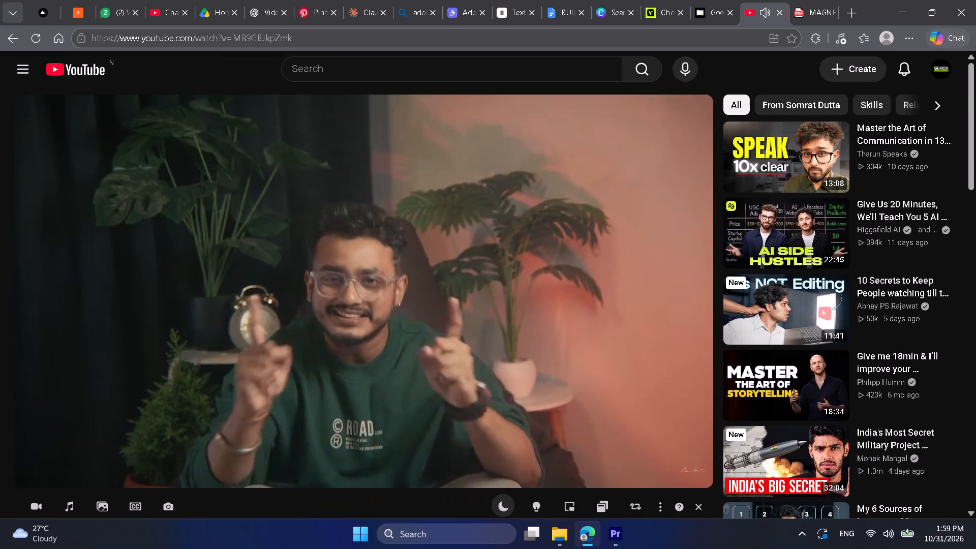
scroll(359, 462, up, 1)
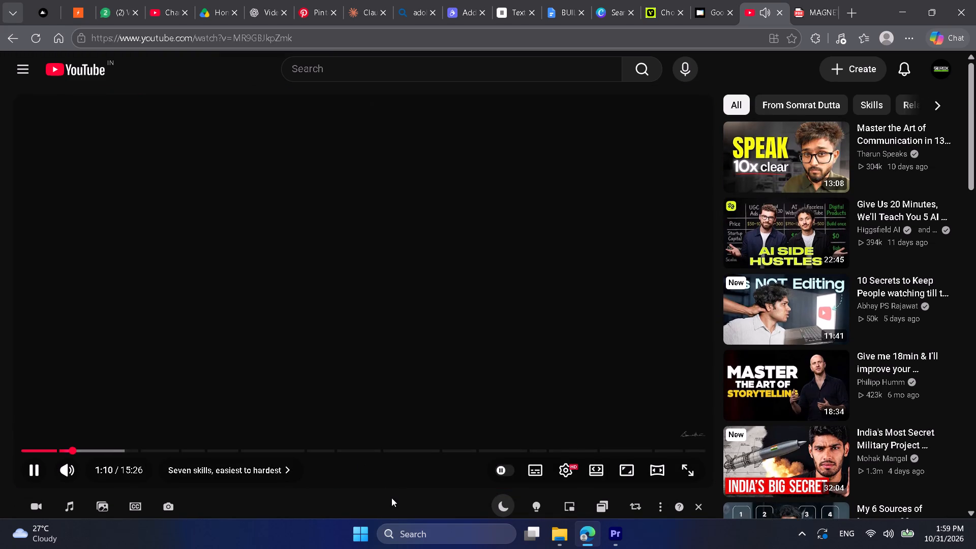
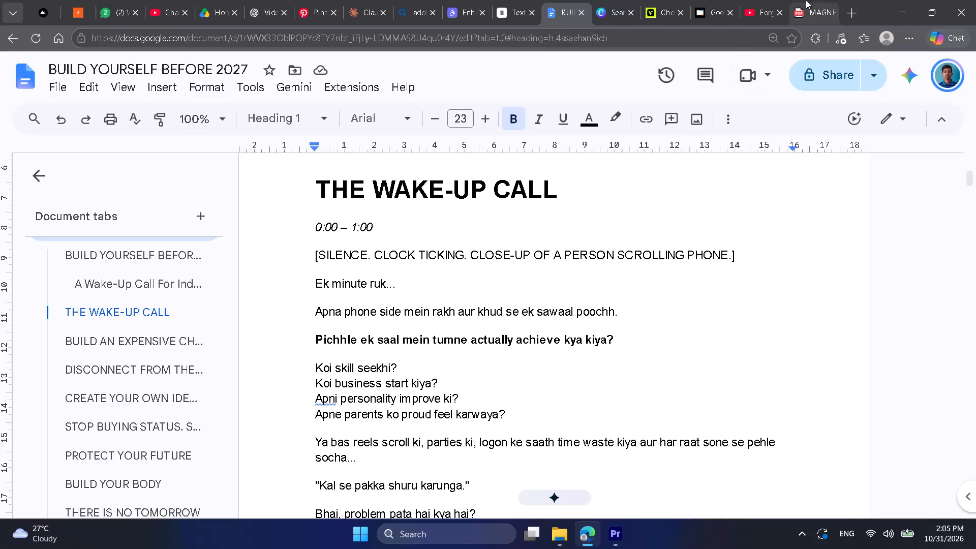
click(739, 0)
click(765, 3)
click(535, 198)
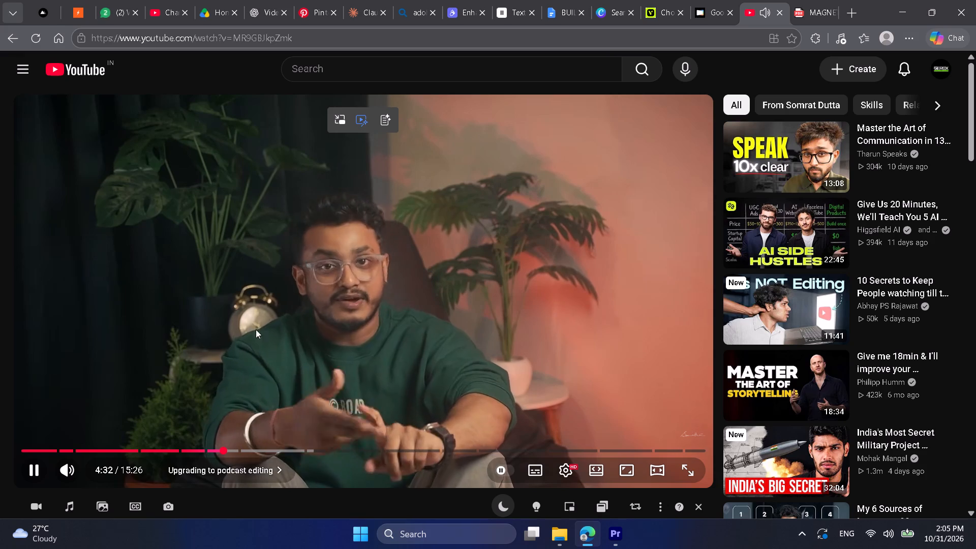
click(10, 38)
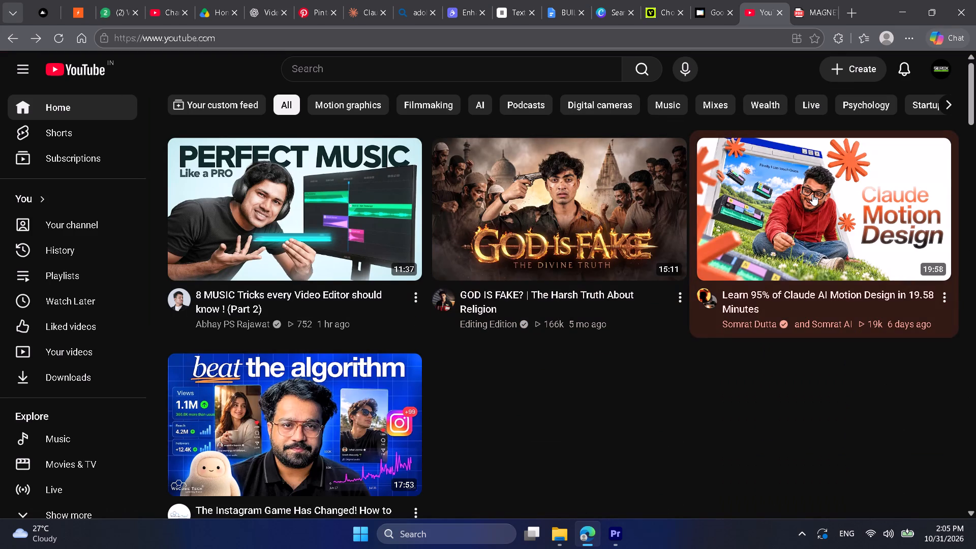
click(933, 159)
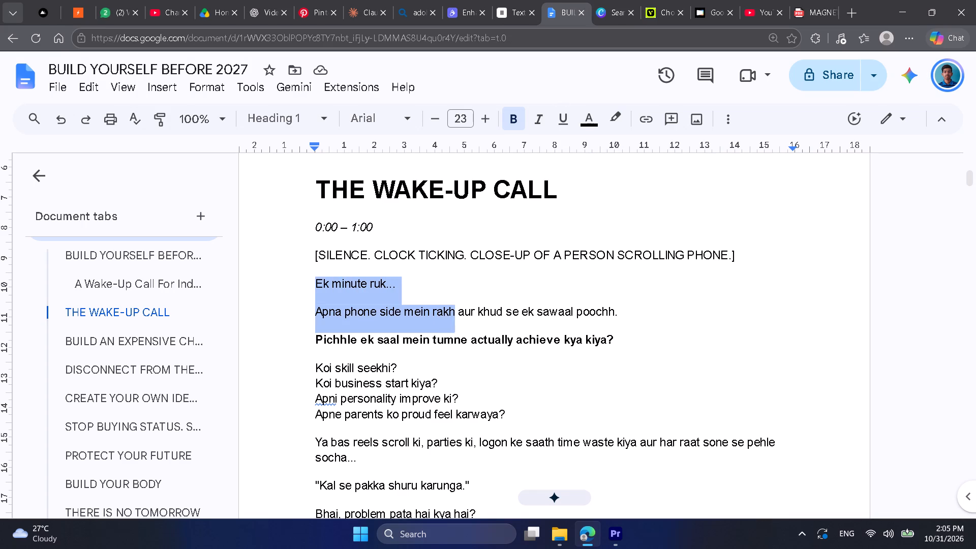
drag(453, 311, 620, 313)
key(ctrl+c)
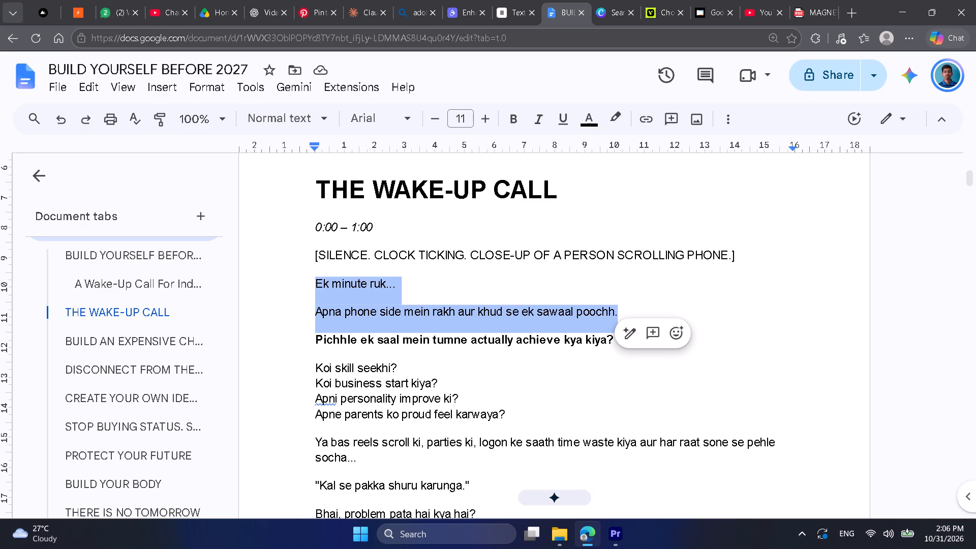
triple_click(370, 289)
key(ctrl+c)
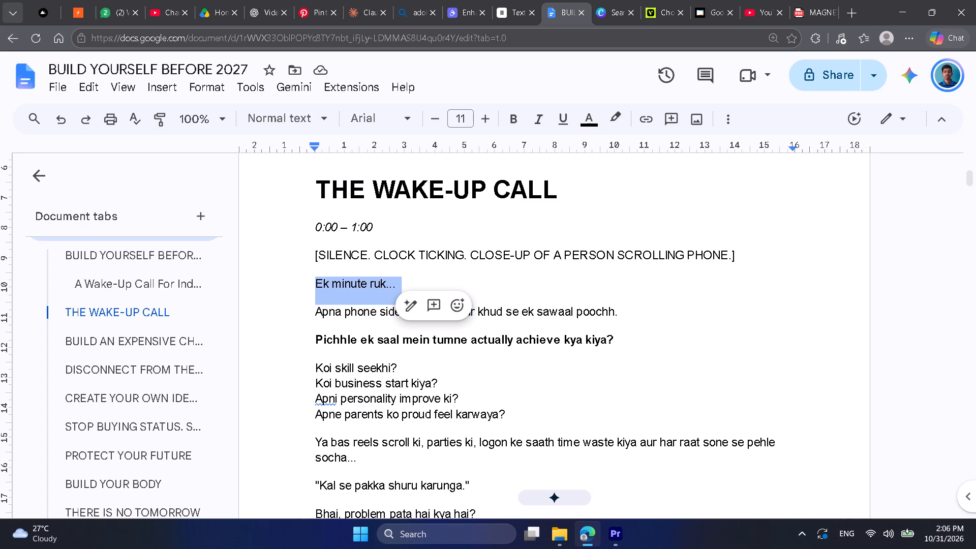
drag(398, 281, 339, 280)
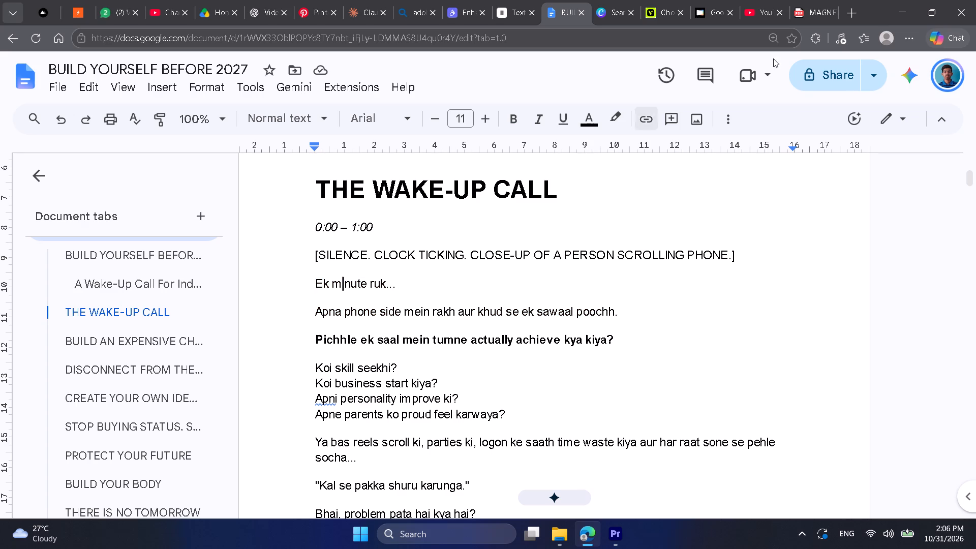
Switch to Google Chrome, restore its previous pages to reach the TypographyEdit editor, and maximize the window.
click(908, 0)
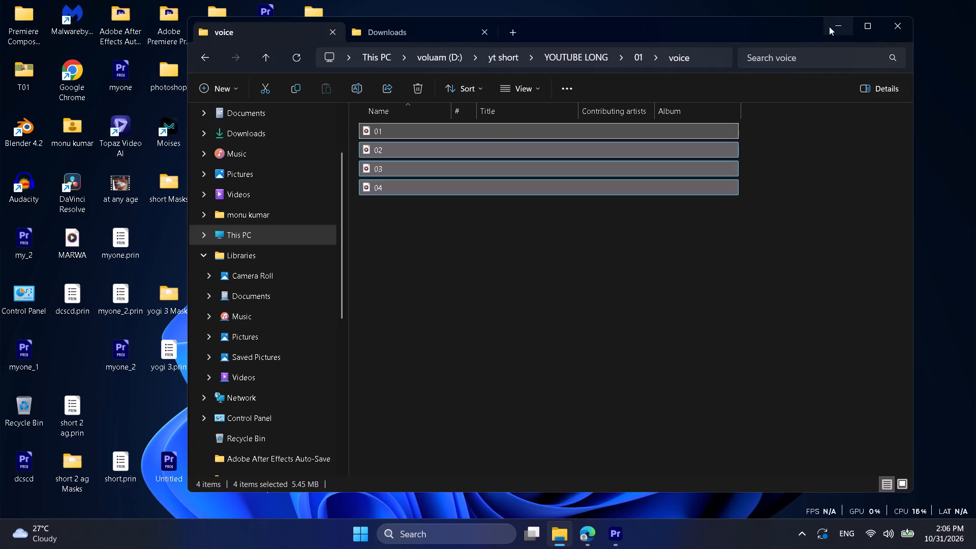
click(829, 26)
double_click(76, 67)
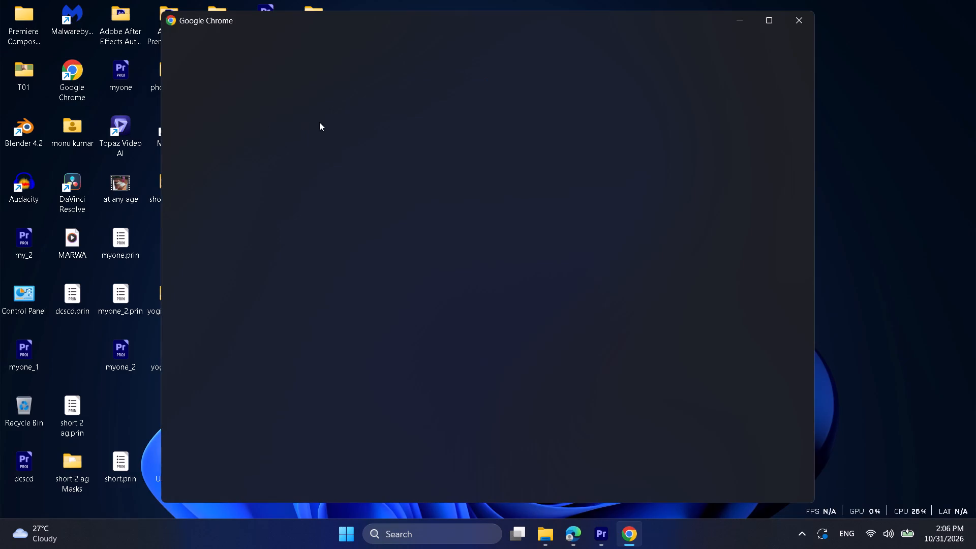
click(306, 246)
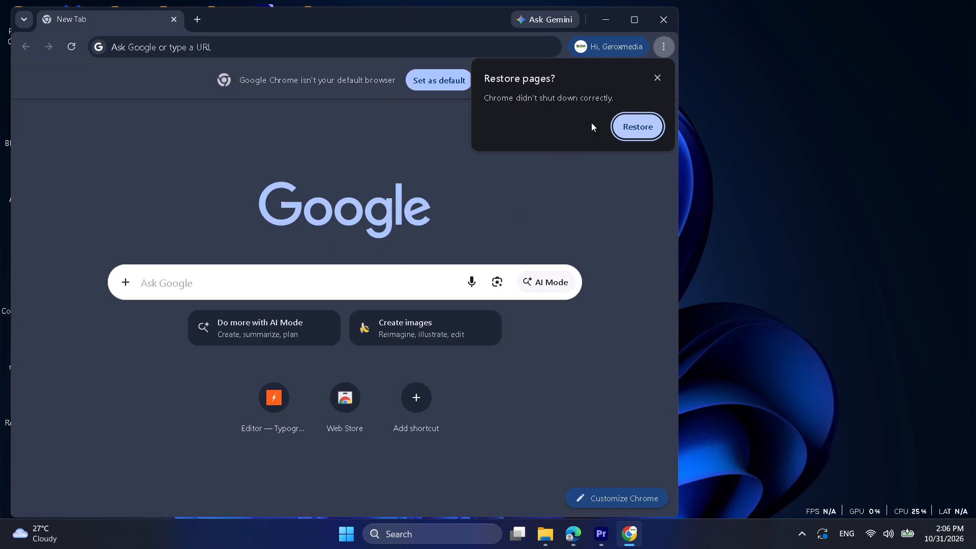
click(647, 125)
click(631, 14)
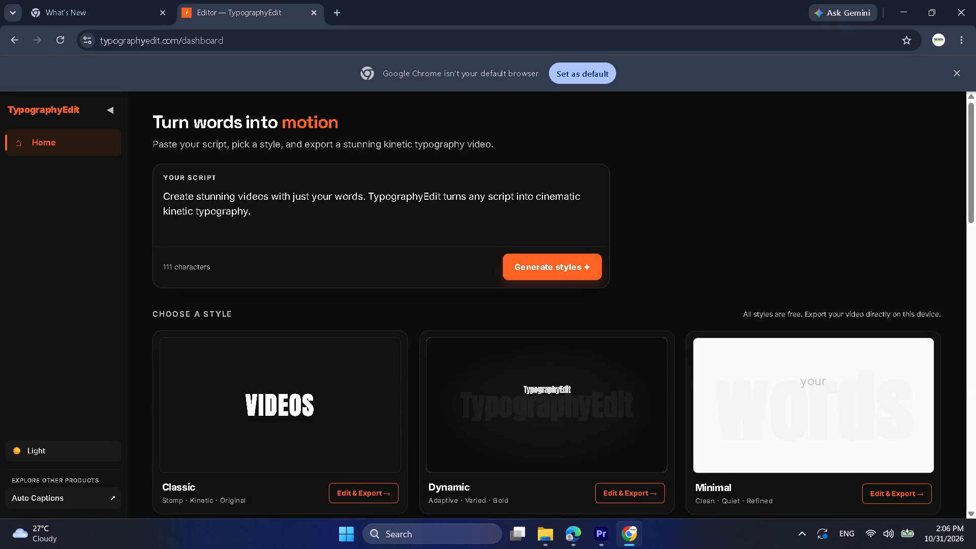
Replace the TypographyEdit sample script with the copied "Ek minute ruk..." and generate the styles.
triple_click(370, 187)
key(ctrl+v)
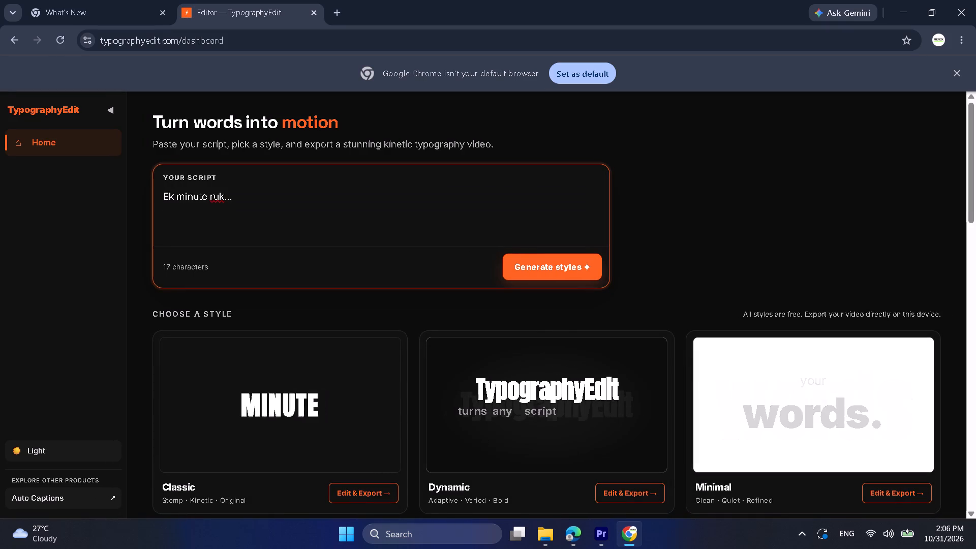
click(539, 259)
Look through the generated kinetic typography styles to choose one for the line.
scroll(524, 242, down, 1)
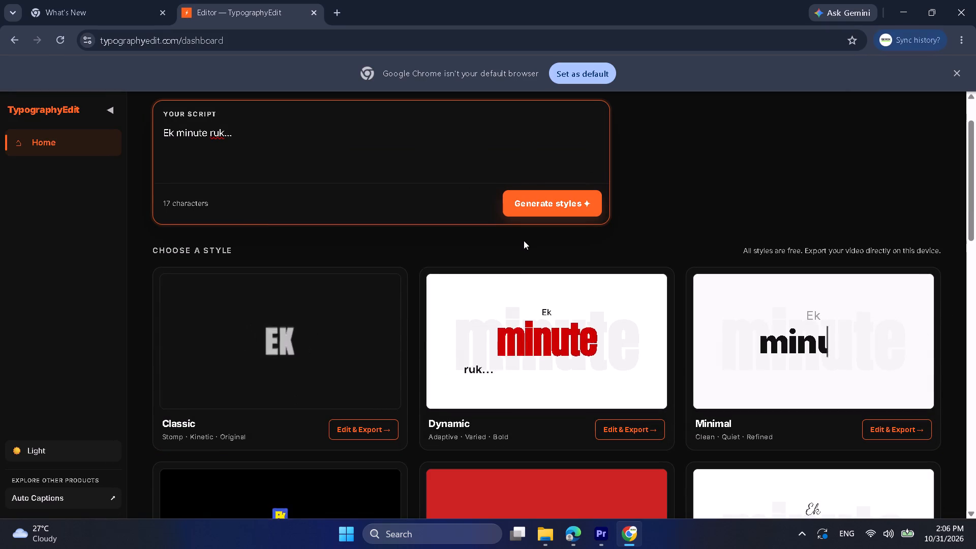
scroll(524, 239, down, 2)
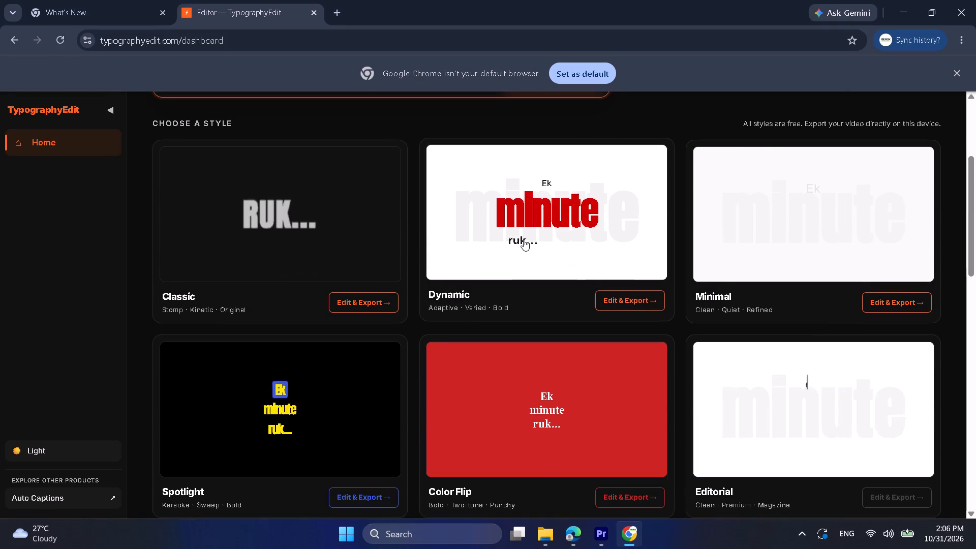
scroll(524, 239, down, 2)
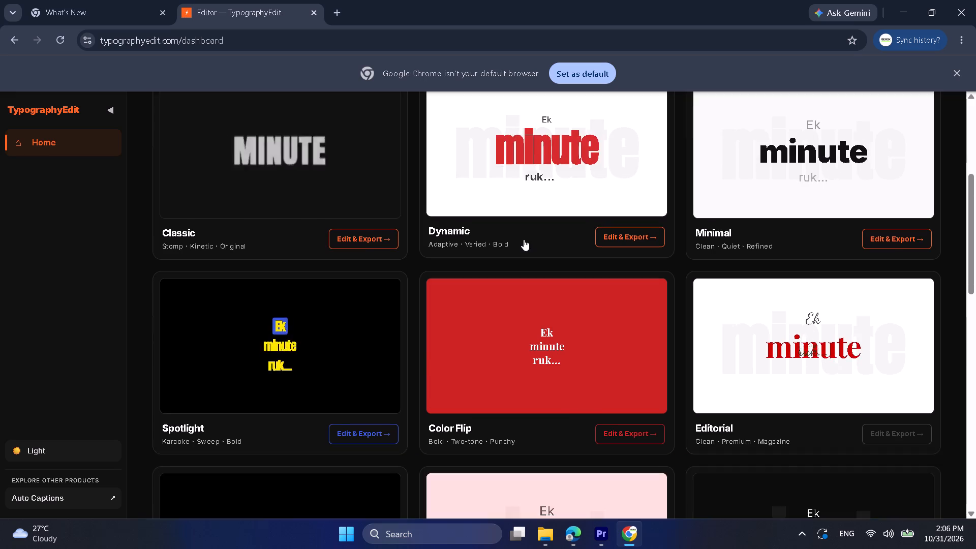
scroll(524, 239, down, 3)
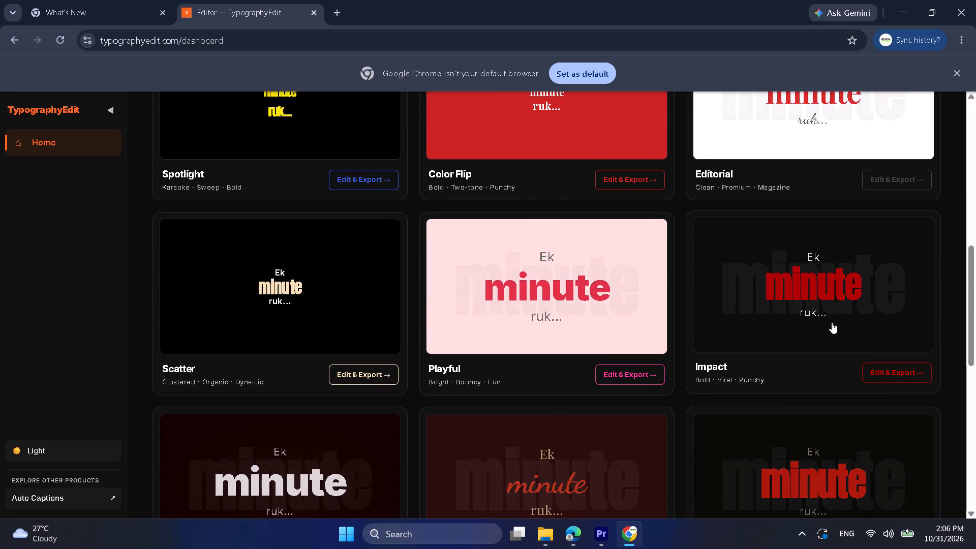
scroll(832, 322, down, 3)
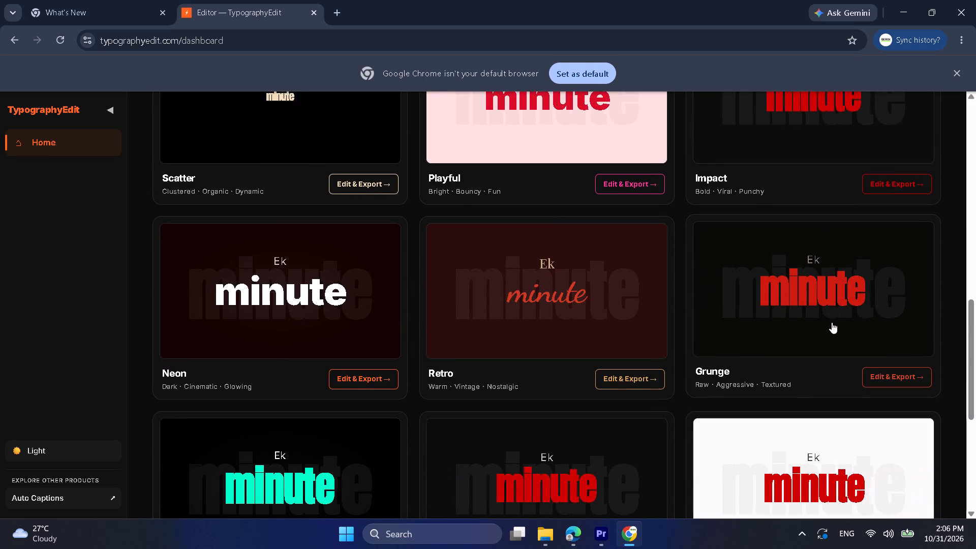
scroll(832, 322, down, 5)
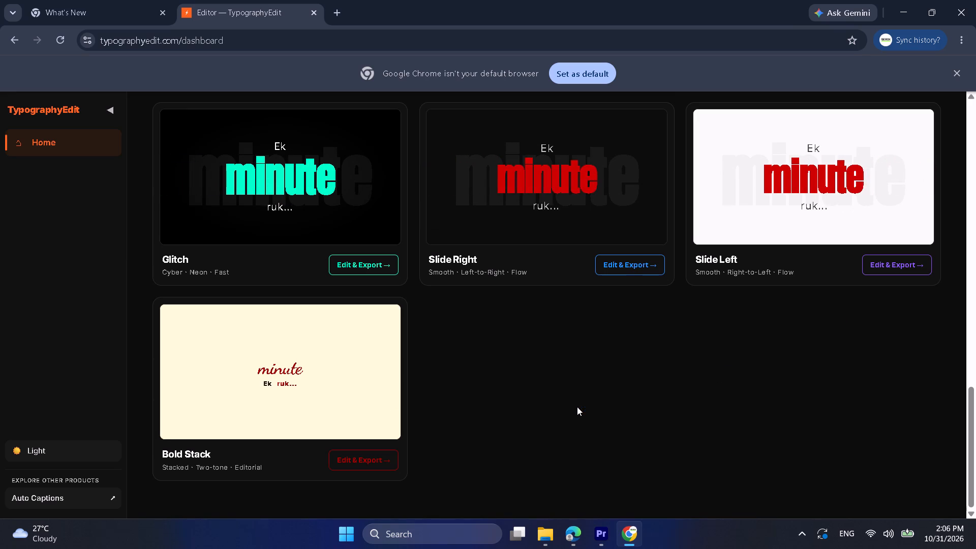
scroll(576, 408, up, 8)
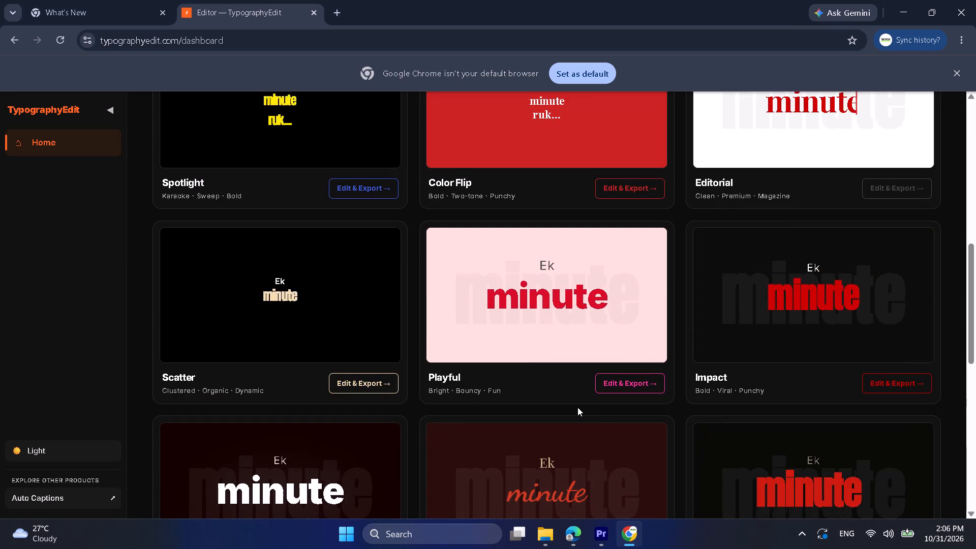
scroll(577, 407, up, 5)
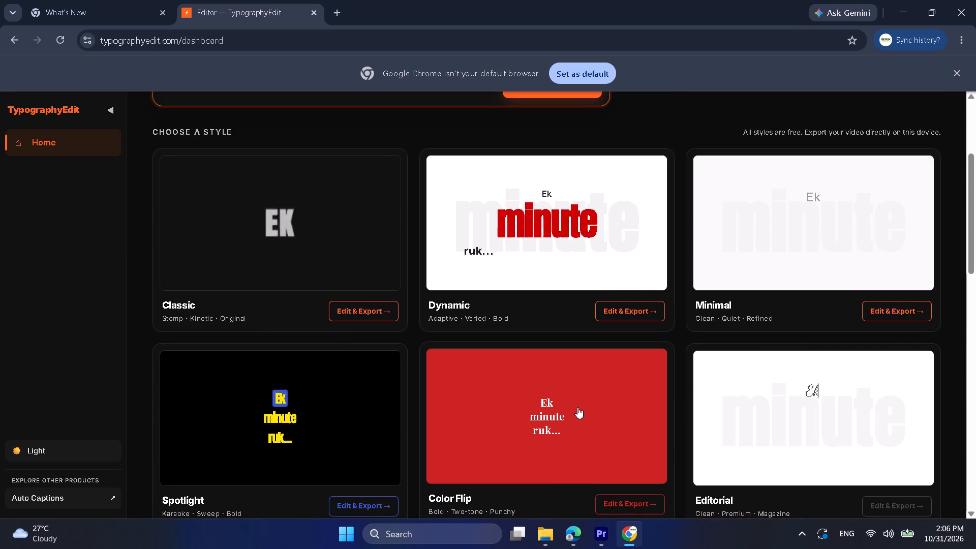
scroll(577, 407, up, 2)
scroll(586, 409, down, 2)
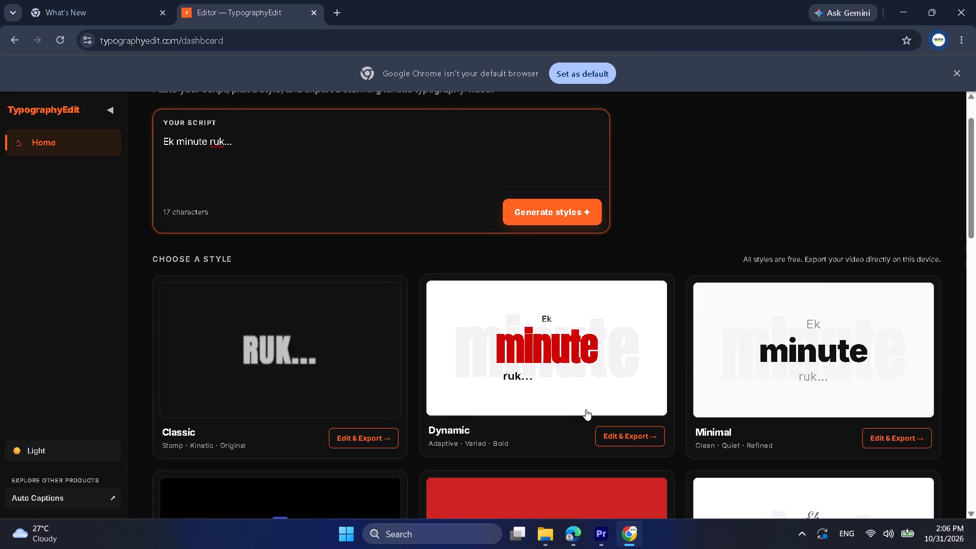
scroll(586, 409, down, 12)
Open the Bold Stack style for editing, set its speed to 3.0×, and play the preview.
click(339, 434)
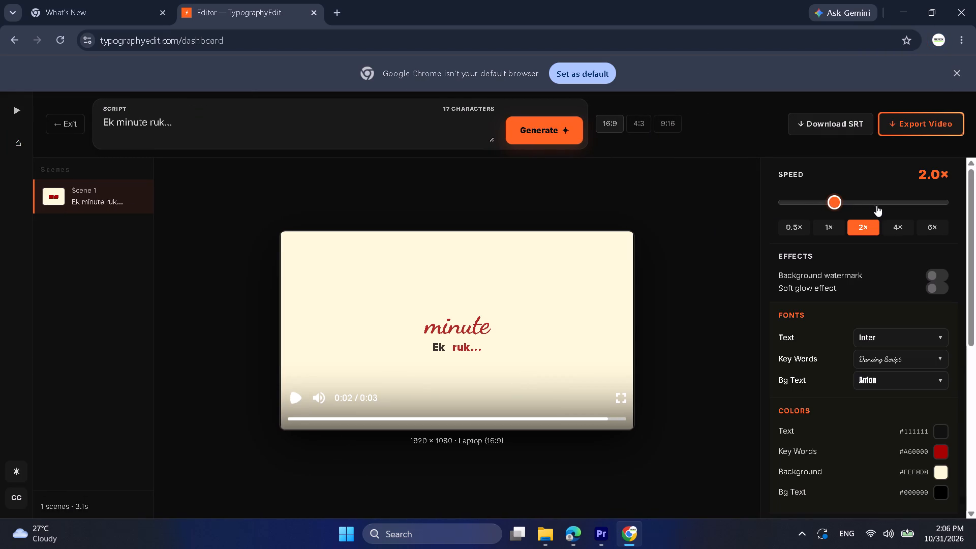
click(857, 201)
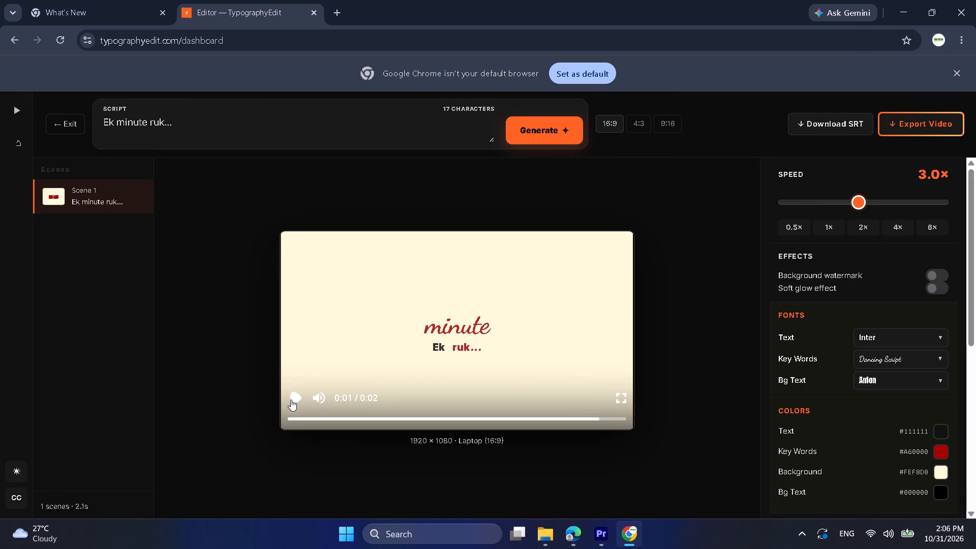
click(291, 399)
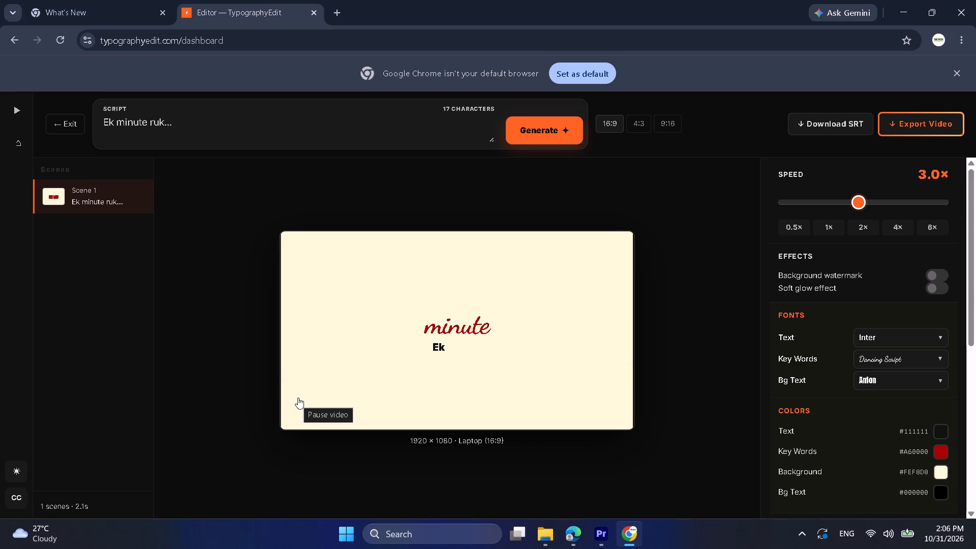
click(294, 397)
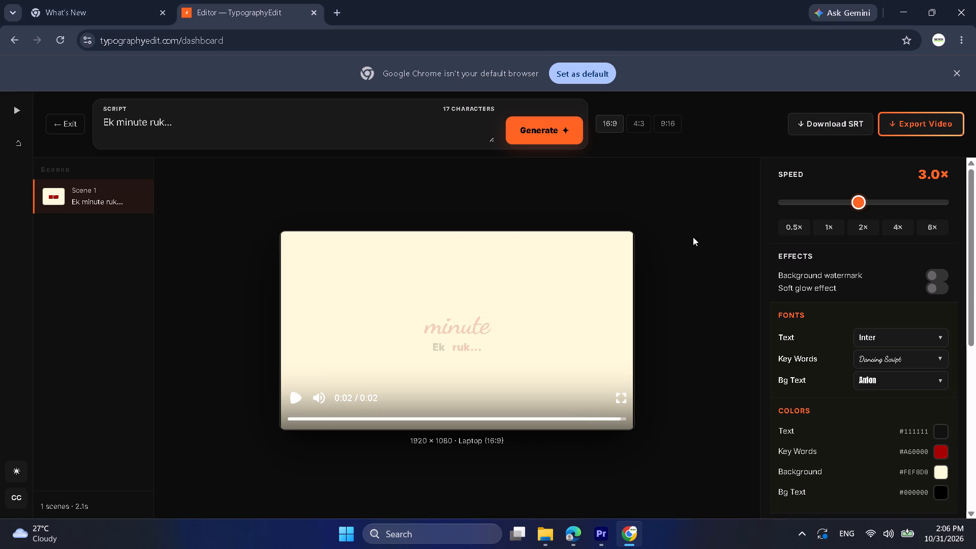
Export the typography video as an MP4 and close the finished export dialog.
click(922, 122)
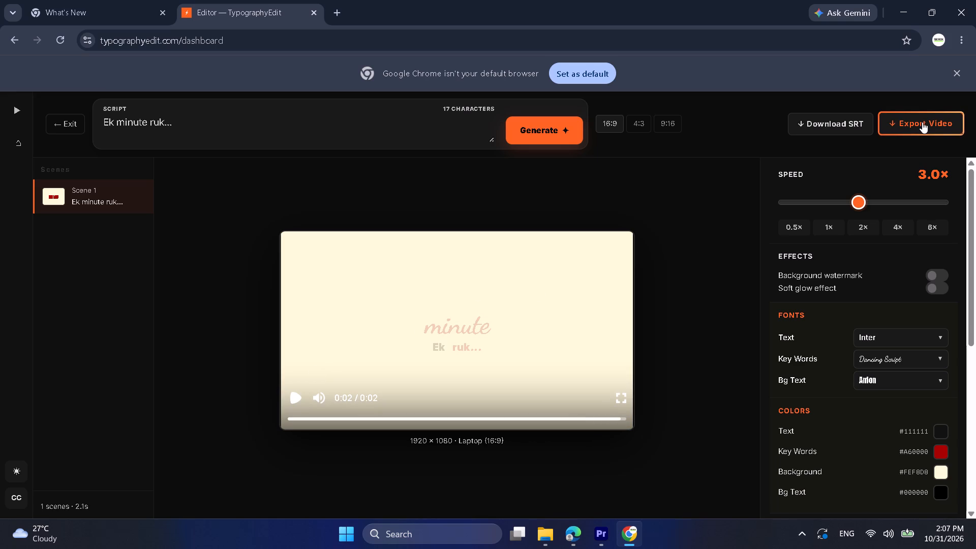
click(573, 321)
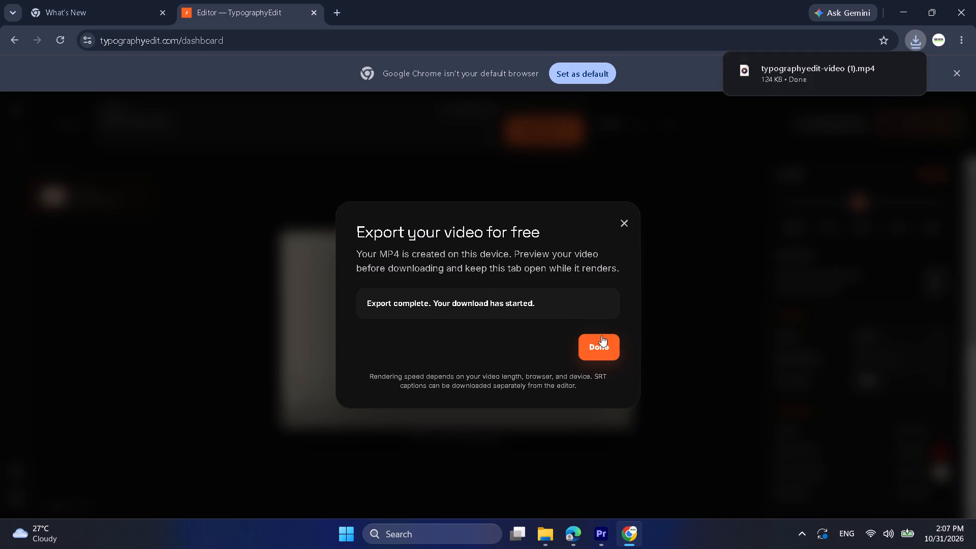
click(606, 349)
Switch to Premiere and import the 8bdb5f09 video of a man using his phone from D:\stockfootage\Ai video\phone use into the project.
click(916, 0)
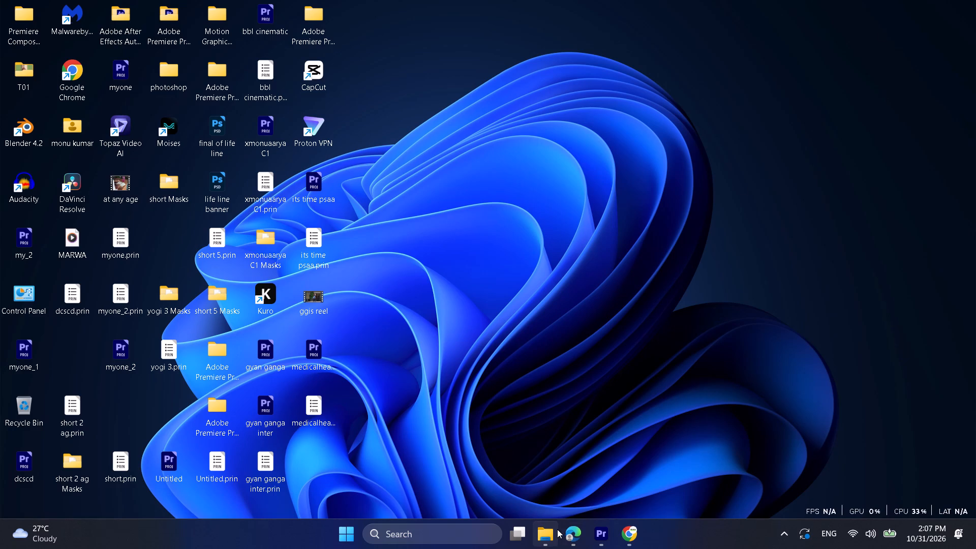
click(588, 527)
click(550, 529)
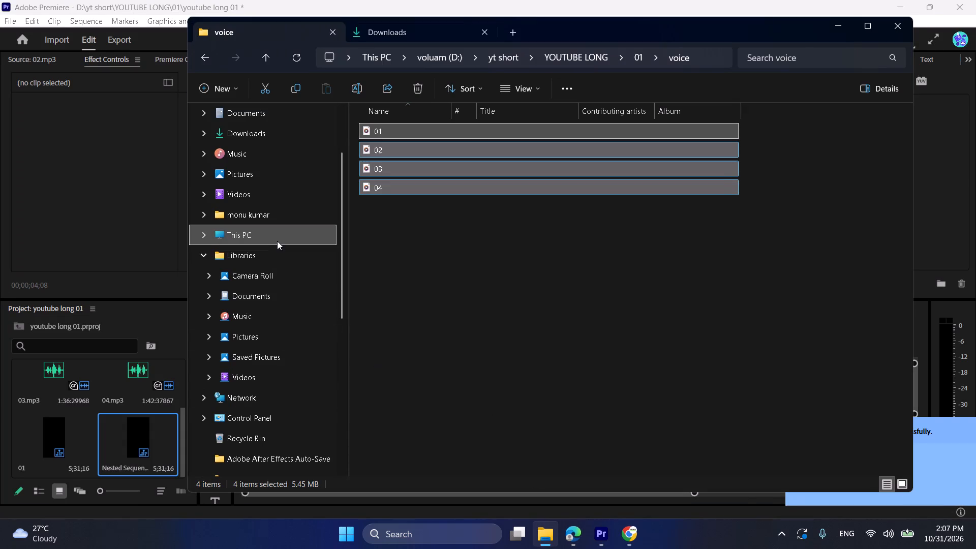
click(466, 24)
click(257, 231)
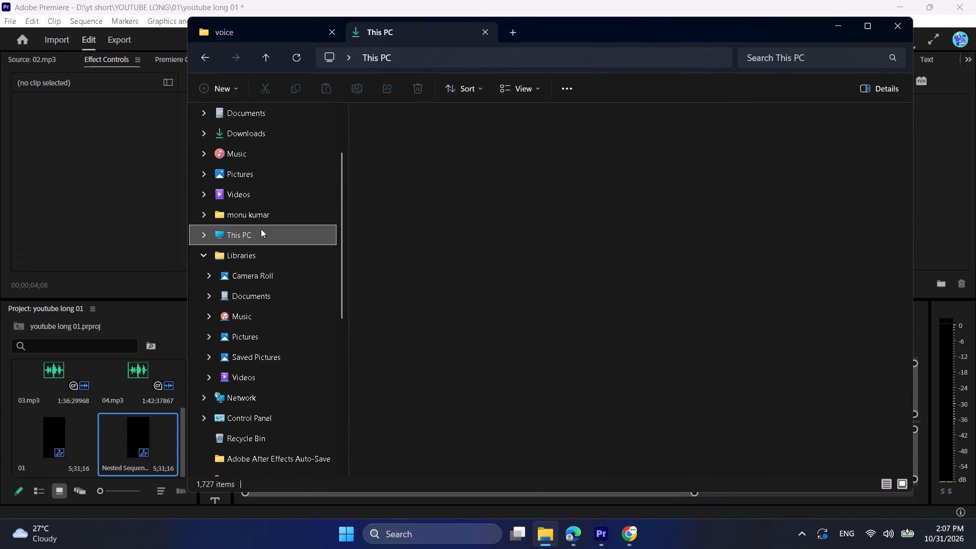
double_click(568, 135)
scroll(601, 181, down, 1)
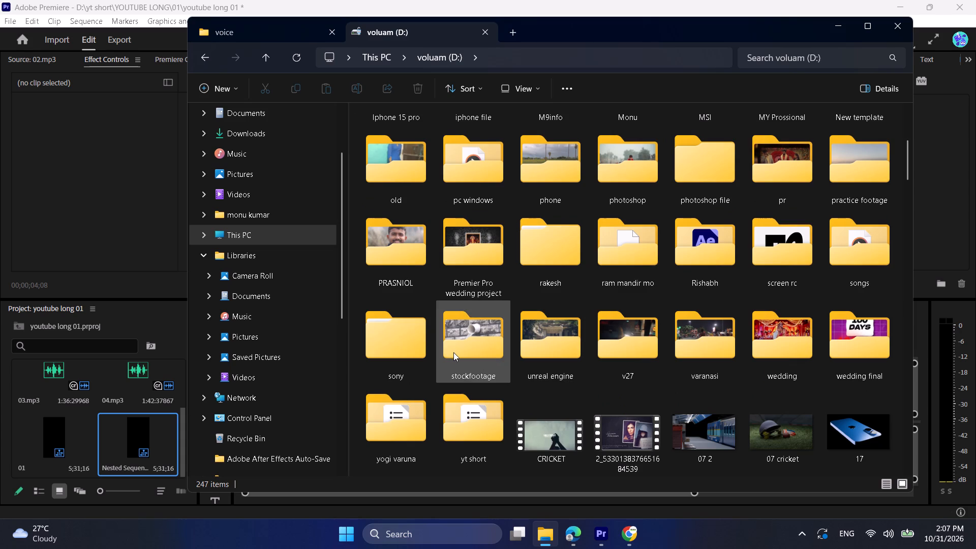
double_click(452, 352)
double_click(481, 153)
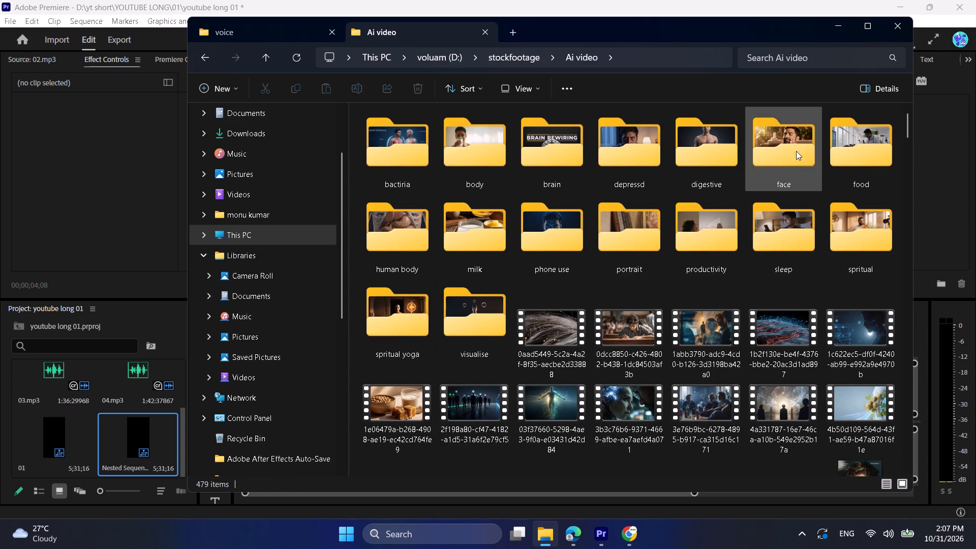
double_click(559, 232)
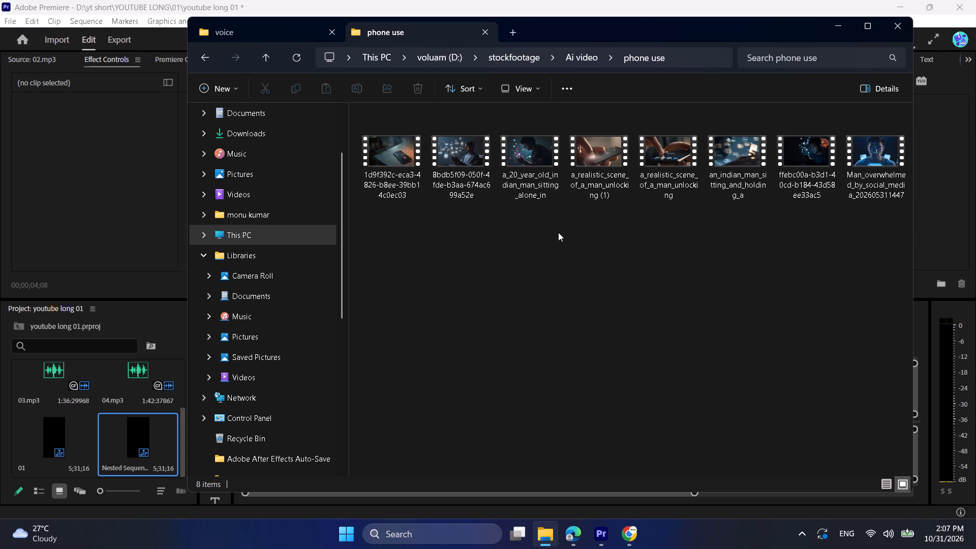
drag(467, 162, 58, 435)
Create a new sequence from the imported 8bdb5f09 phone-use clip.
right_click(113, 427)
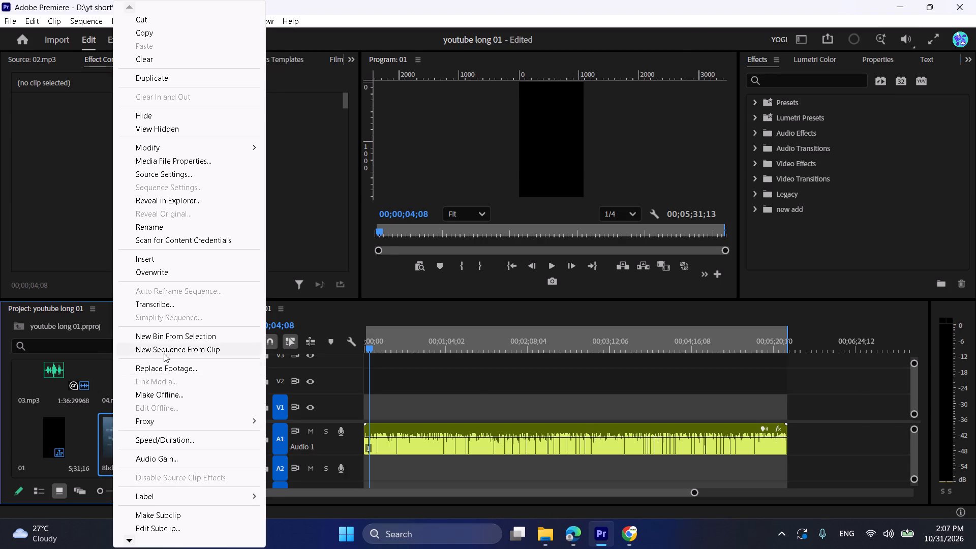
click(163, 353)
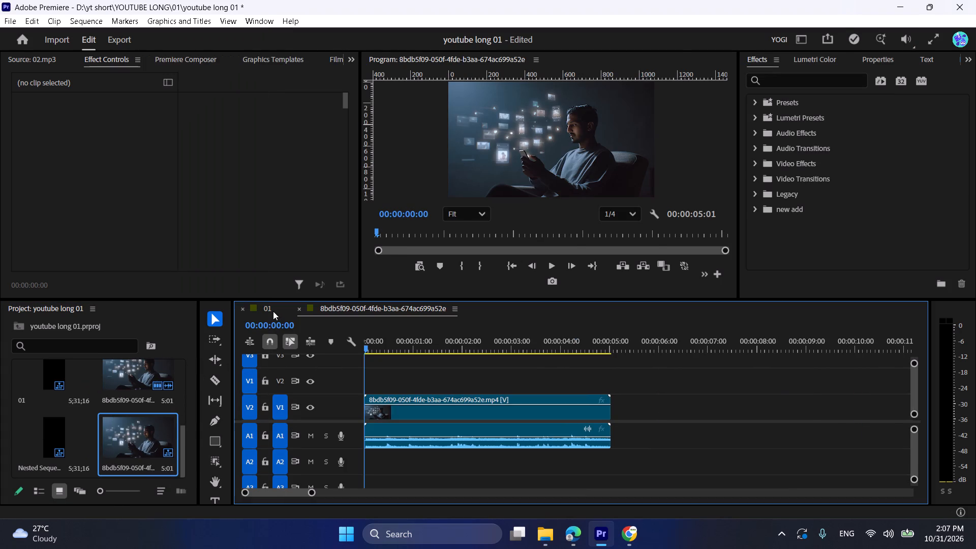
scroll(10, 447, down, 5)
scroll(78, 423, down, 5)
scroll(83, 423, up, 4)
Play the phone-use clip in the new sequence, and delete it to empty the timeline.
click(457, 412)
key(space)
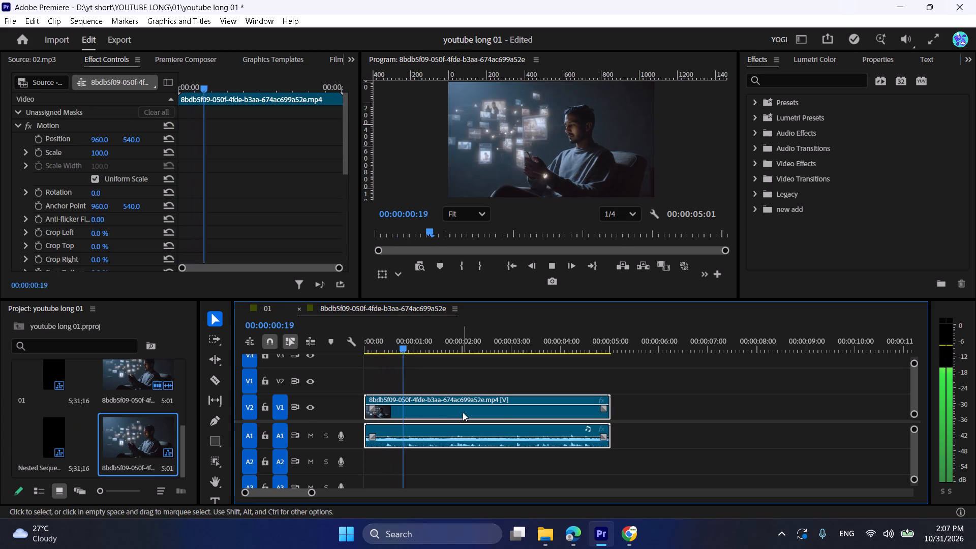
key(space)
key(Delete)
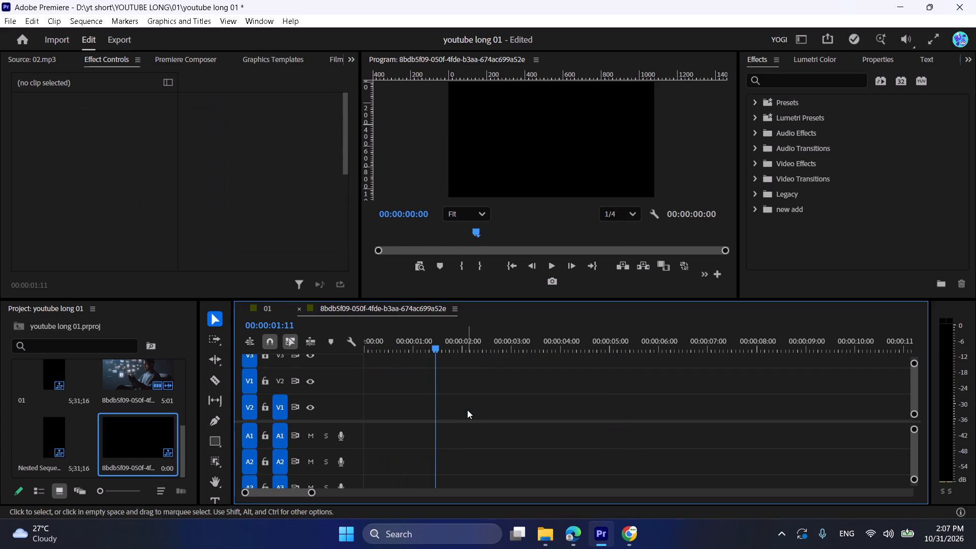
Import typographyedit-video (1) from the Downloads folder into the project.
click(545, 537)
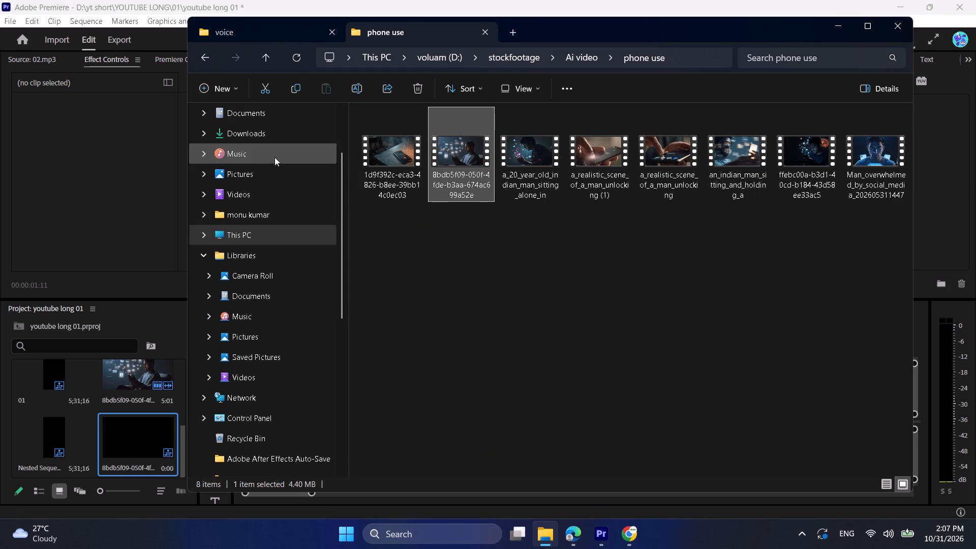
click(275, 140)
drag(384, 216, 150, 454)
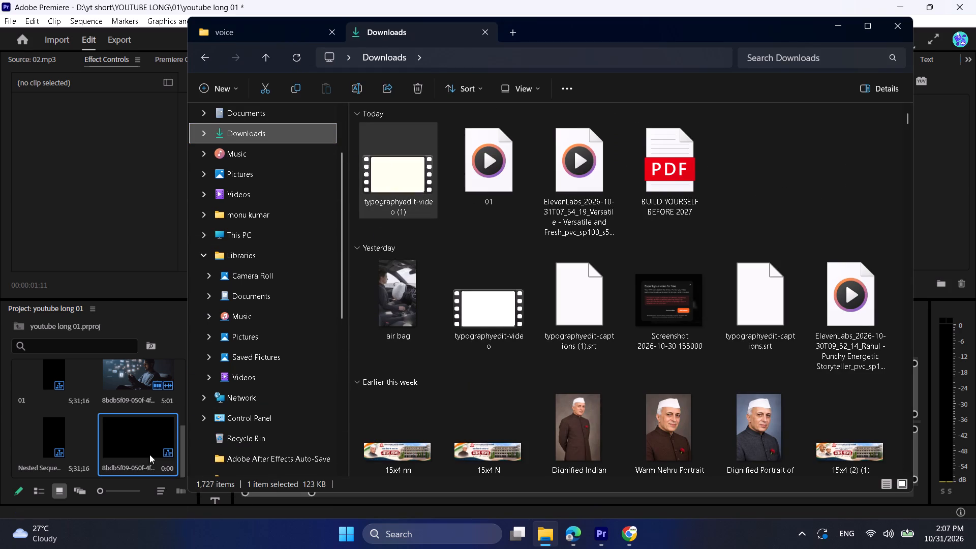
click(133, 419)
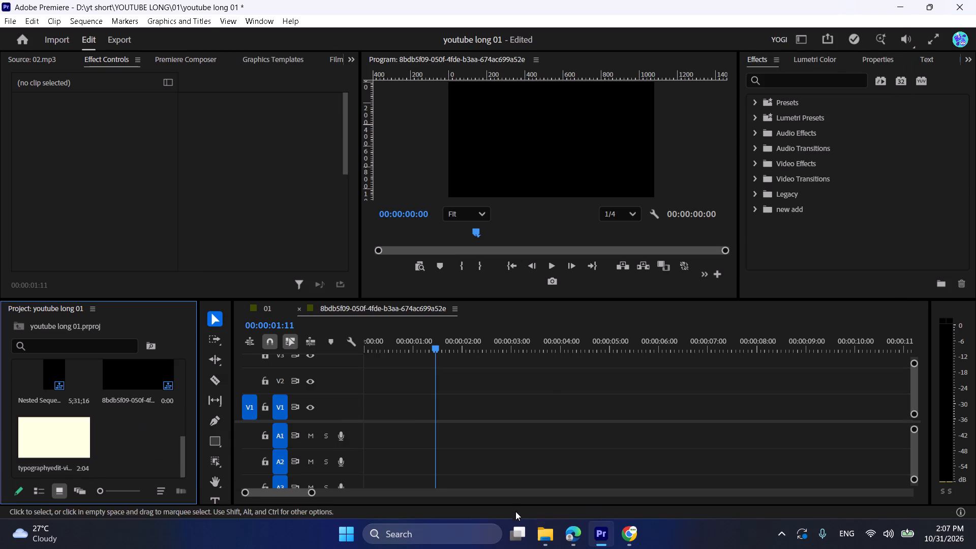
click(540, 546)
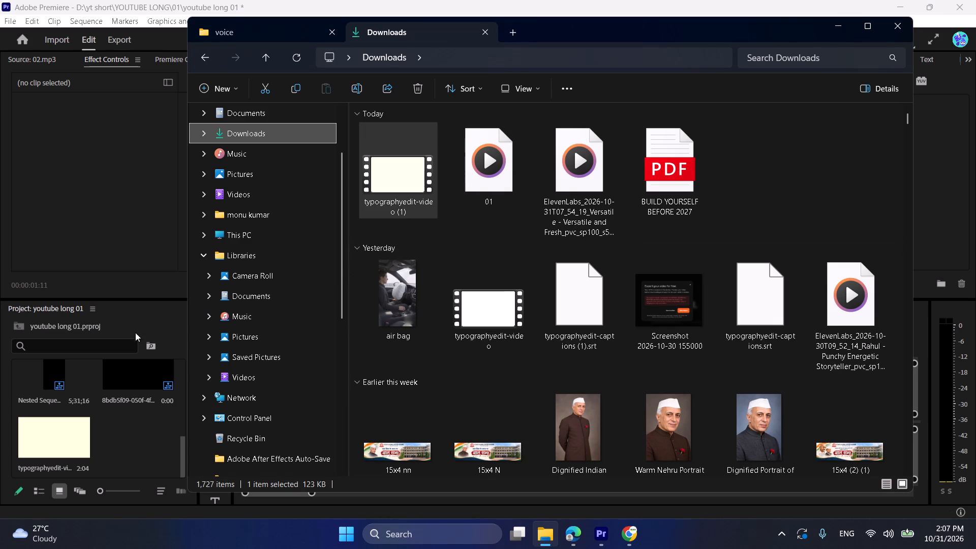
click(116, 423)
Copy the nested voice-over clip from sequence 01 and paste it into the new 8bdb5f09 sequence.
click(266, 302)
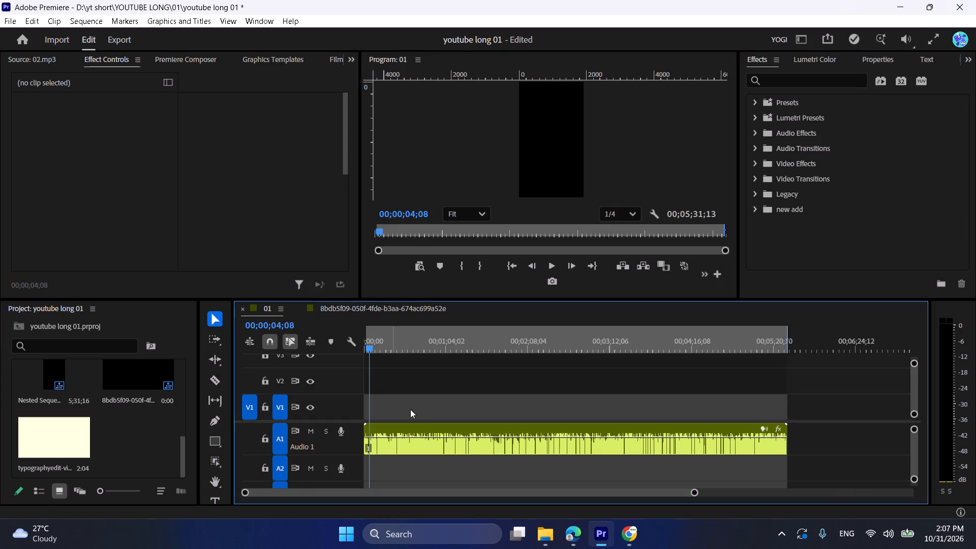
click(437, 434)
key(ctrl+c)
click(390, 310)
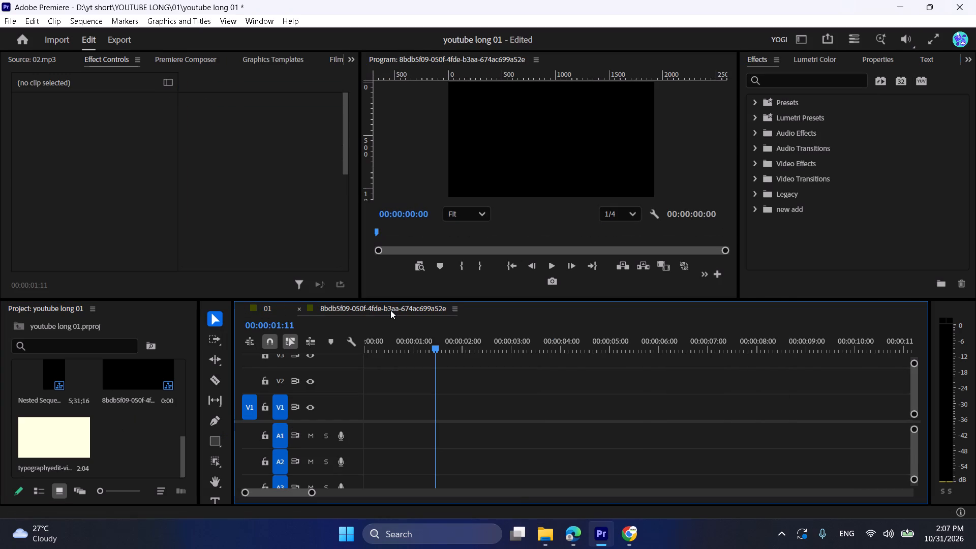
key(ctrl+v)
Move the pasted voice-over to the very start of the sequence on A1 and return the playhead to 00:00:00:00.
drag(422, 339, 367, 332)
alt+scroll(483, 376, down, 7)
scroll(566, 377, up, 8)
alt+scroll(591, 378, down, 4)
alt+scroll(592, 378, up, 2)
alt+scroll(594, 379, down, 2)
scroll(598, 379, up, 2)
scroll(599, 379, down, 2)
scroll(600, 379, up, 5)
alt+scroll(606, 377, down, 9)
scroll(612, 376, up, 8)
alt+scroll(621, 375, down, 7)
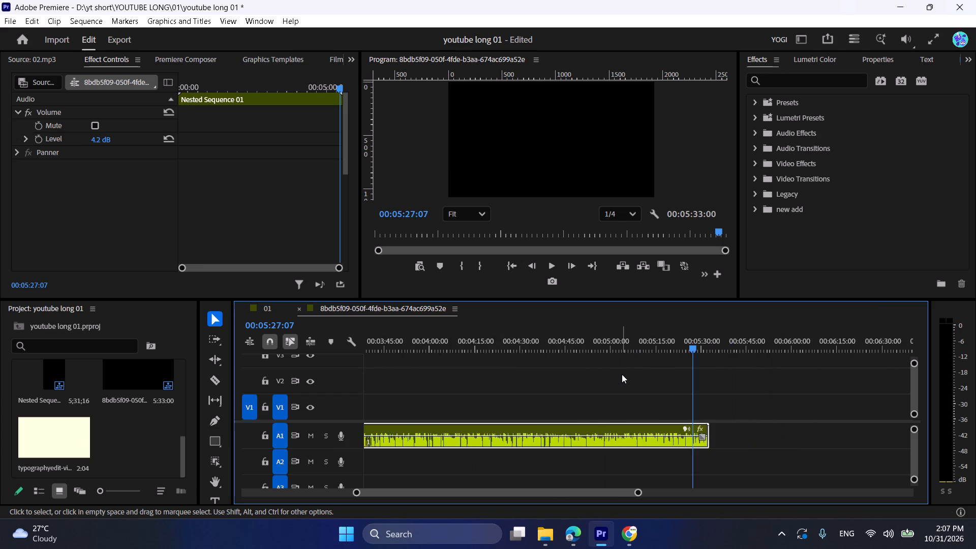
alt+scroll(622, 374, down, 13)
alt+scroll(625, 374, up, 2)
drag(470, 342, 366, 345)
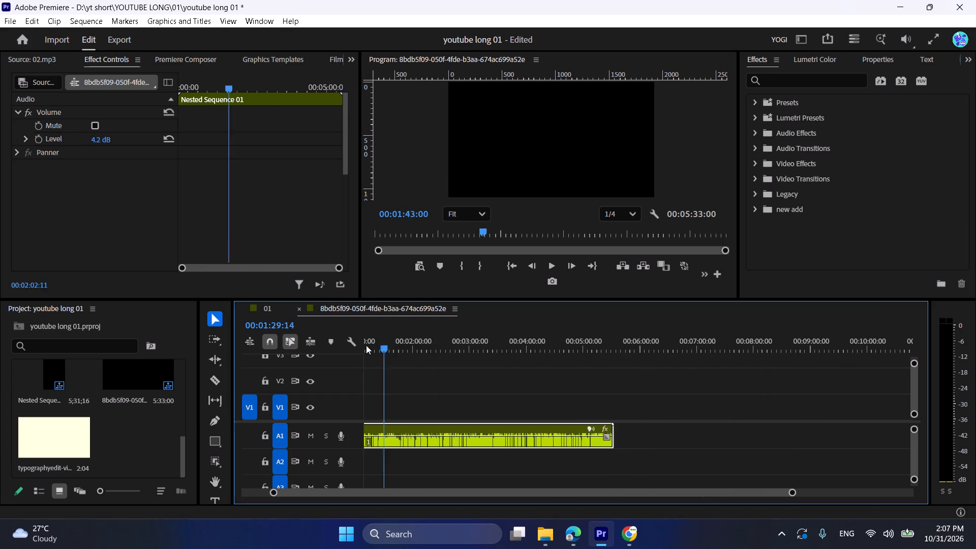
drag(366, 345, 310, 359)
key(space)
alt+scroll(407, 400, up, 4)
alt+scroll(407, 400, down, 3)
alt+scroll(407, 400, up, 6)
alt+scroll(407, 400, down, 1)
alt+scroll(407, 400, up, 4)
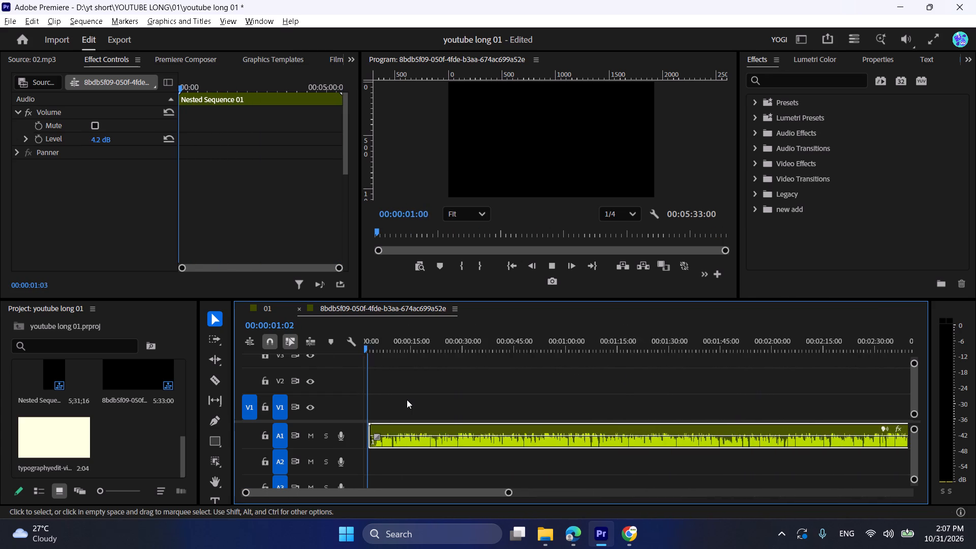
alt+scroll(407, 400, up, 12)
scroll(407, 400, up, 5)
key(space)
drag(421, 427, 386, 427)
drag(379, 334, 328, 334)
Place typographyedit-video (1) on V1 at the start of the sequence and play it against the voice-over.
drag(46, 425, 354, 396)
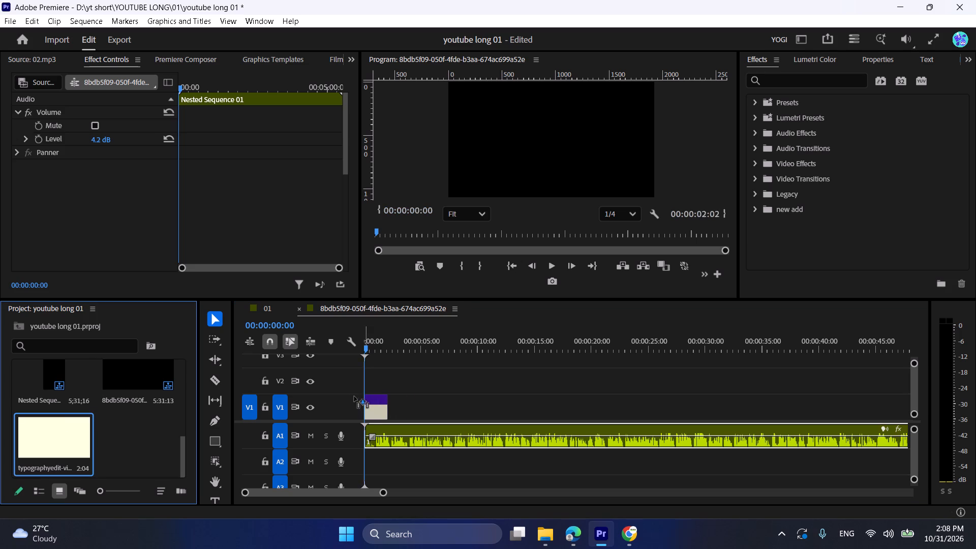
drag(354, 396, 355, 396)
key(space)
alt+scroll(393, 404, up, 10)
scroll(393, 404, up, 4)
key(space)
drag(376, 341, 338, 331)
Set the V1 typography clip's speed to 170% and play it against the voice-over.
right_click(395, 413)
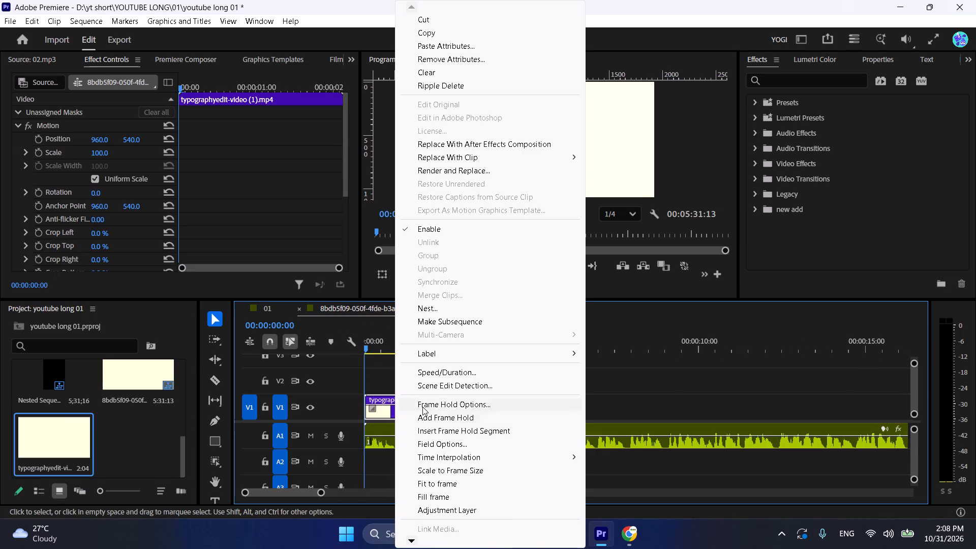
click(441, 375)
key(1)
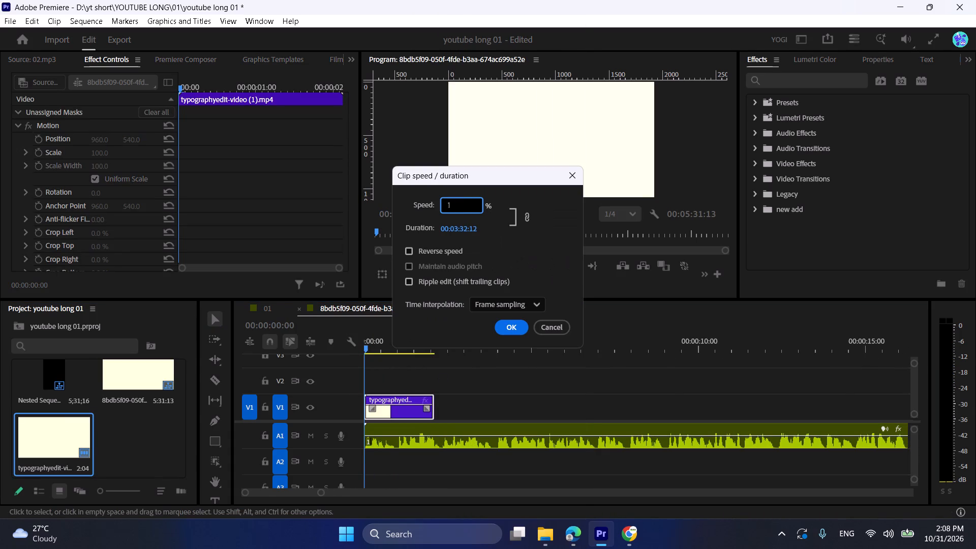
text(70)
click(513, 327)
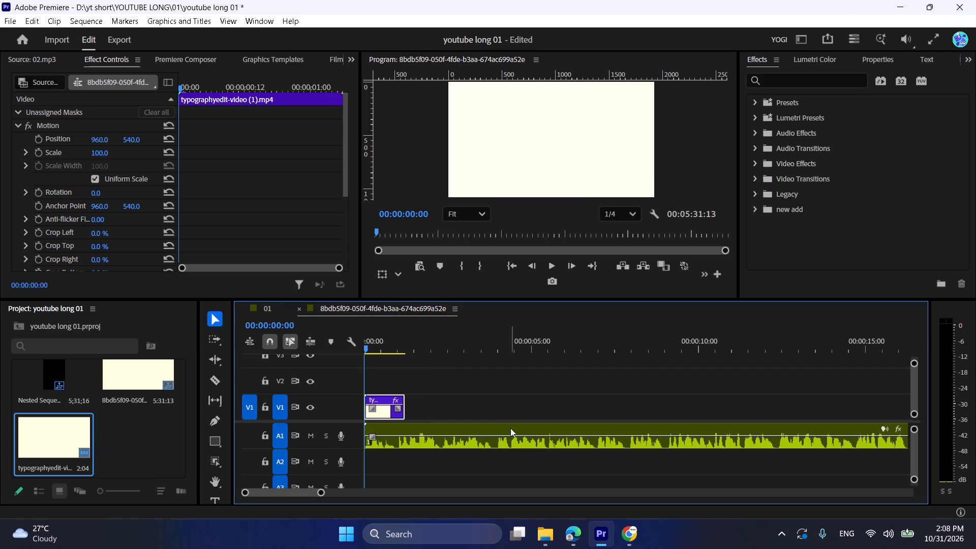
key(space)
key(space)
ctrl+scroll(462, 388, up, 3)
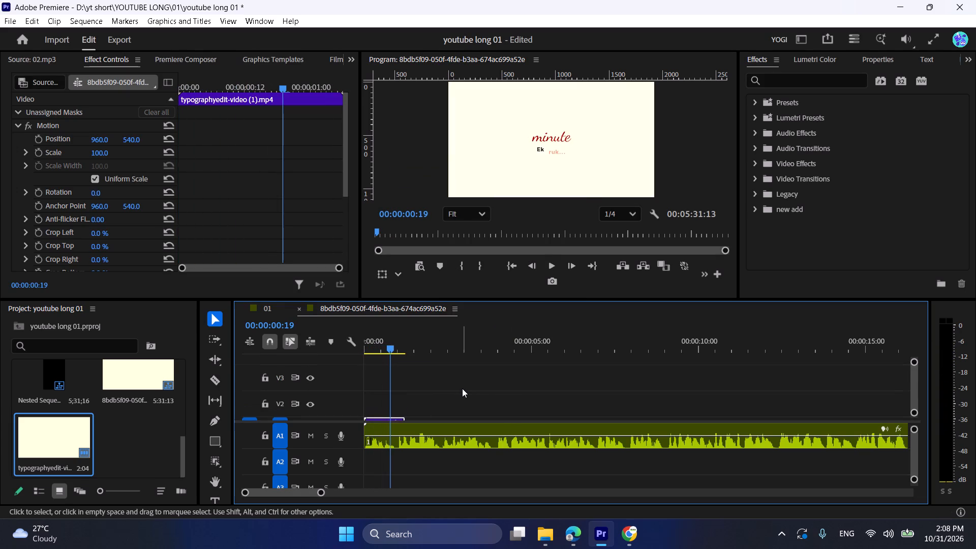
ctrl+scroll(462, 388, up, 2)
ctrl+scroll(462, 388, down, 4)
Switch to TypographyEdit in Chrome, set the animation speed to 6×, and play the preview.
click(631, 548)
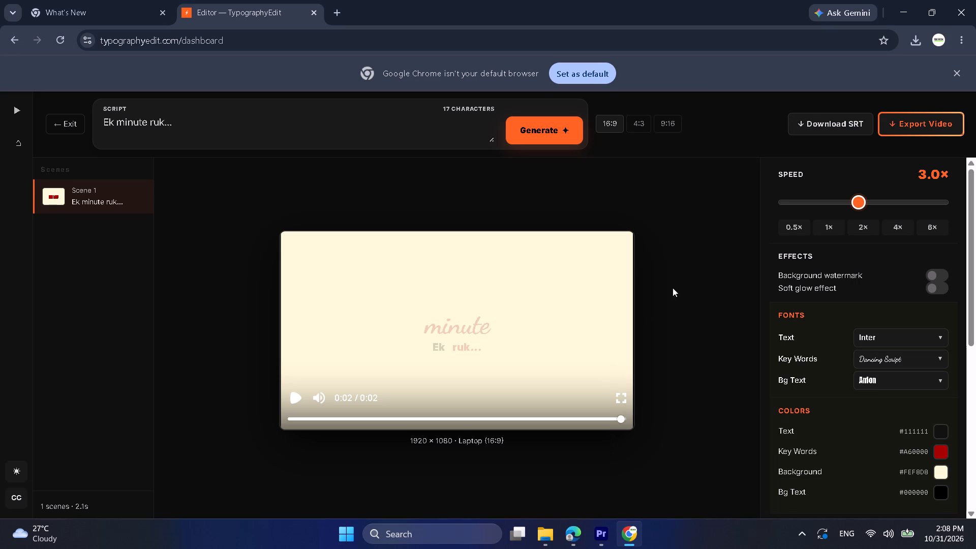
click(926, 228)
click(296, 393)
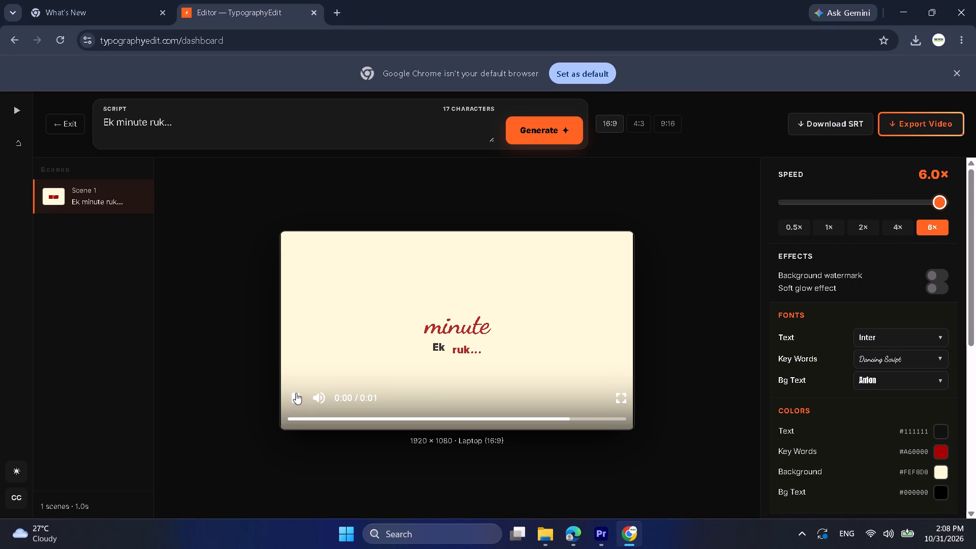
click(293, 395)
click(293, 395)
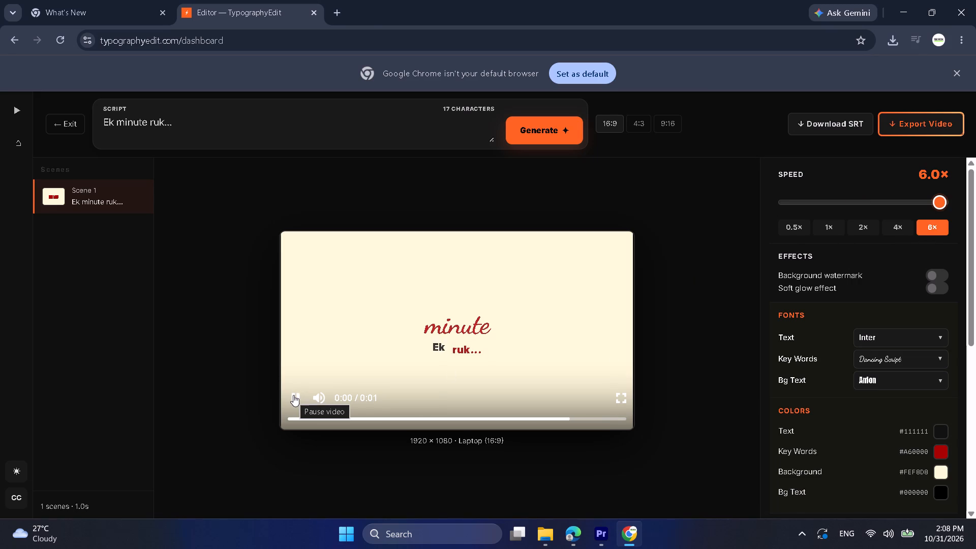
Export the faster typography video as an MP4 and return to Premiere.
click(940, 130)
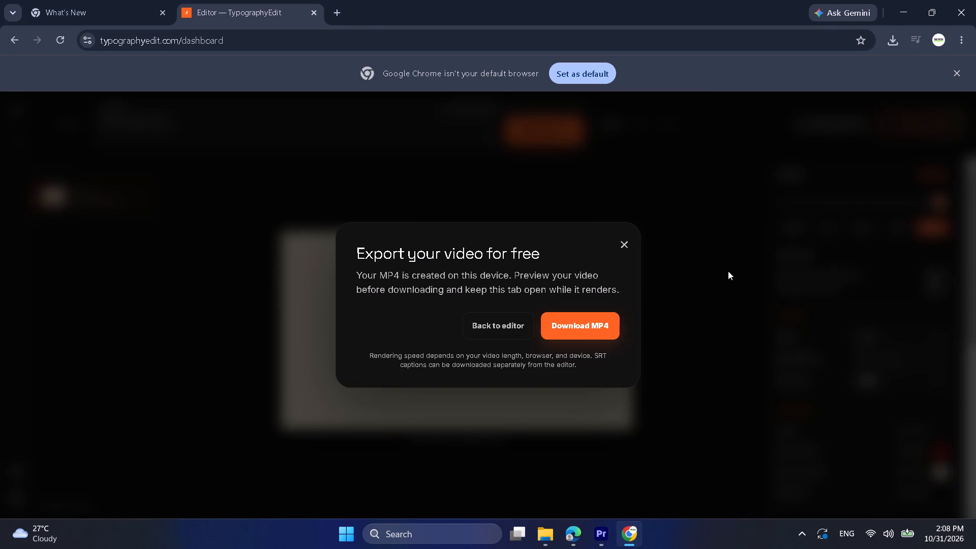
click(581, 331)
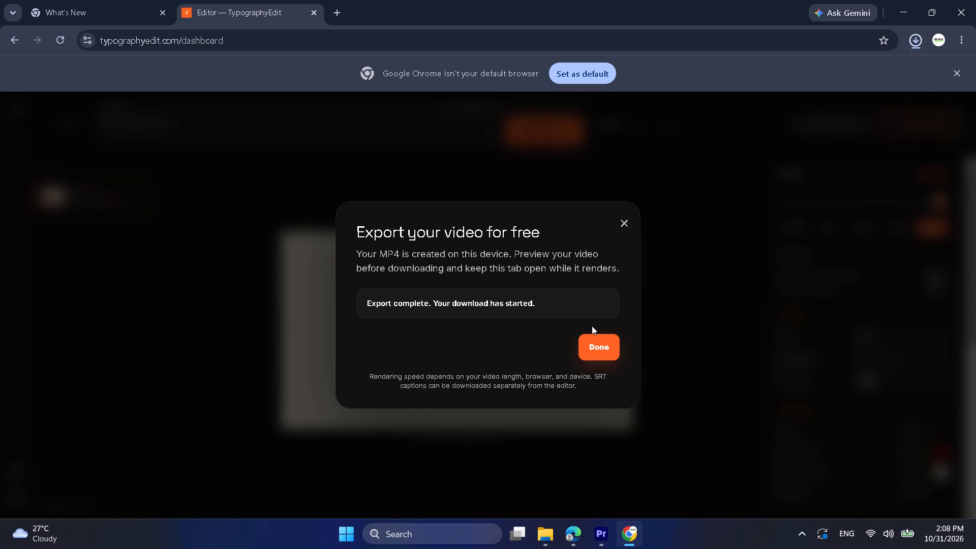
click(899, 7)
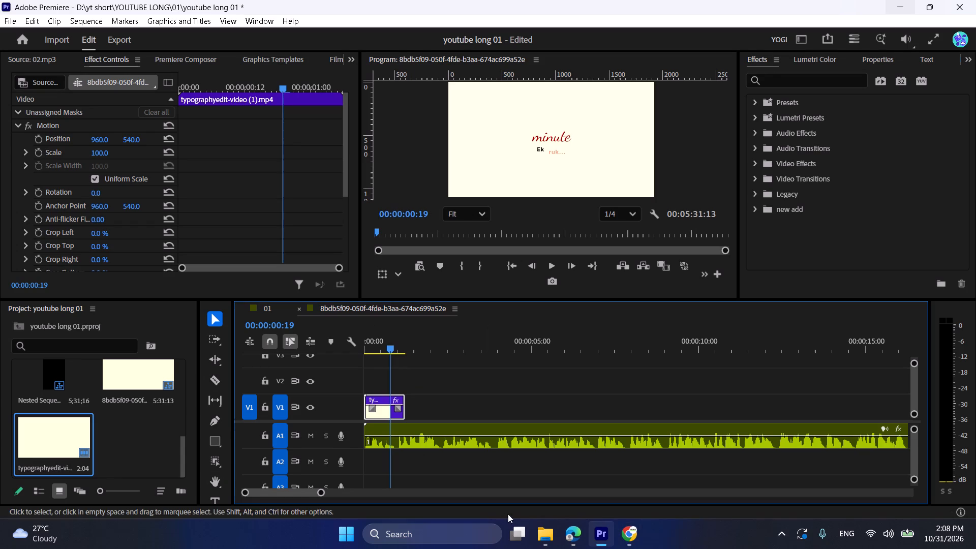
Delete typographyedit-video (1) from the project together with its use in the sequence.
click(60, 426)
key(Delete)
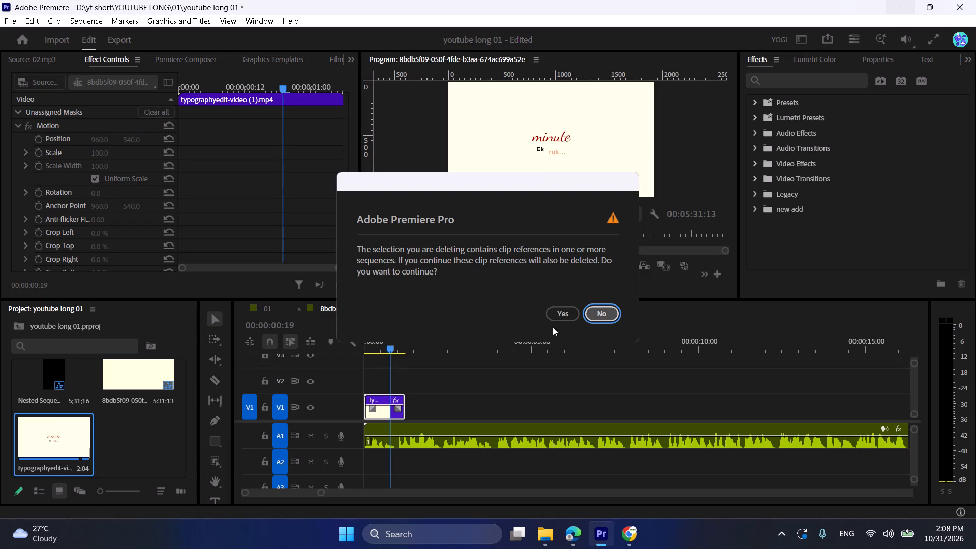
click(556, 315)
Import typographyedit-video (2) from the Downloads folder into the project.
click(545, 543)
drag(390, 186, 309, 252)
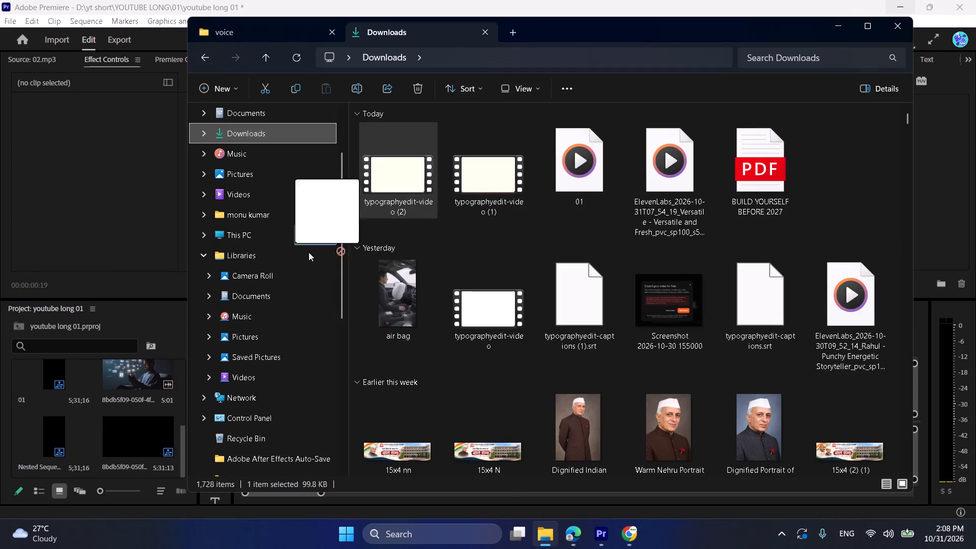
drag(309, 252, 142, 420)
Place typographyedit-video (2) on V1 at the start of the sequence and return the playhead to 00:00:00:00.
drag(66, 435, 369, 394)
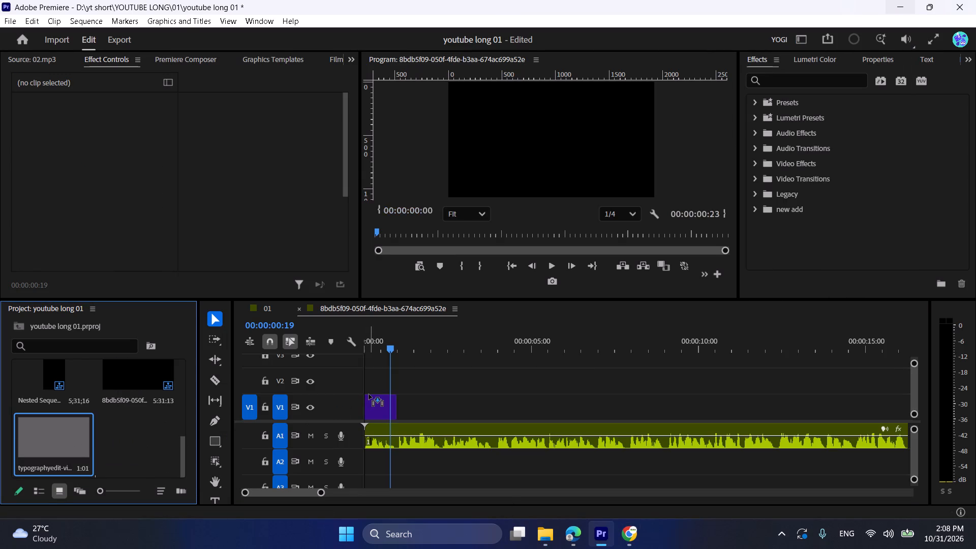
drag(369, 394, 370, 394)
drag(378, 387, 372, 410)
drag(371, 325, 329, 335)
drag(381, 349, 352, 346)
click(400, 379)
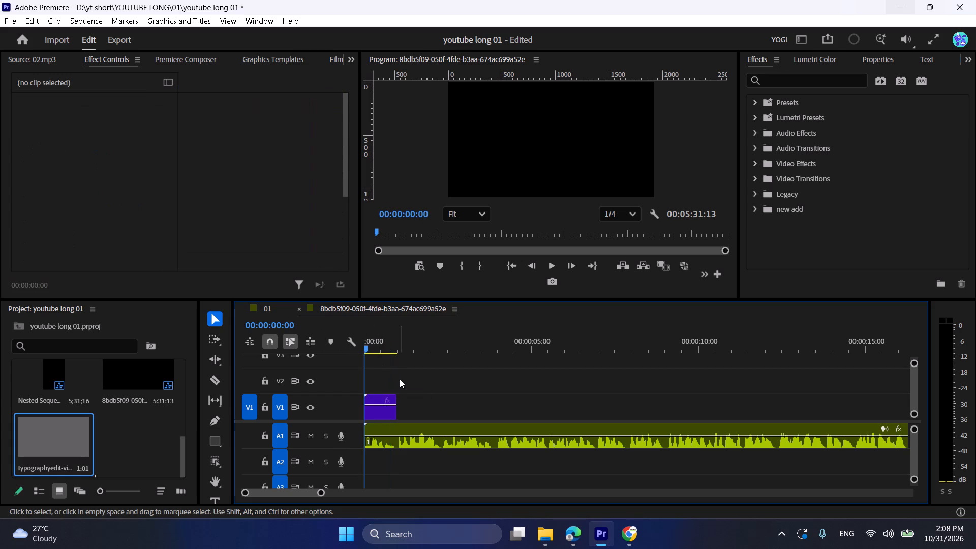
Play the start of the sequence to check the timing of typographyedit-video (2) against the voice-over.
scroll(400, 379, up, 11)
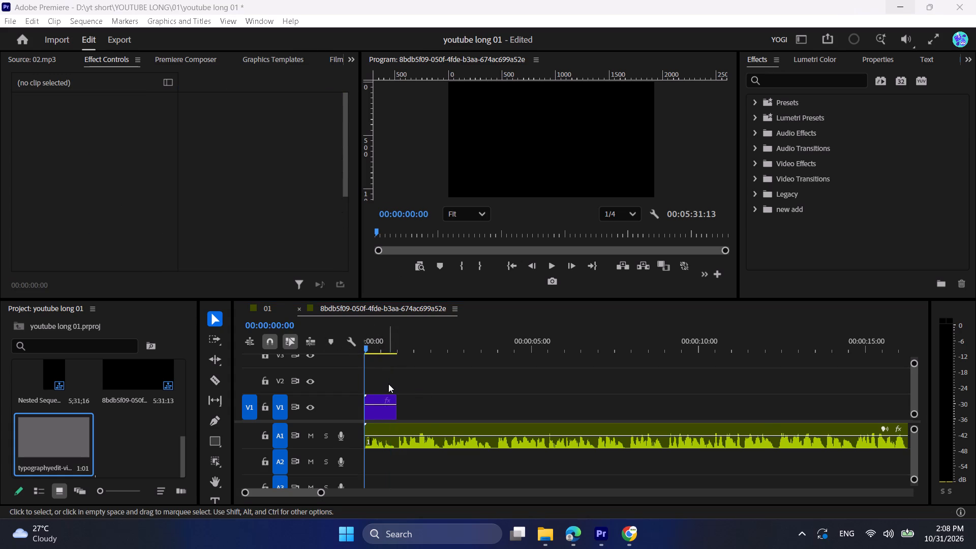
alt+scroll(388, 384, up, 5)
ctrl+scroll(388, 384, up, 5)
ctrl+scroll(389, 385, down, 6)
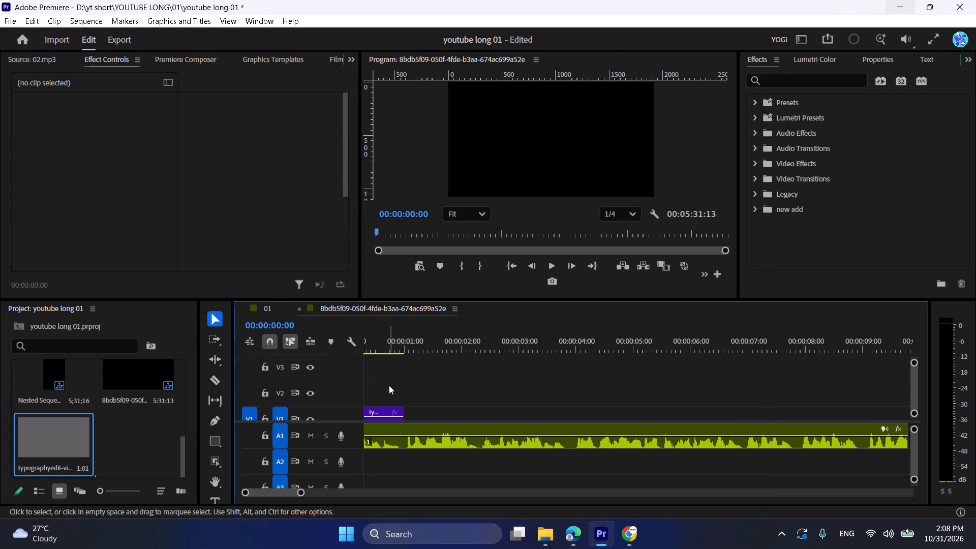
scroll(385, 394, up, 1)
key(space)
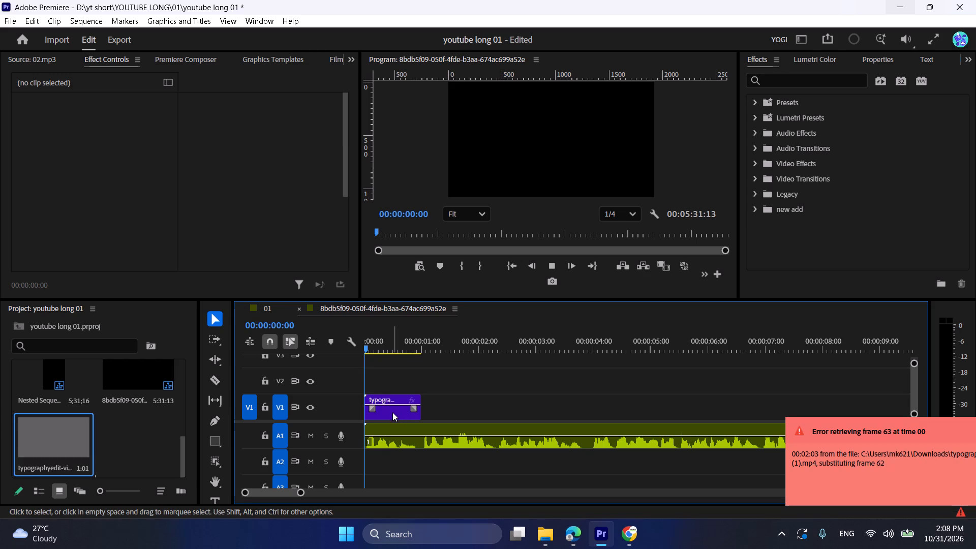
click(392, 413)
key(space)
drag(377, 344, 355, 343)
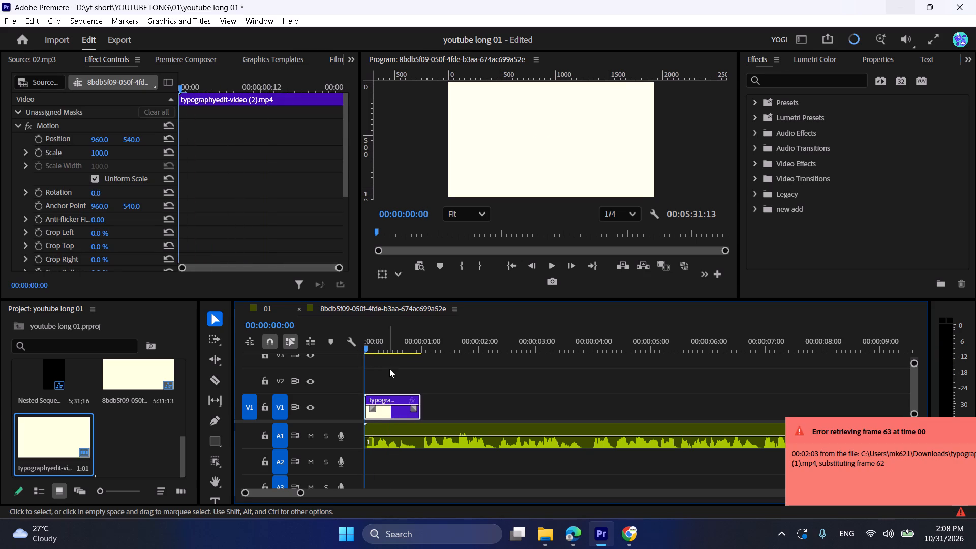
click(389, 369)
key(space)
key(space)
key(space)
key(space)
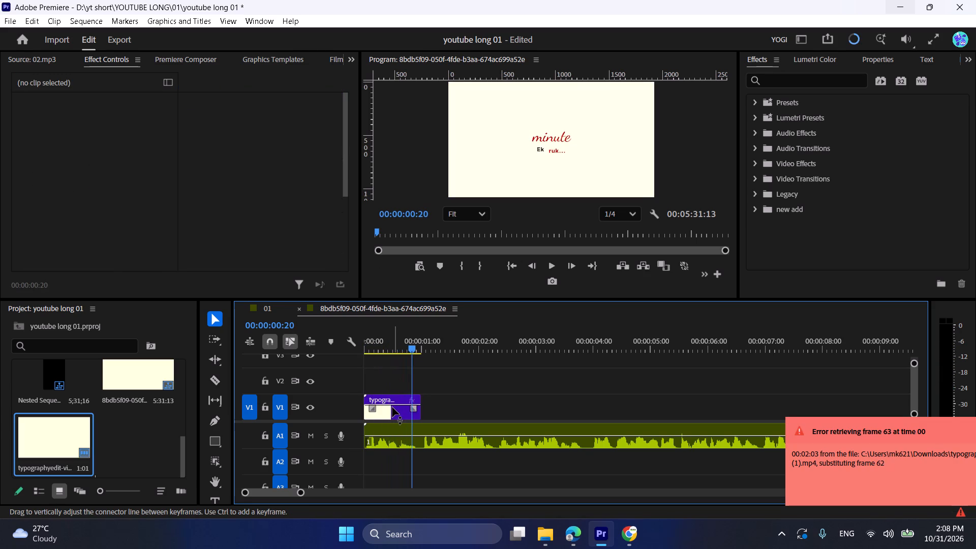
Set the speed of the typographyedit-video (2) clip on V1 to 120% and replay it against the voice-over.
right_click(392, 407)
right_click(425, 377)
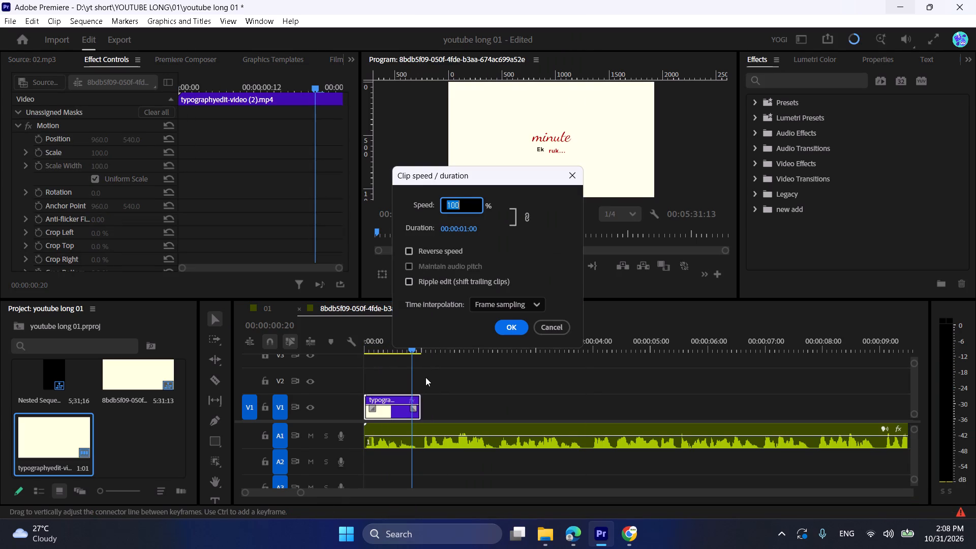
text(12)
key(0)
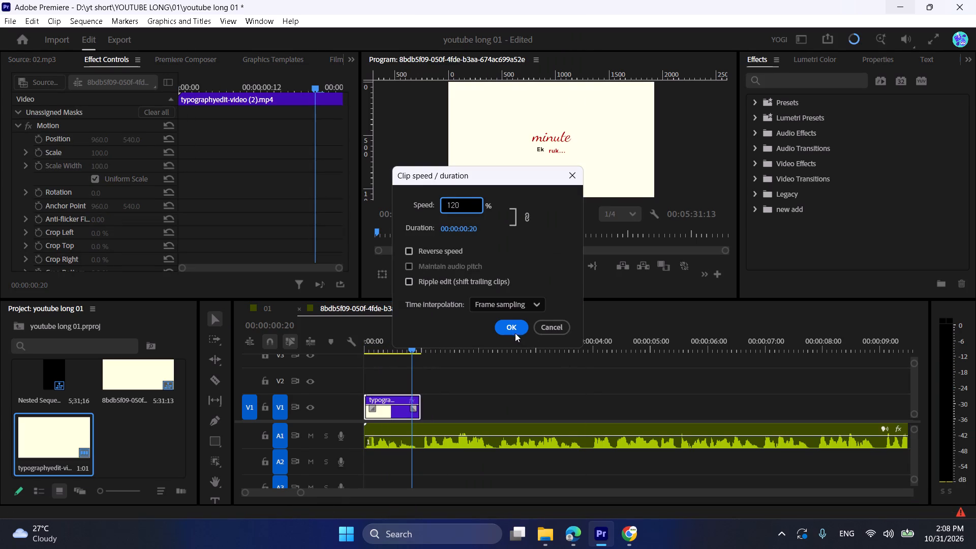
click(512, 331)
drag(387, 344, 348, 344)
key(space)
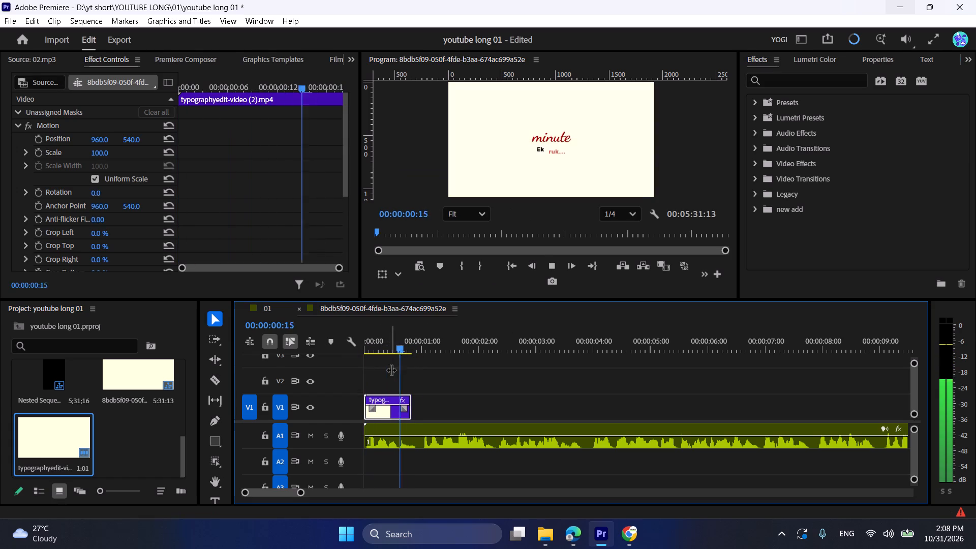
key(space)
click(390, 345)
key(space)
key(space)
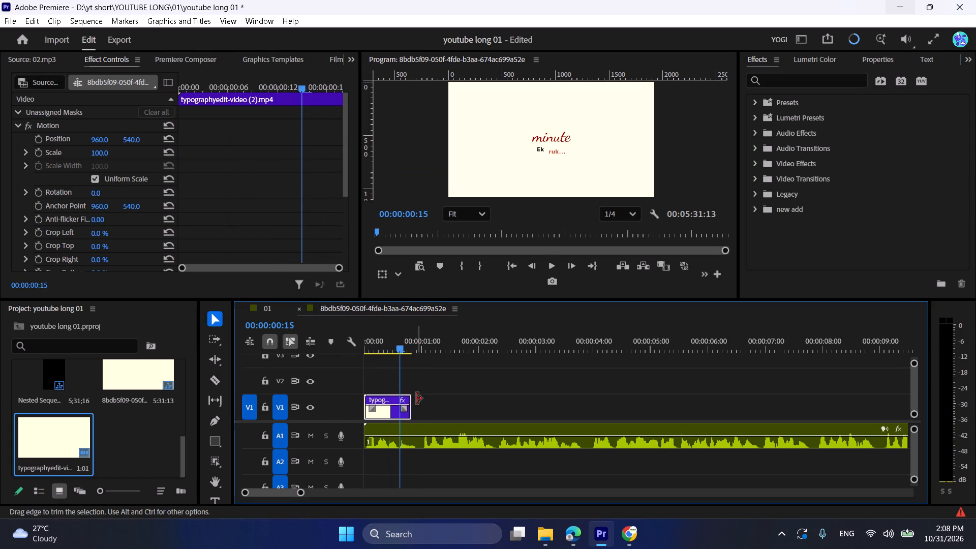
Extend the end of the typography clip on V1 slightly, to about 00:00:00:21.
drag(416, 399, 432, 402)
key(space)
key(space)
click(434, 405)
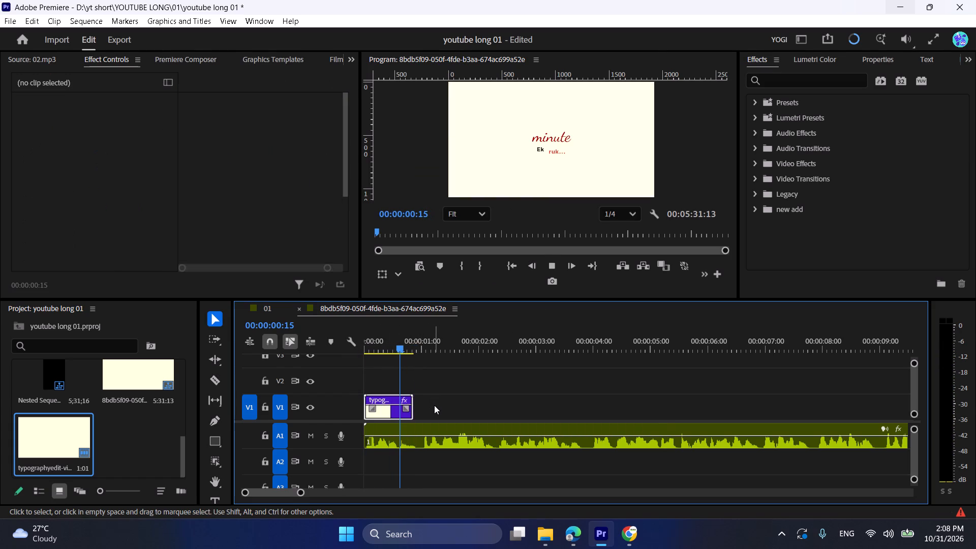
Replay the opening to compare the typography clip's end with the voice-over waveform on A1.
key(space)
key(space)
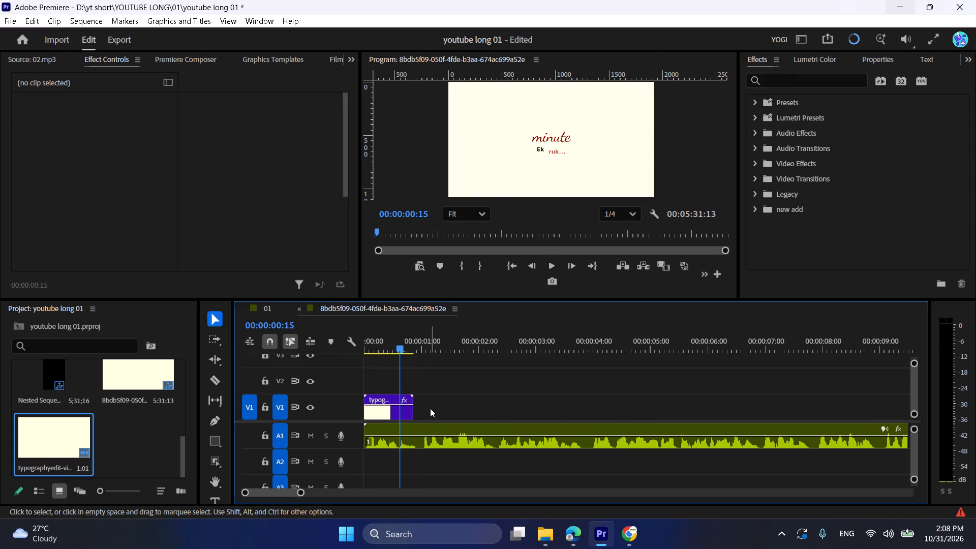
key(space)
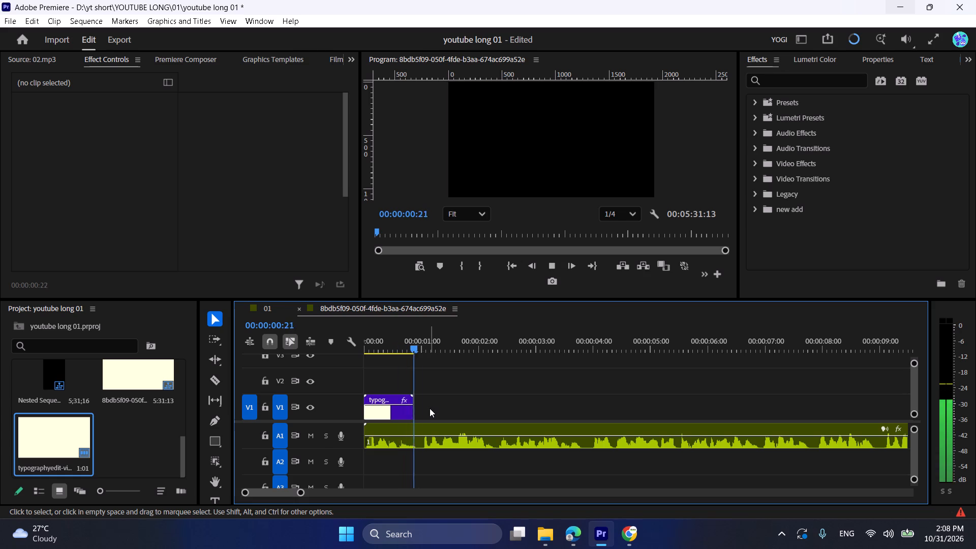
key(space)
drag(367, 341, 360, 339)
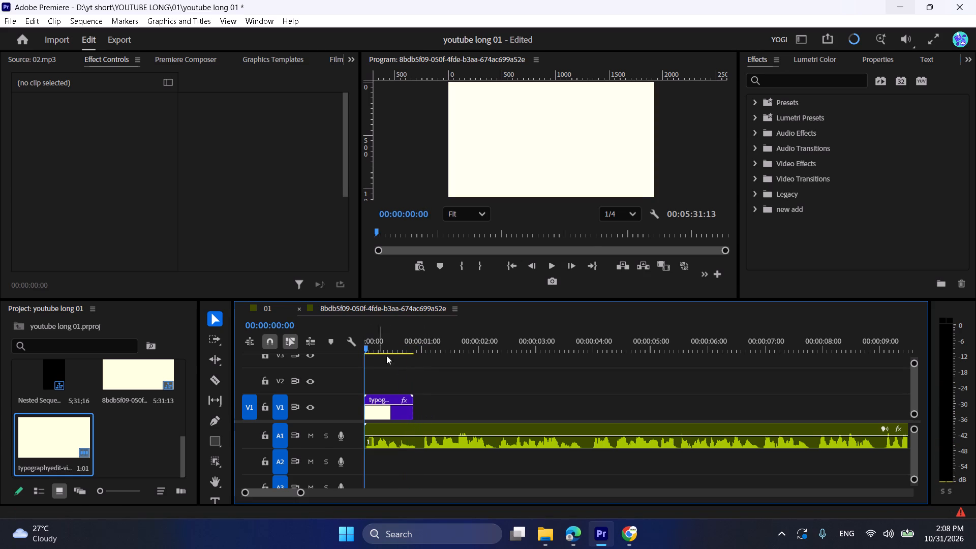
key(space)
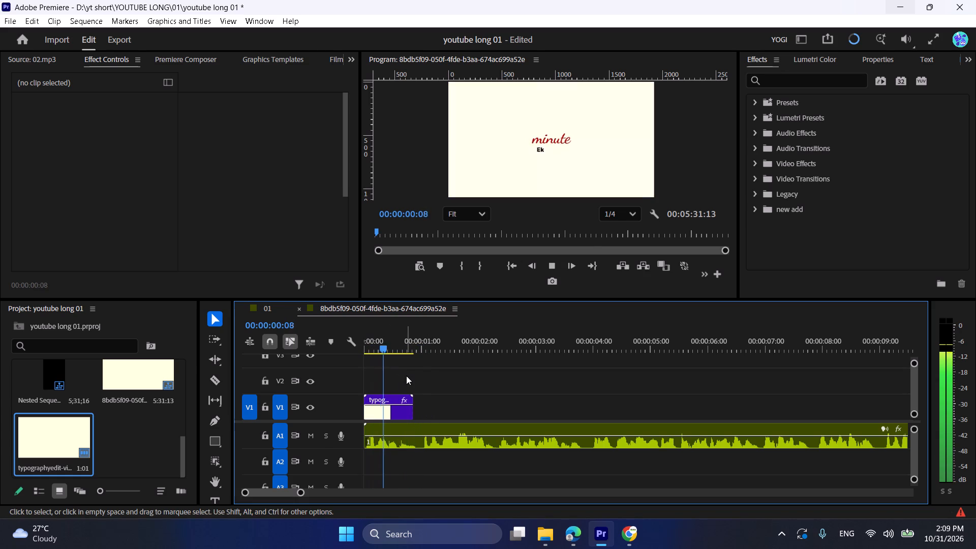
key(space)
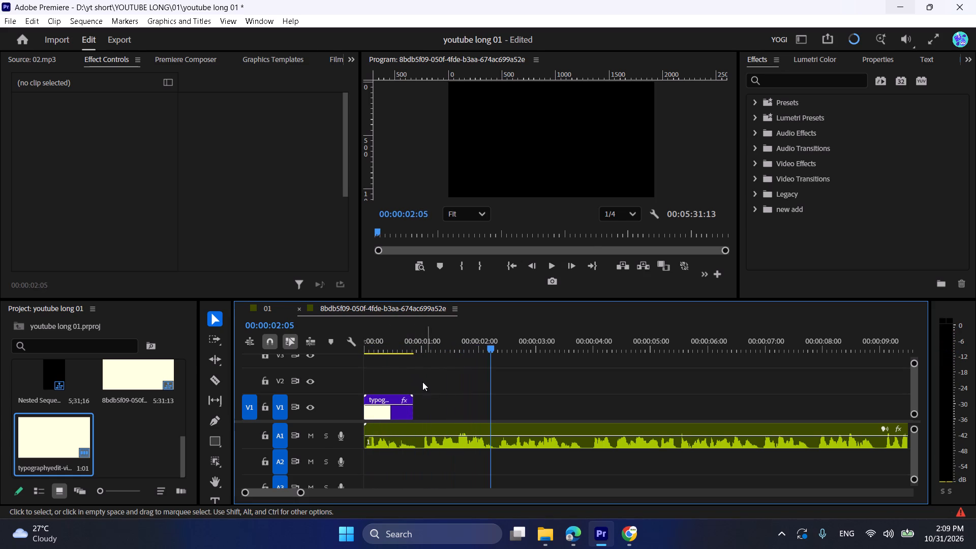
click(398, 337)
key(space)
alt+scroll(426, 379, up, 4)
scroll(422, 404, up, 5)
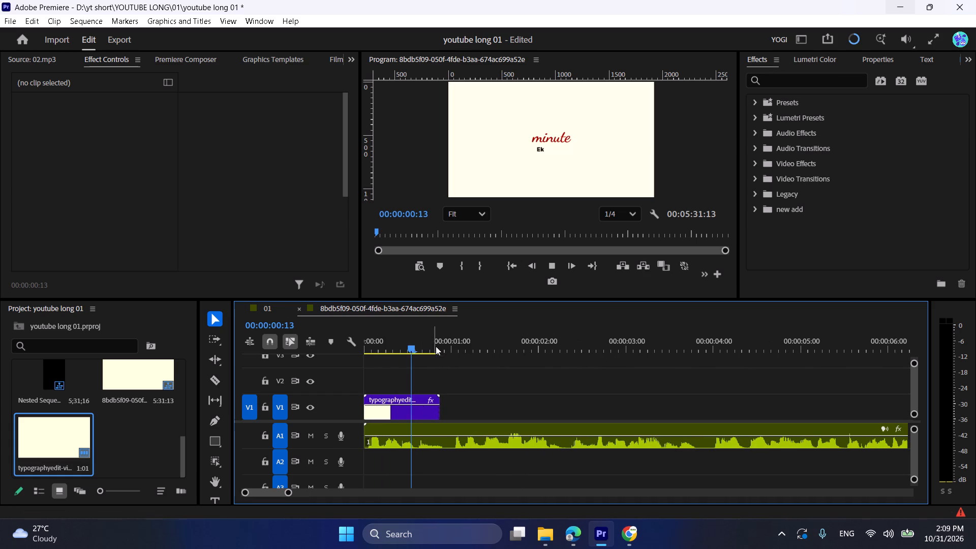
Cut the voice-over on A1 at 00:00:00:21 and remove about three frames after the cut, closing the gap.
drag(436, 346, 442, 346)
click(452, 433)
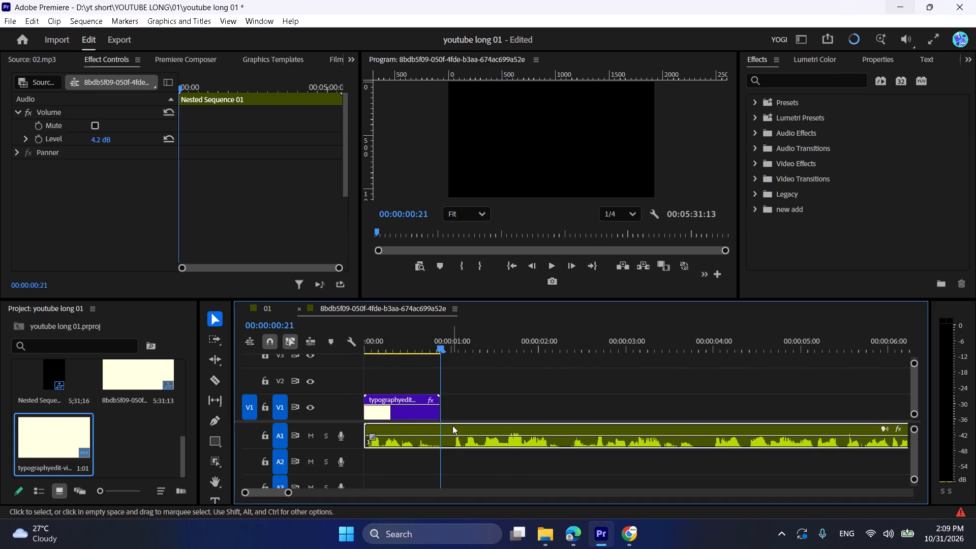
key(ctrl+k)
click(448, 422)
drag(445, 426, 450, 428)
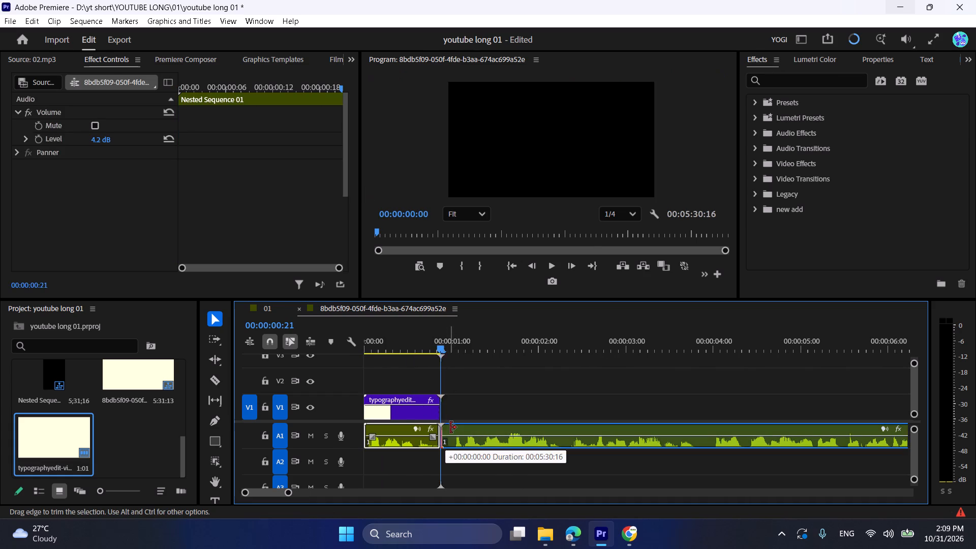
drag(450, 428, 455, 428)
drag(463, 428, 458, 428)
Play the sequence from the start through the first several seconds to check the typography clip and the voice-over cut.
drag(414, 343, 382, 340)
drag(380, 340, 364, 336)
key(space)
alt+scroll(418, 384, up, 6)
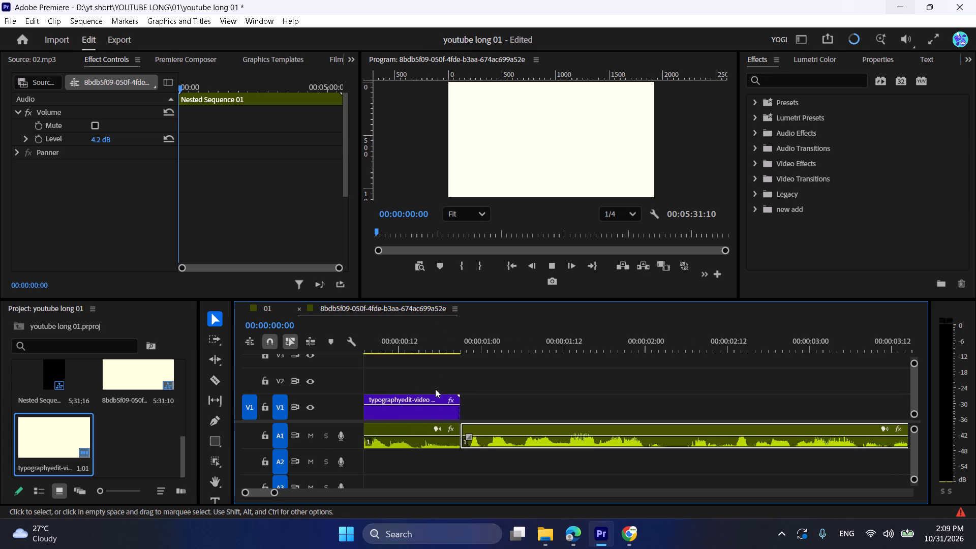
scroll(443, 393, up, 3)
scroll(490, 404, up, 1)
click(510, 400)
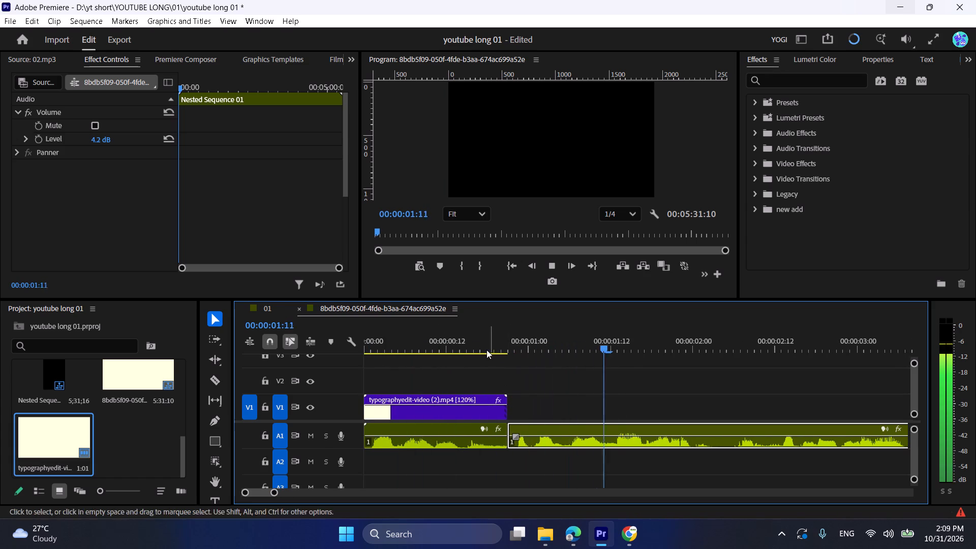
drag(478, 341, 484, 343)
alt+scroll(507, 365, down, 6)
click(403, 372)
key(space)
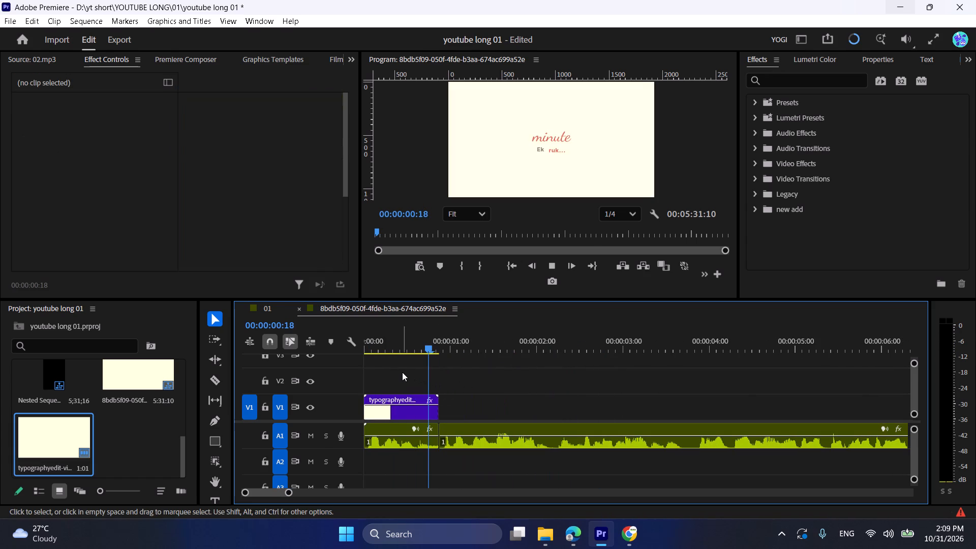
alt+scroll(455, 398, down, 6)
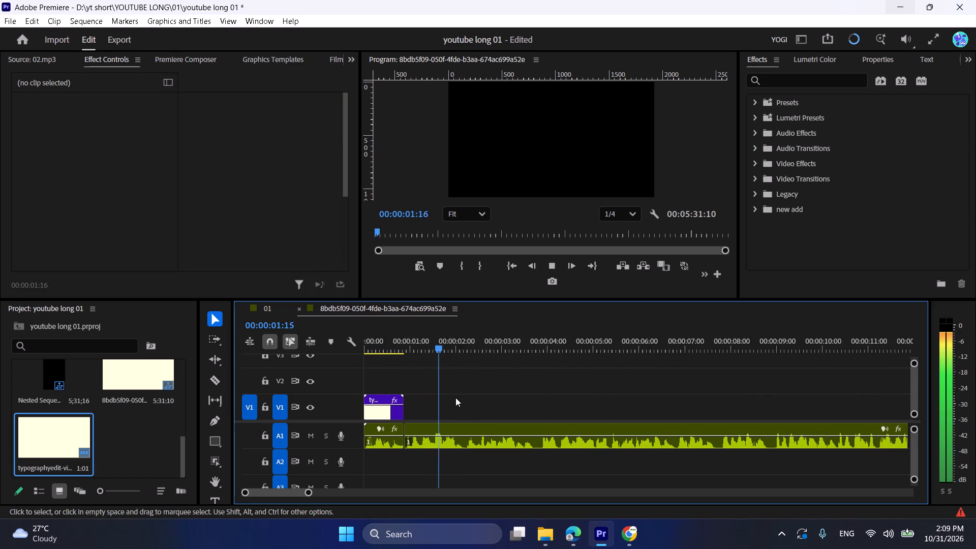
alt+scroll(455, 398, down, 3)
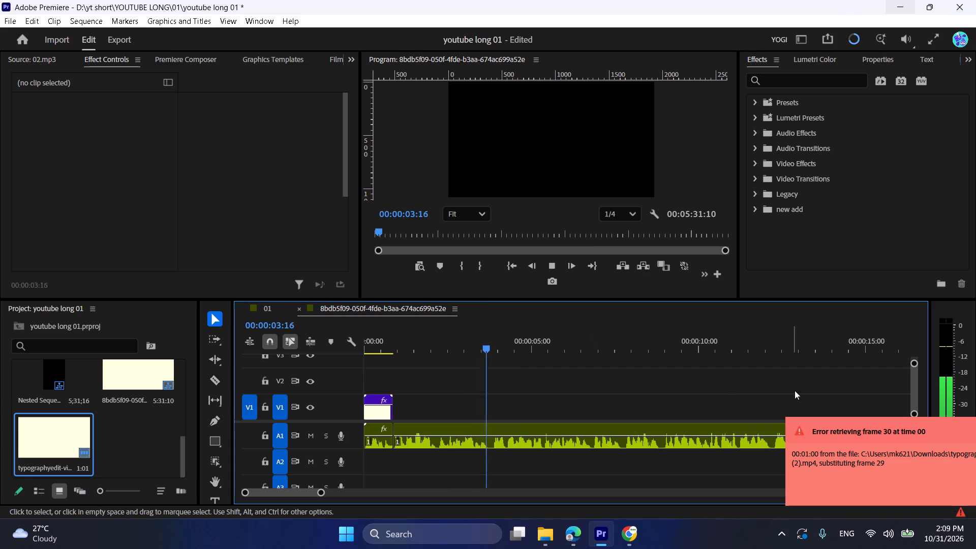
alt+scroll(658, 387, down, 8)
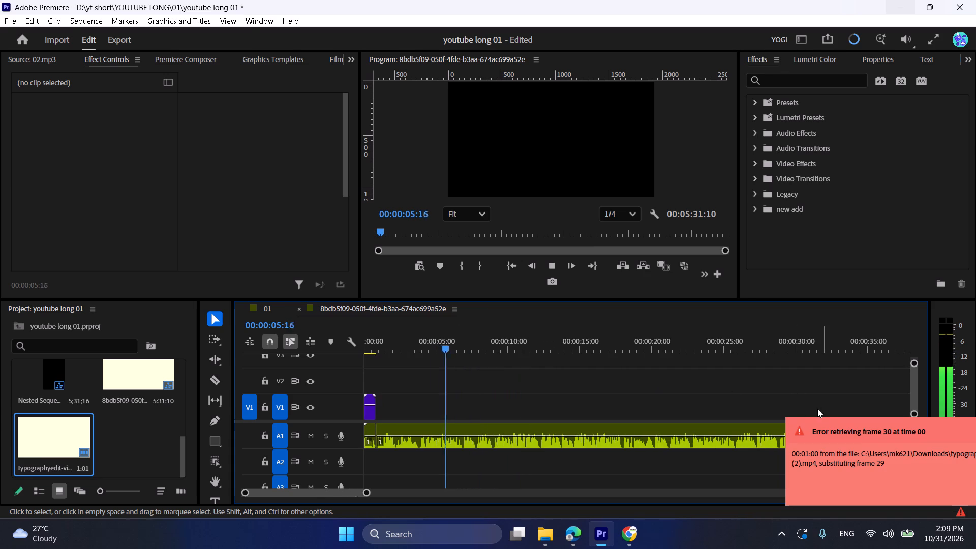
alt+scroll(738, 411, down, 4)
key(space)
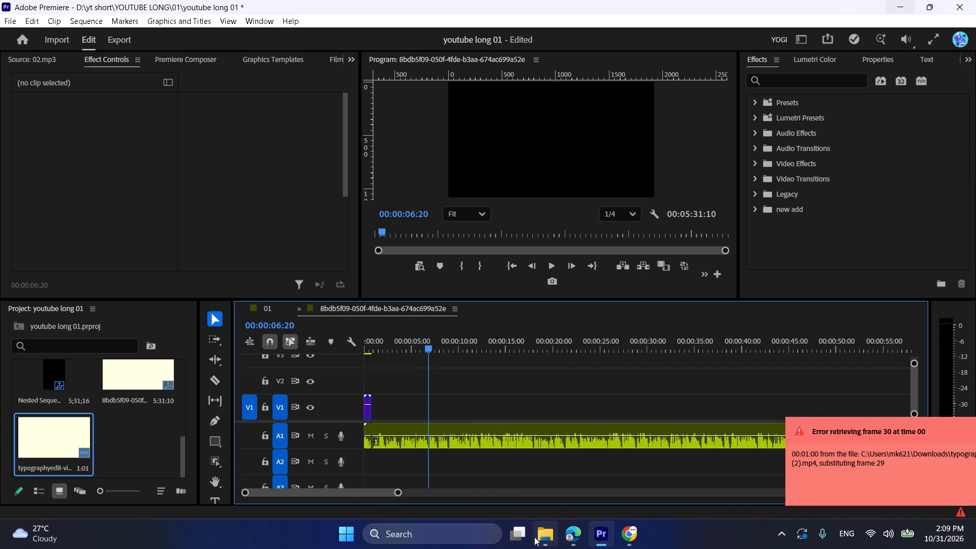
Find the Caleb Arredondo - Feeling Blue video in the Downloads folder, preview it and import it into the project.
click(542, 539)
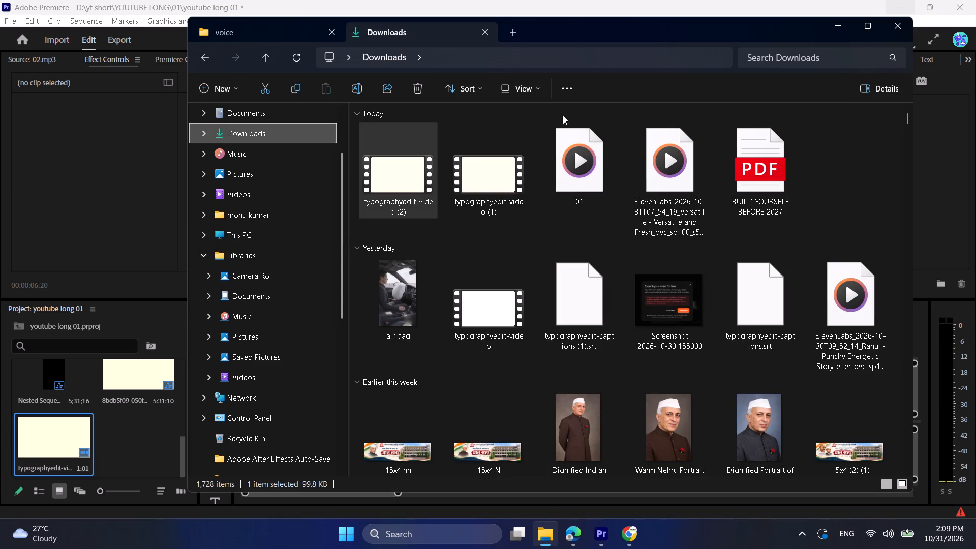
drag(905, 118, 906, 357)
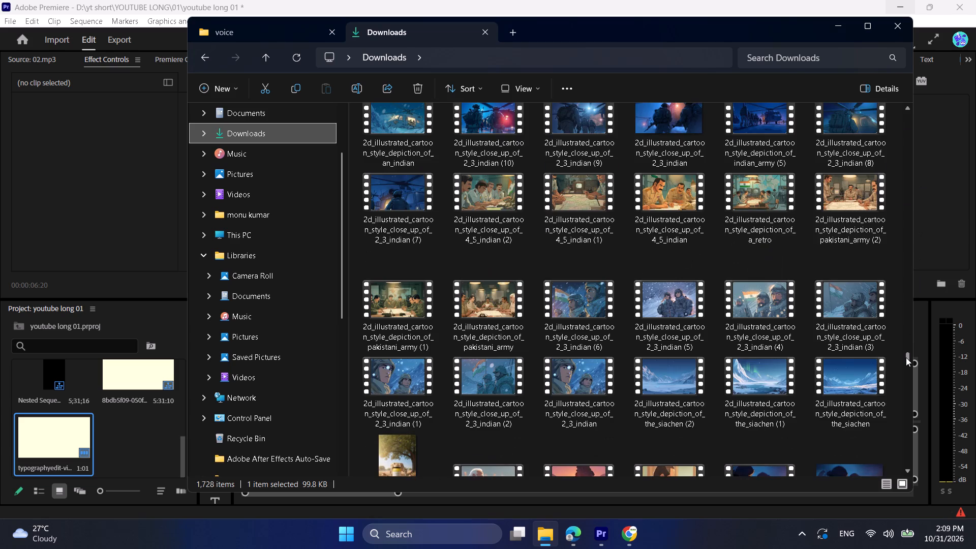
drag(906, 357, 907, 375)
scroll(812, 298, up, 7)
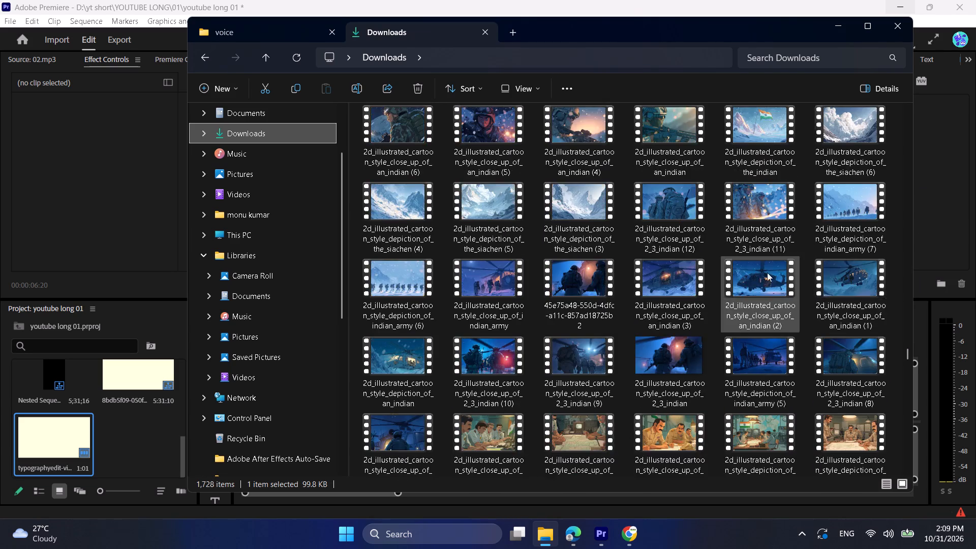
scroll(744, 268, up, 11)
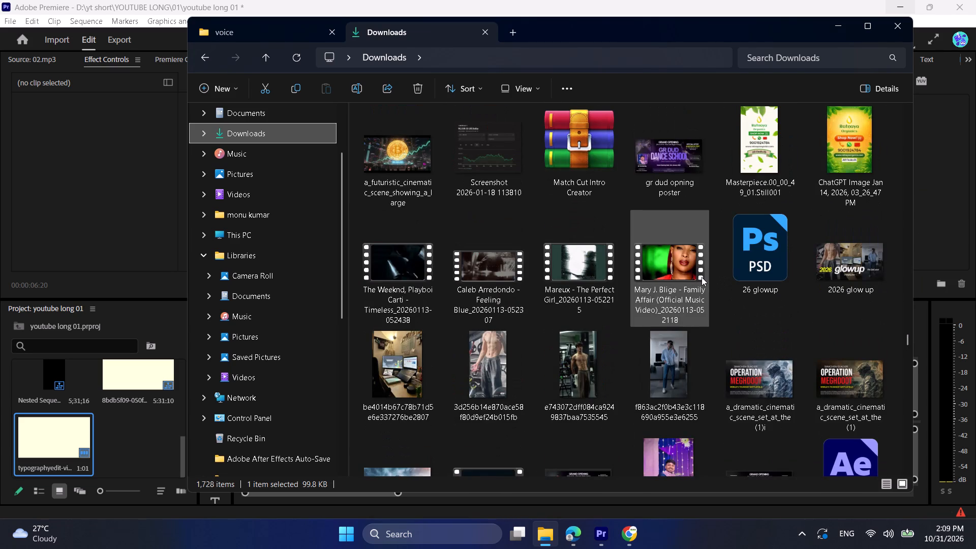
double_click(502, 270)
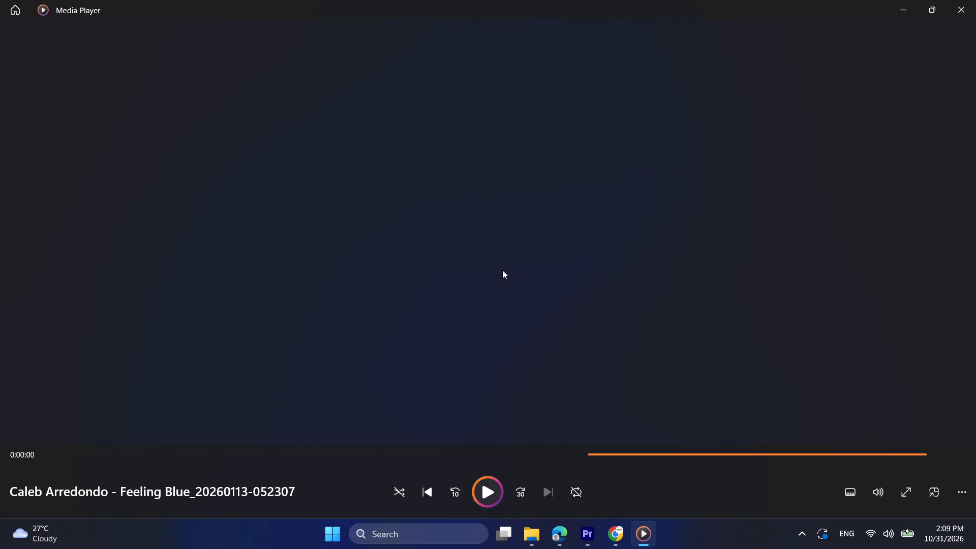
click(975, 1)
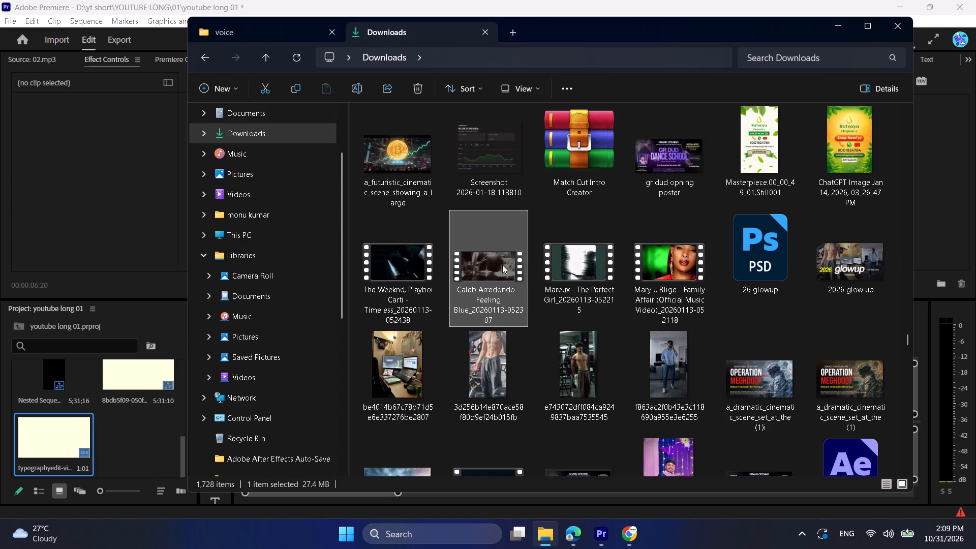
drag(498, 271, 93, 442)
Place only the audio of the Feeling Blue clip on A2 at the start of the sequence.
double_click(118, 438)
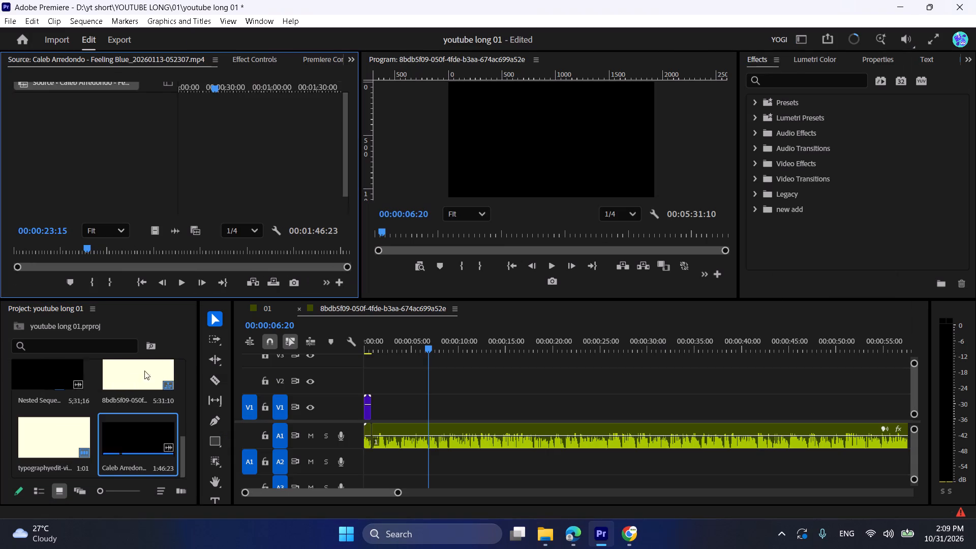
drag(175, 236, 330, 413)
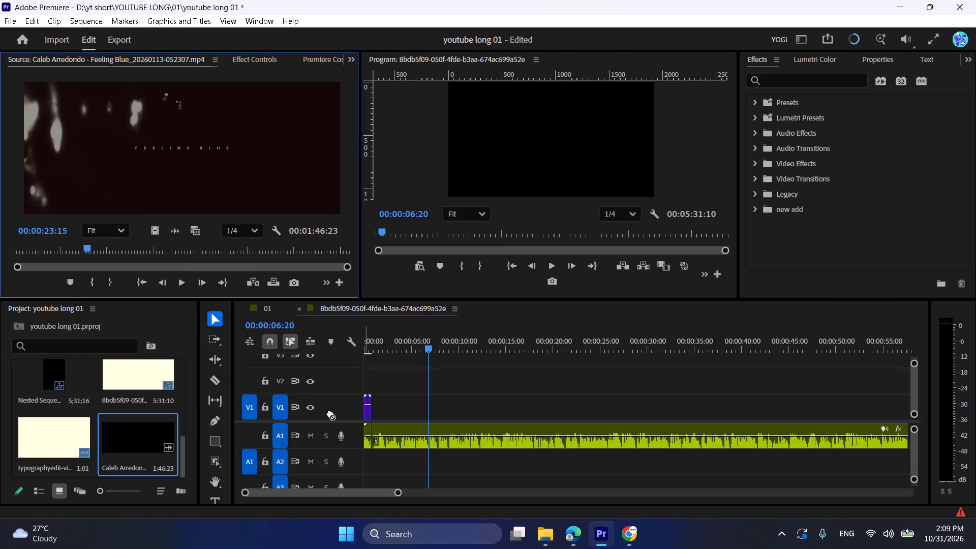
drag(330, 413, 358, 464)
Lower the Feeling Blue music clip's volume level on A2 to -18.5 dB while listening to the mix.
click(407, 454)
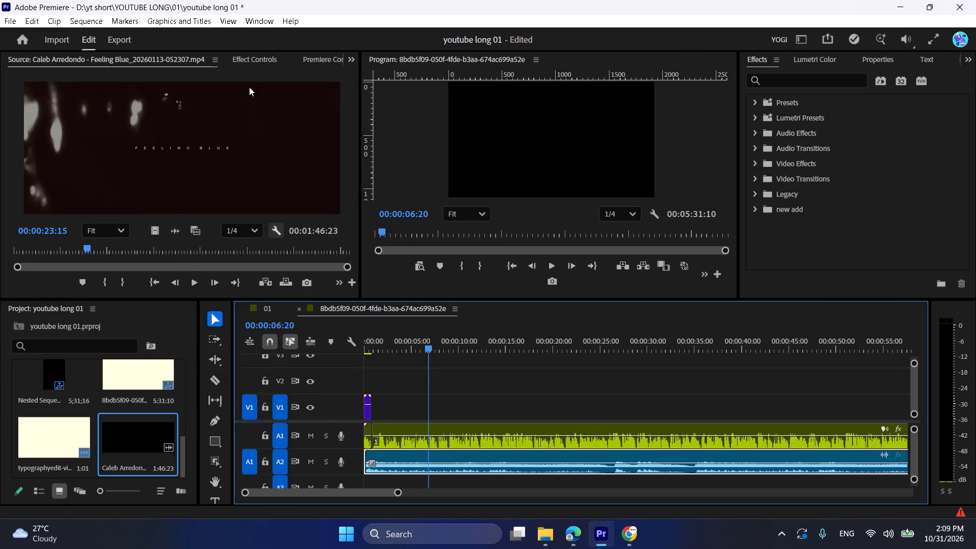
click(241, 59)
drag(129, 137, 94, 141)
drag(90, 140, 71, 139)
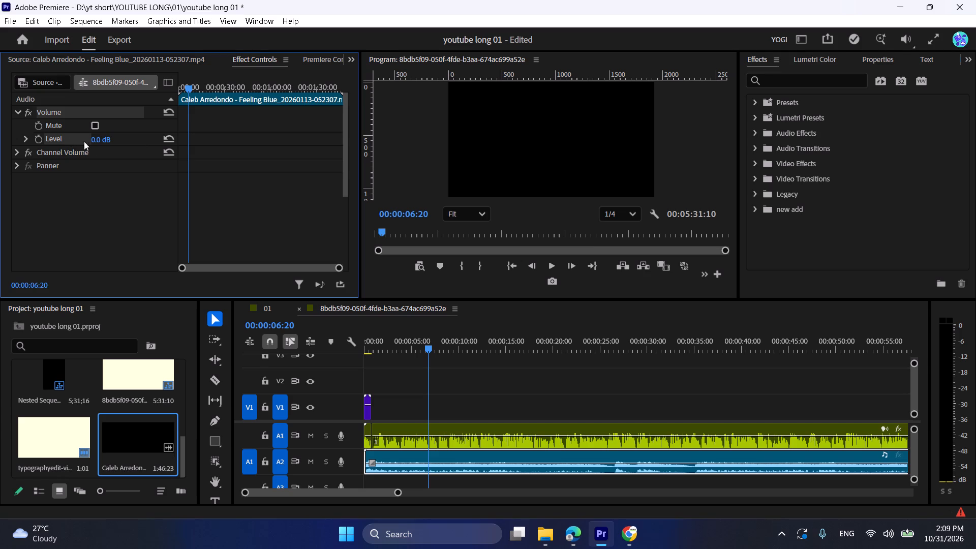
drag(99, 144, 67, 149)
drag(102, 138, 52, 138)
key(space)
click(114, 140)
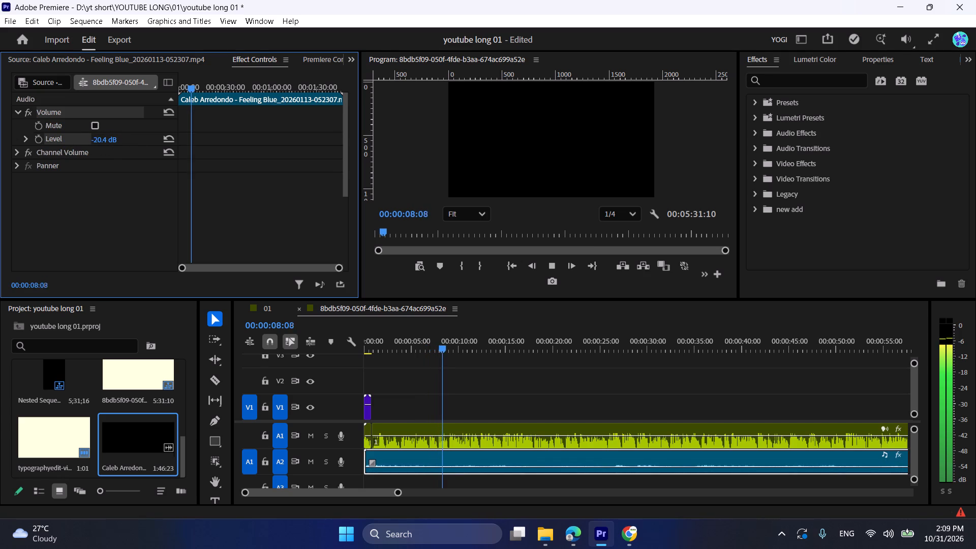
click(111, 137)
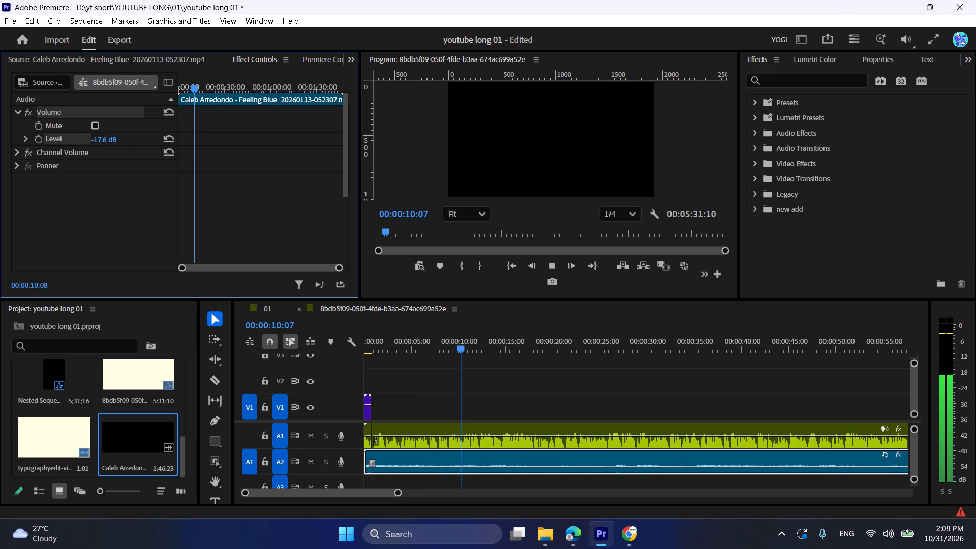
Play the sequence from the start and again from about the one-minute mark to check the music level against the voice-over.
drag(383, 335, 322, 327)
click(390, 369)
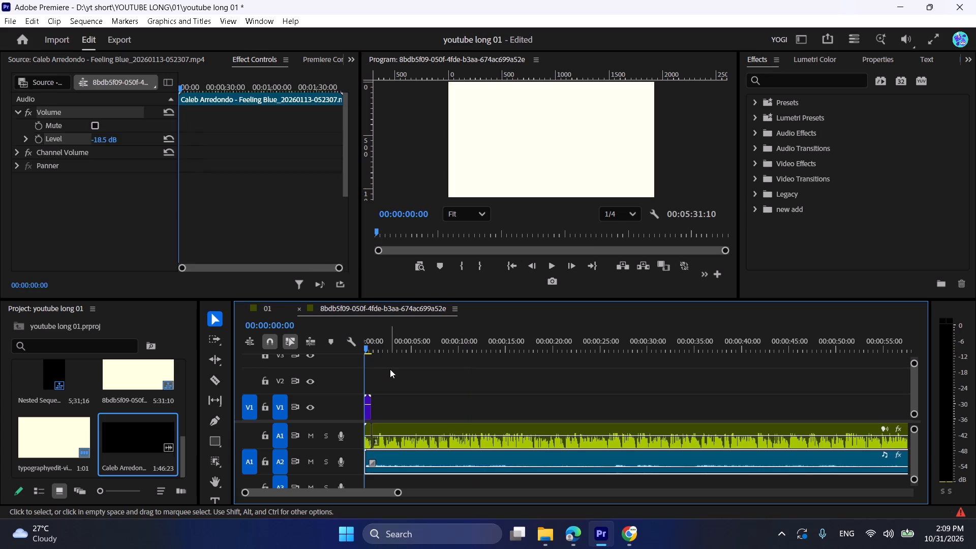
key(space)
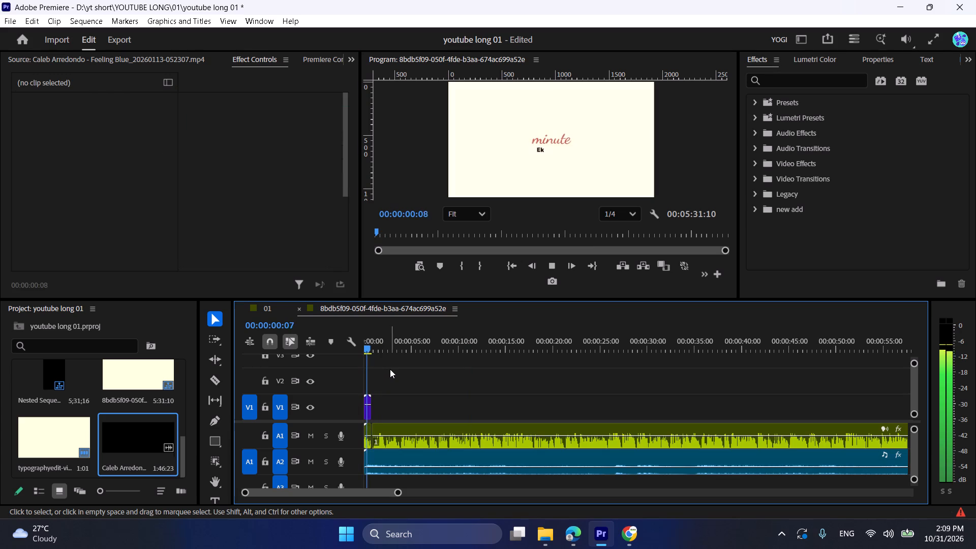
alt+scroll(403, 379, up, 7)
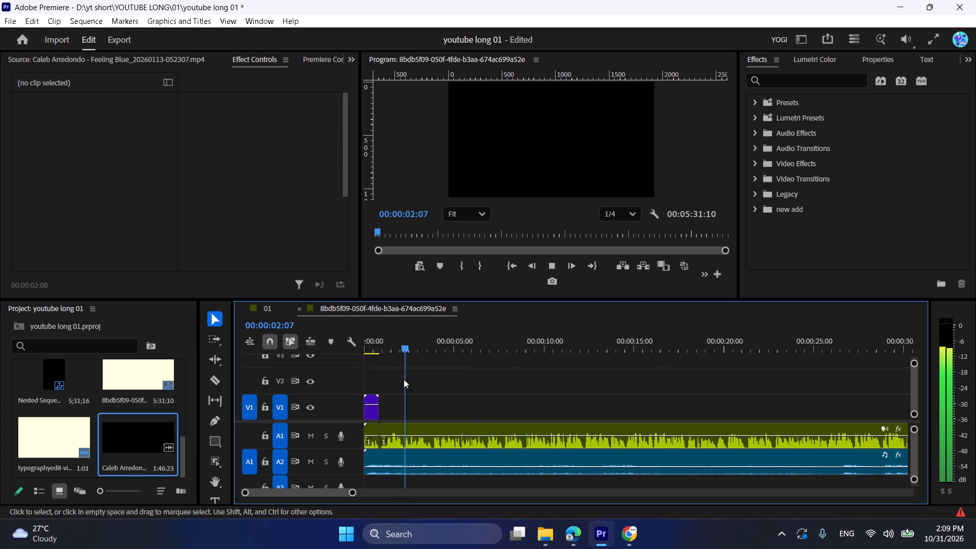
alt+scroll(404, 379, up, 16)
scroll(404, 379, down, 2)
scroll(404, 379, up, 4)
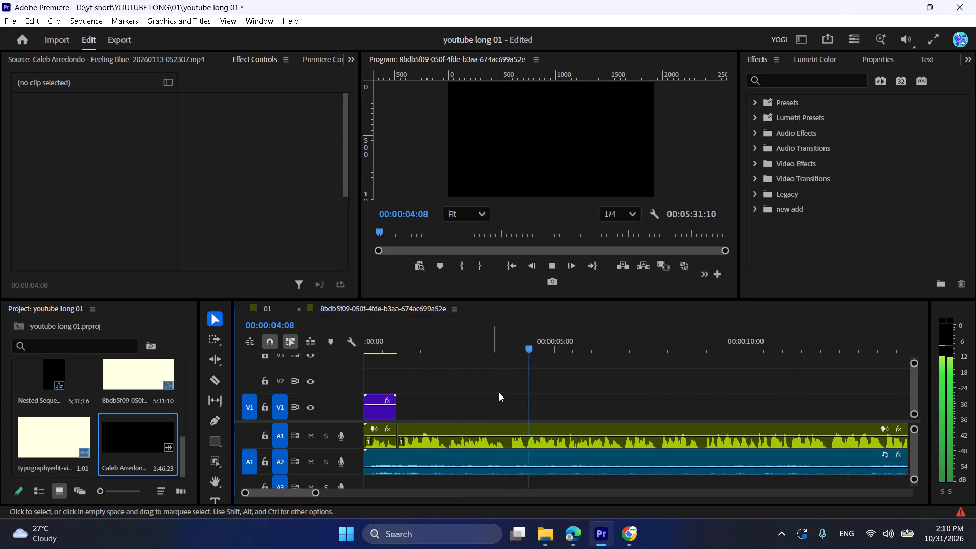
alt+scroll(466, 376, down, 1)
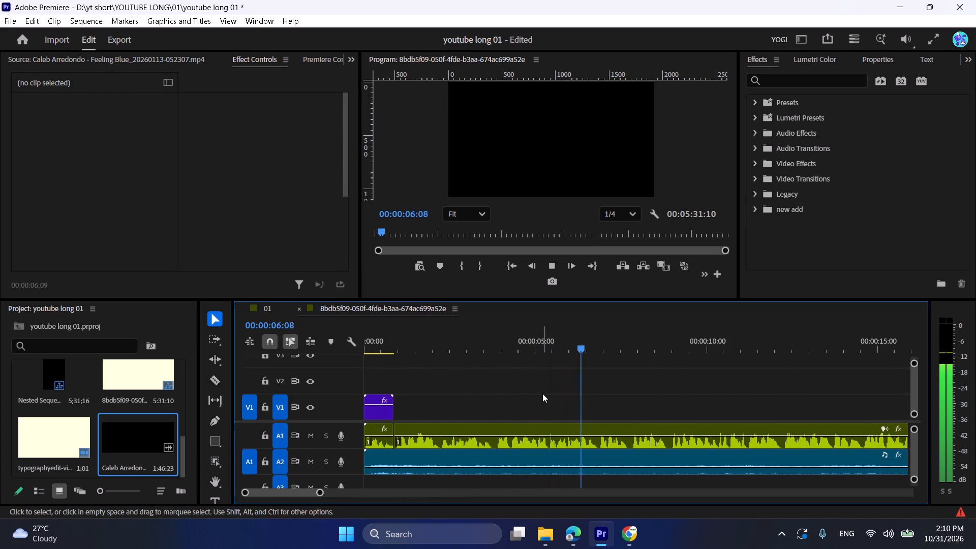
alt+scroll(546, 393, down, 18)
alt+scroll(547, 393, down, 6)
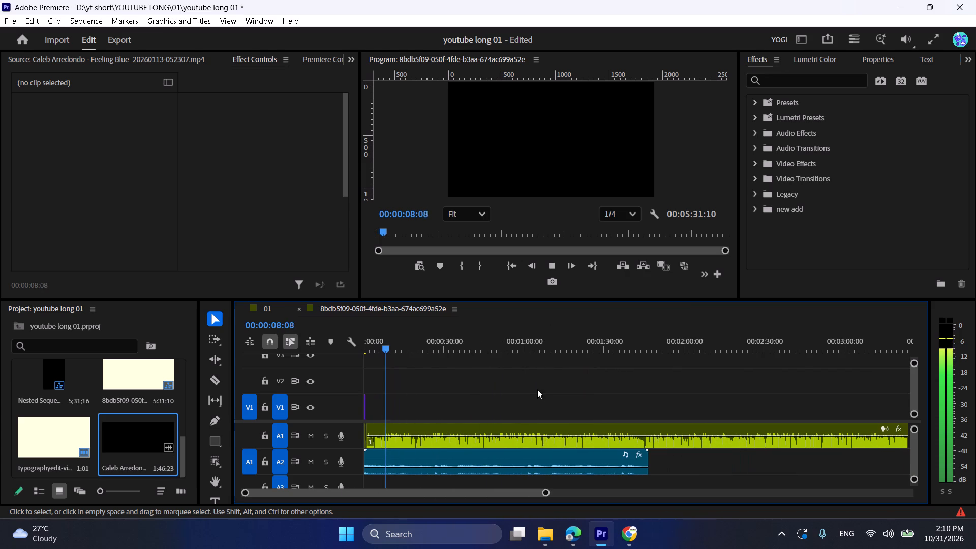
click(521, 342)
key(space)
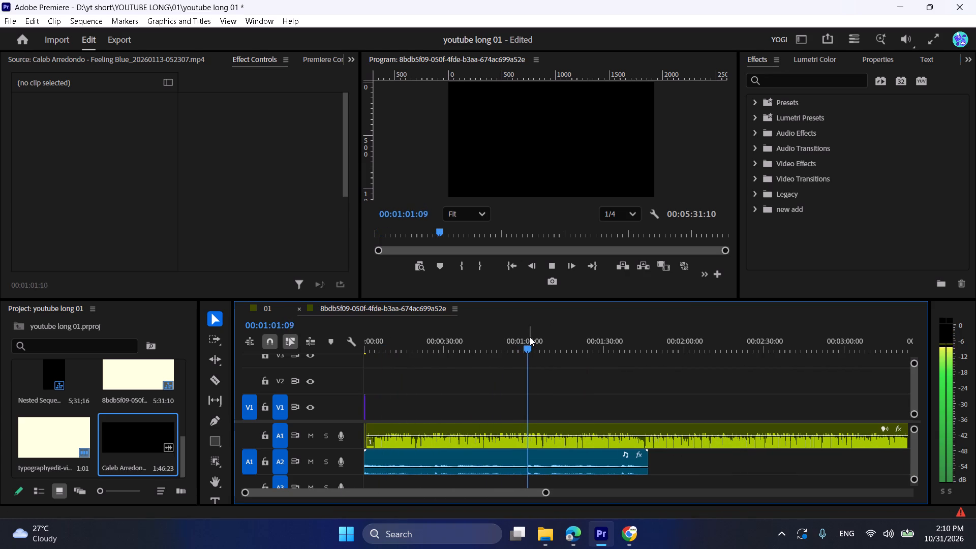
Replay the opening seconds from the start to check the typography clip with the voice-over and the quieter music.
drag(530, 337, 326, 338)
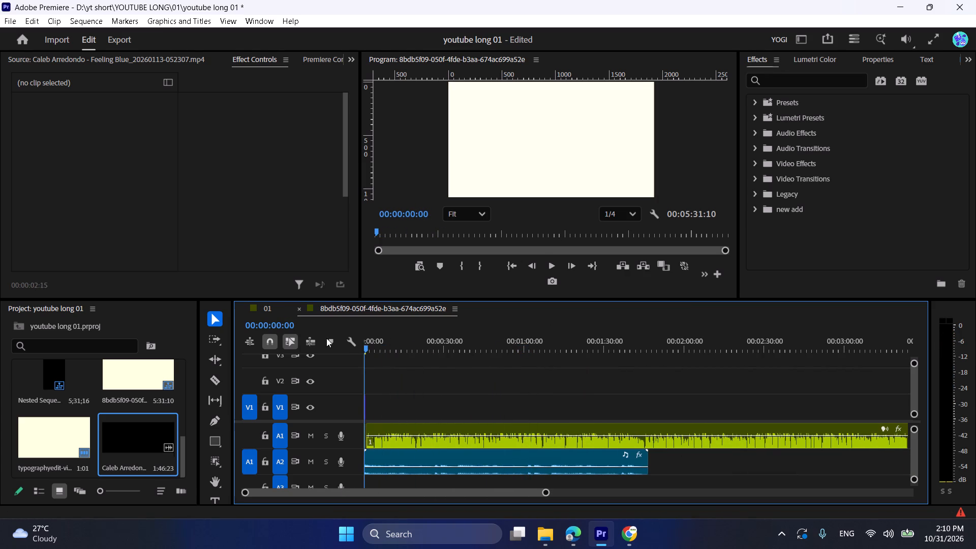
drag(326, 338, 326, 340)
key(space)
alt+scroll(419, 376, up, 6)
scroll(419, 376, up, 4)
alt+scroll(419, 376, up, 6)
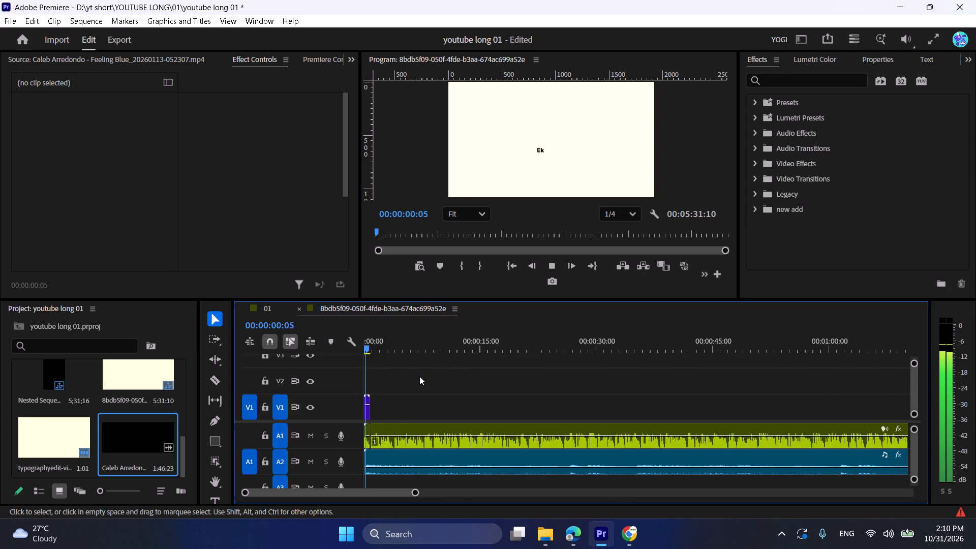
alt+scroll(419, 376, up, 6)
scroll(419, 376, up, 15)
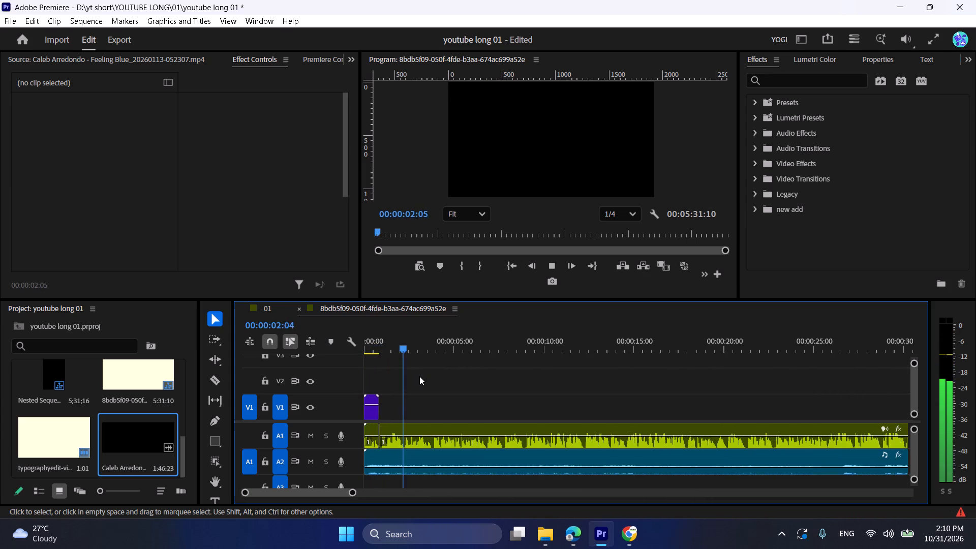
scroll(419, 376, up, 10)
key(space)
Switch to Edge, go to the Pinterest home feed and browse it for visual ideas for the video.
click(563, 548)
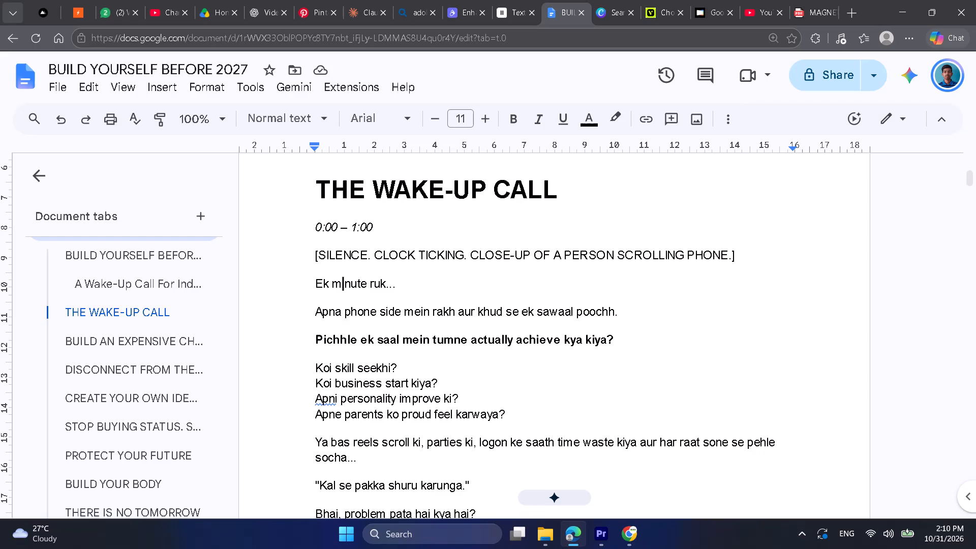
click(336, 0)
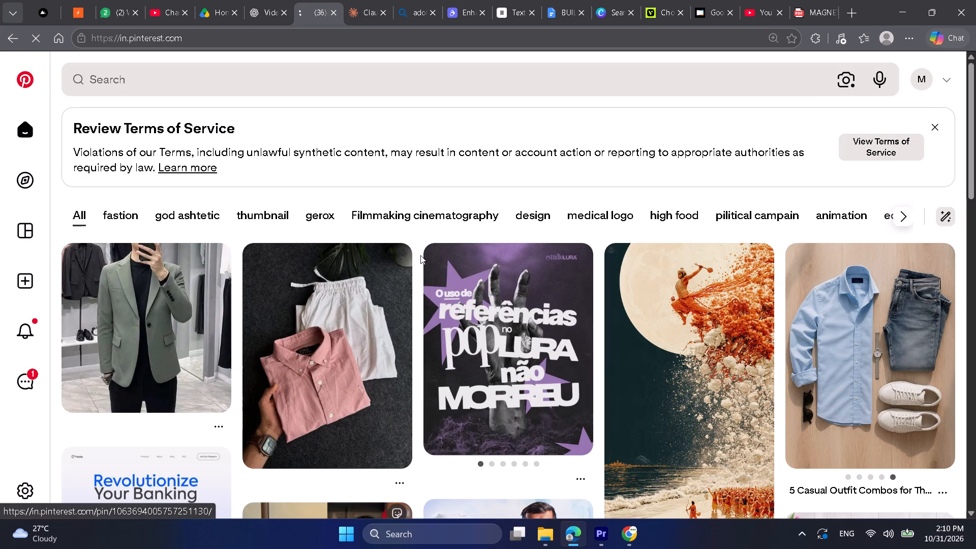
scroll(419, 246, down, 8)
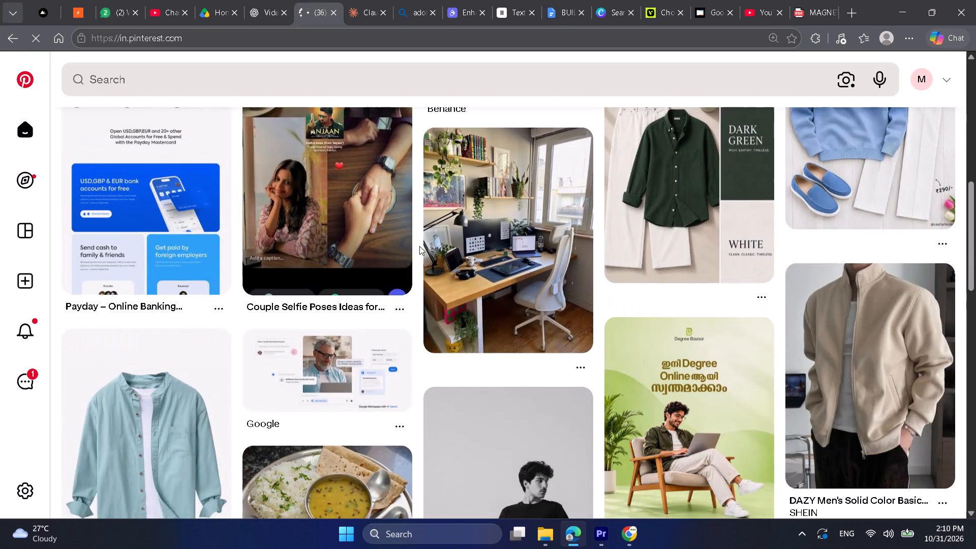
scroll(419, 246, down, 4)
scroll(522, 261, down, 6)
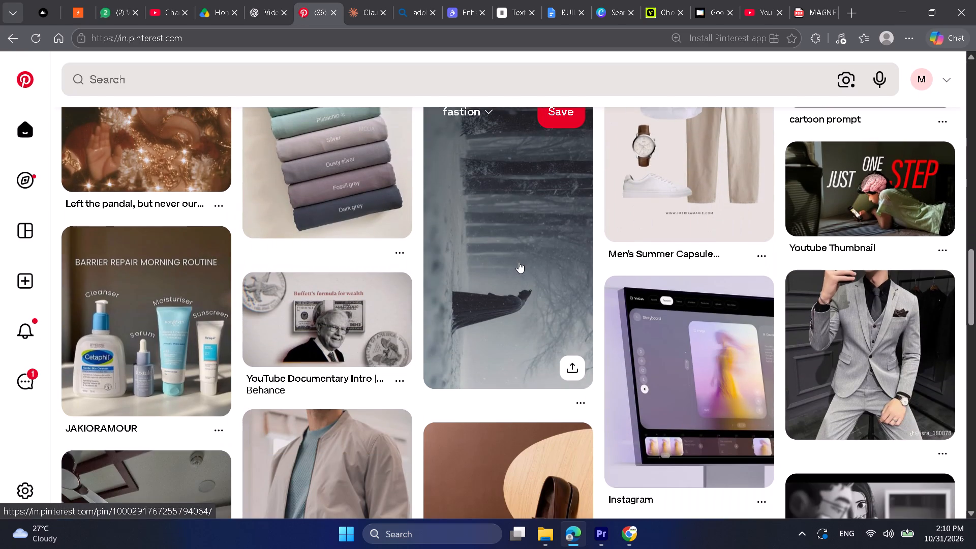
scroll(518, 262, down, 8)
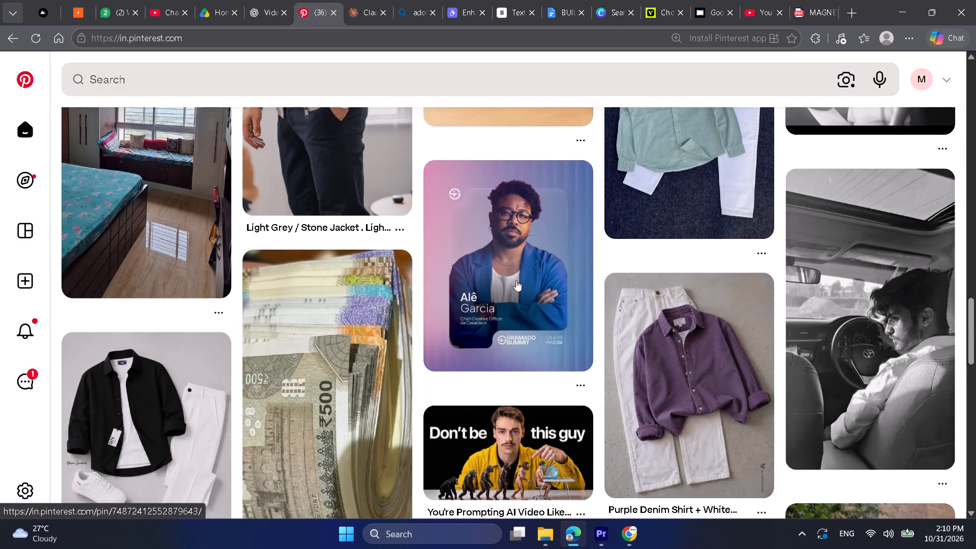
scroll(541, 294, down, 6)
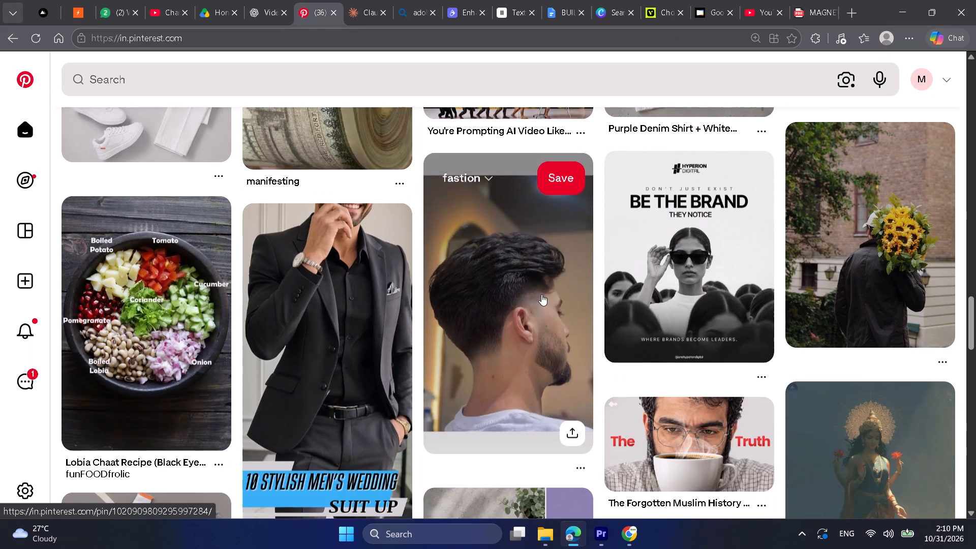
scroll(541, 294, down, 8)
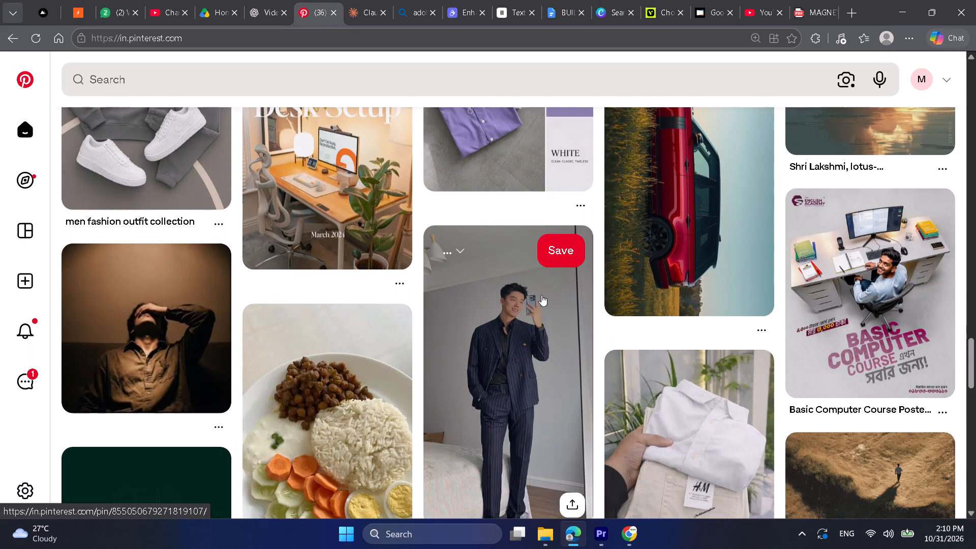
scroll(541, 295, down, 8)
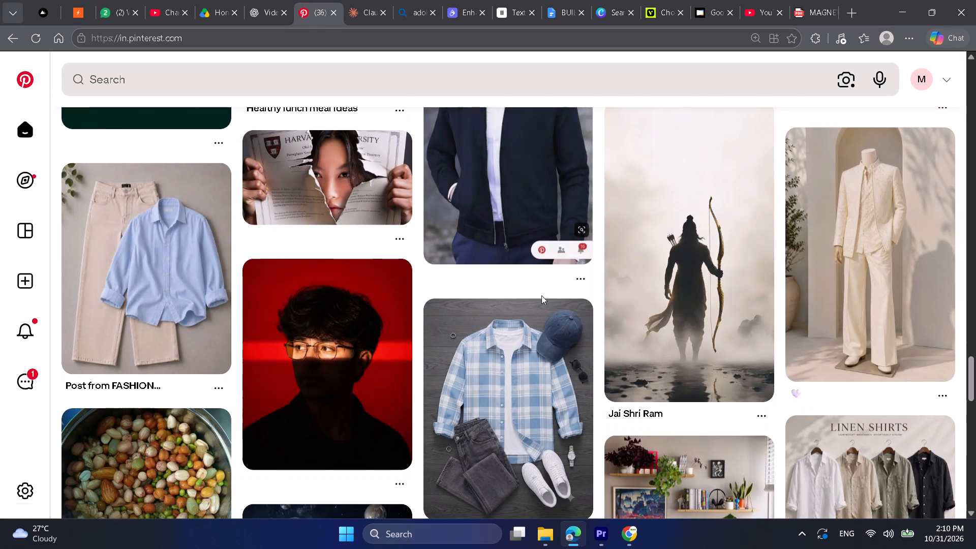
scroll(542, 295, down, 7)
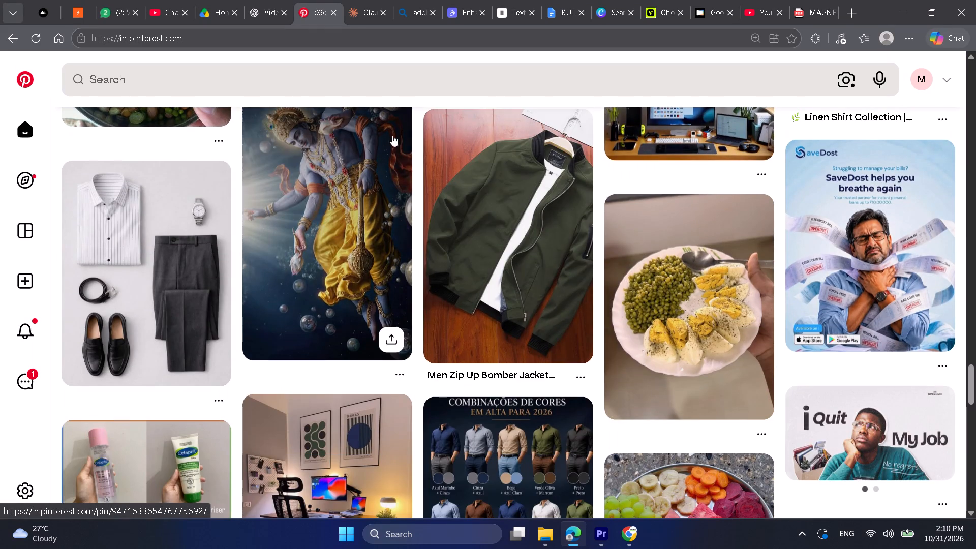
Search Pinterest for 2d animation.
click(351, 90)
key(2)
key(d)
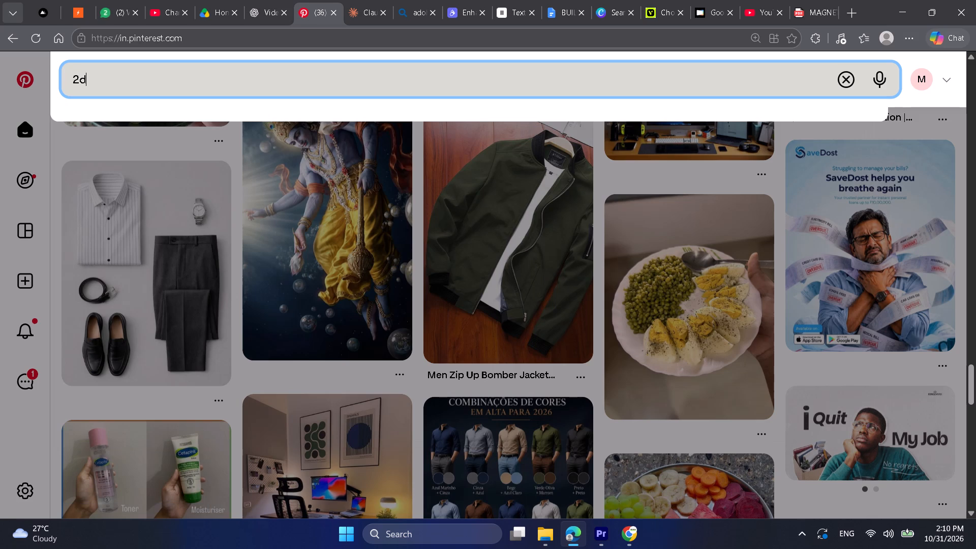
click(208, 190)
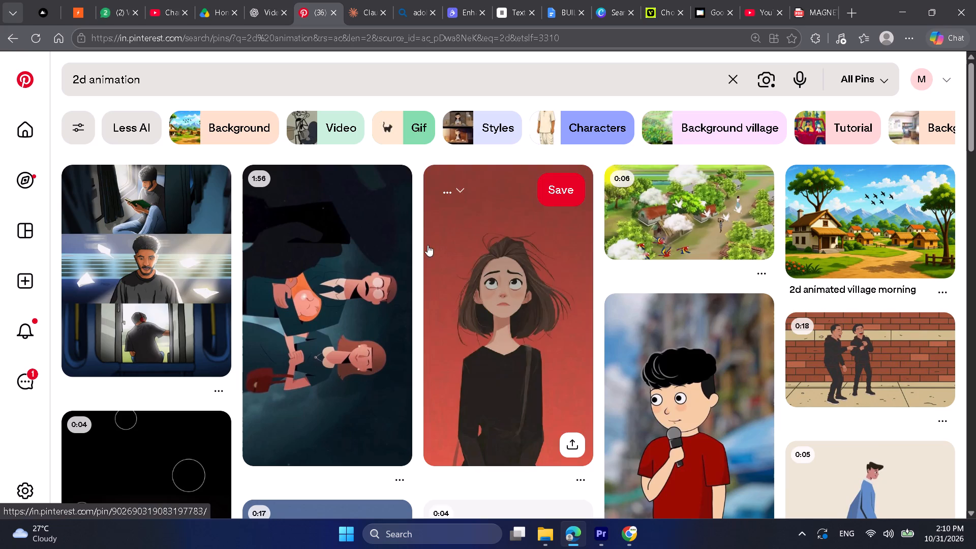
Look through the 2d animation results for a style reference, including the pins far down the page.
scroll(418, 240, down, 9)
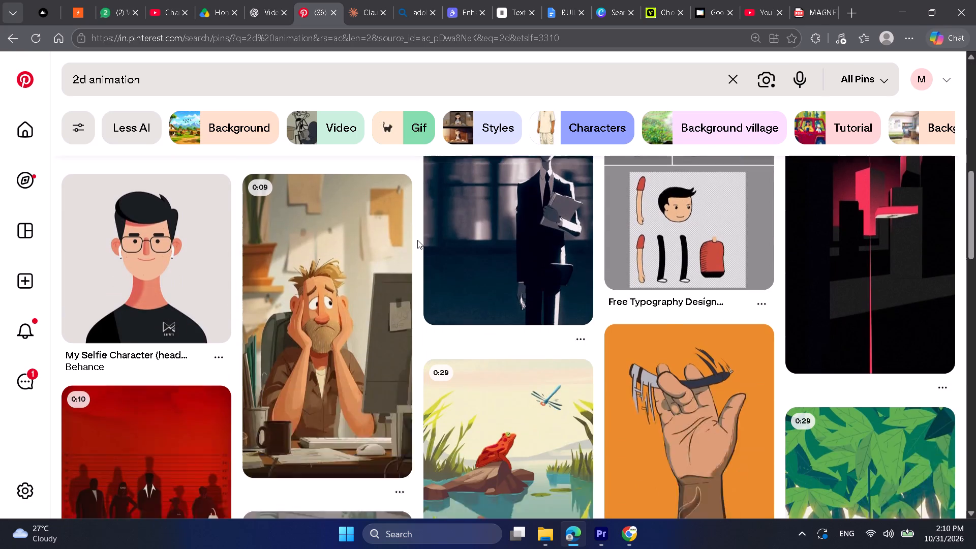
scroll(417, 240, down, 9)
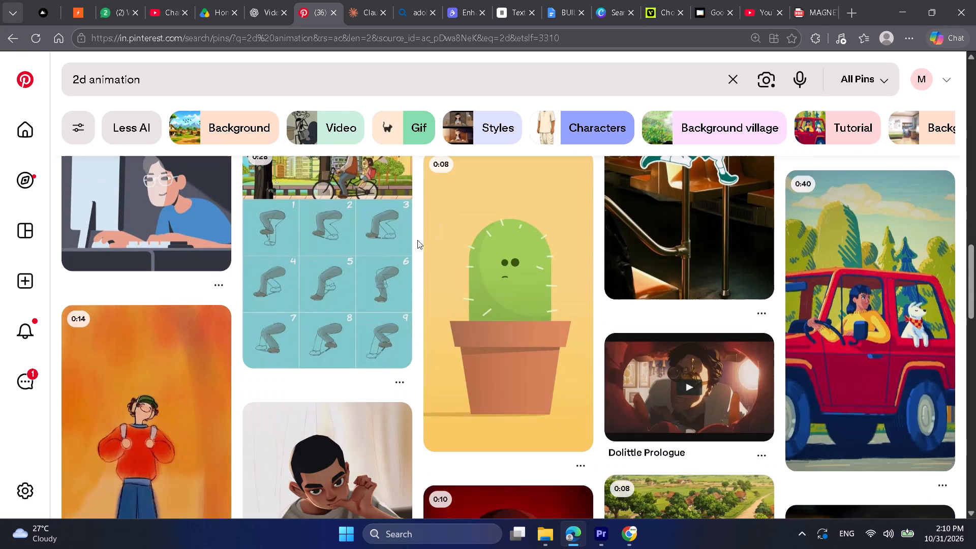
scroll(417, 240, down, 4)
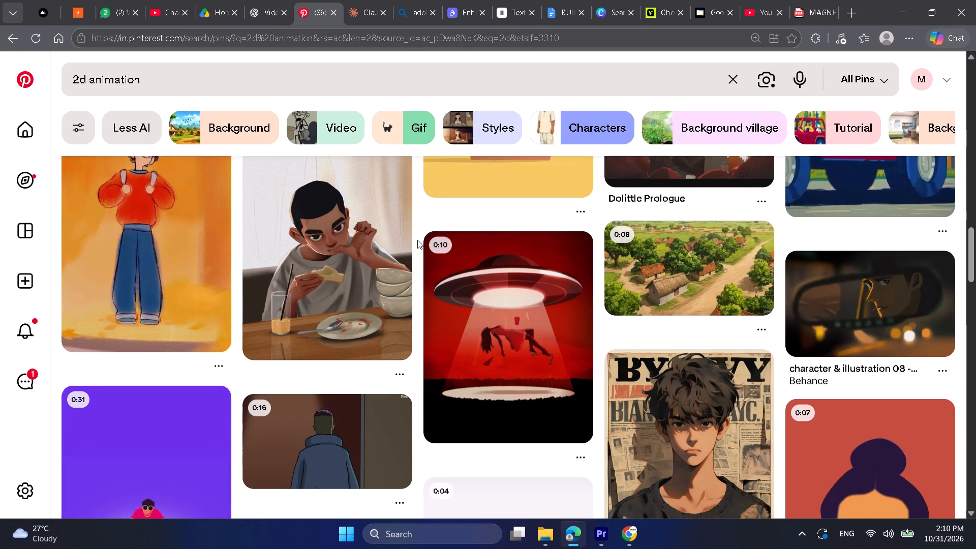
scroll(417, 240, down, 3)
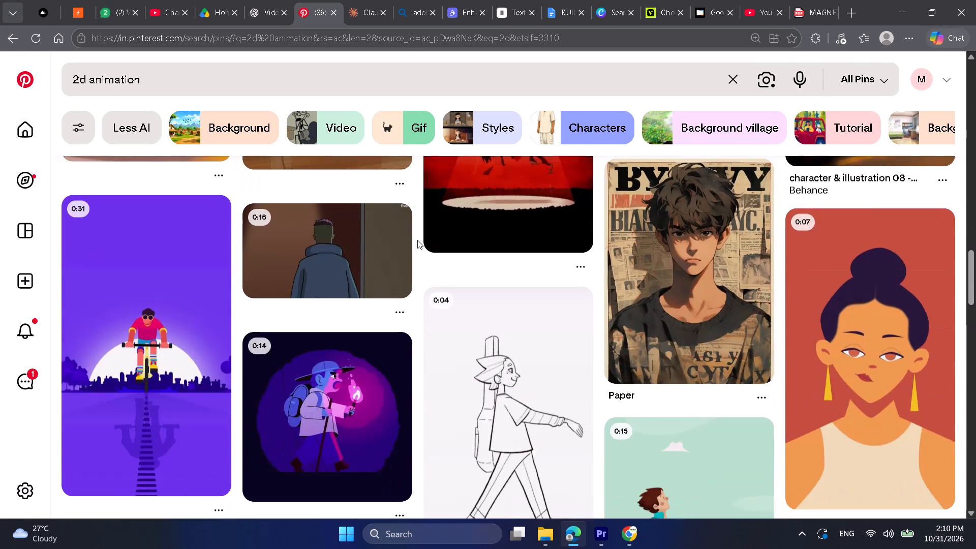
scroll(417, 240, down, 9)
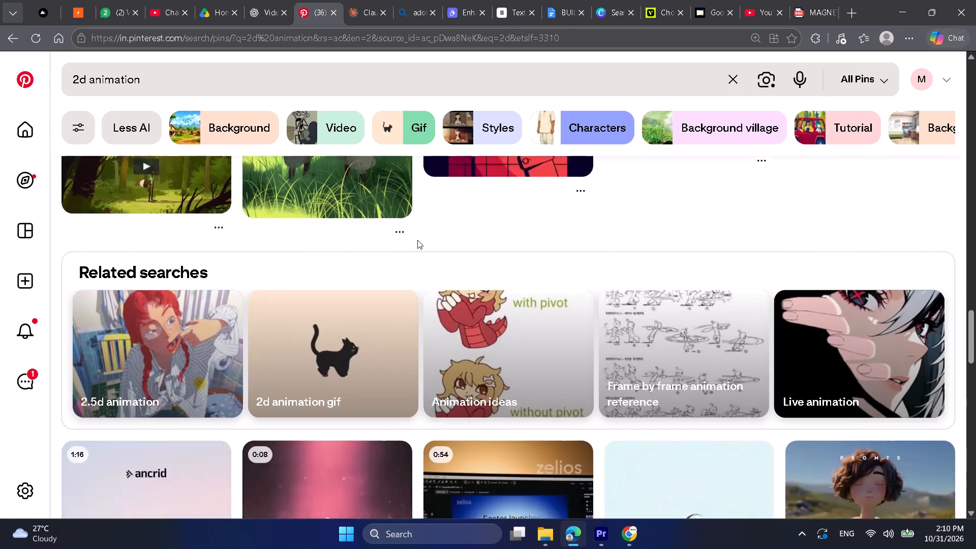
scroll(417, 240, down, 5)
drag(975, 333, 975, 355)
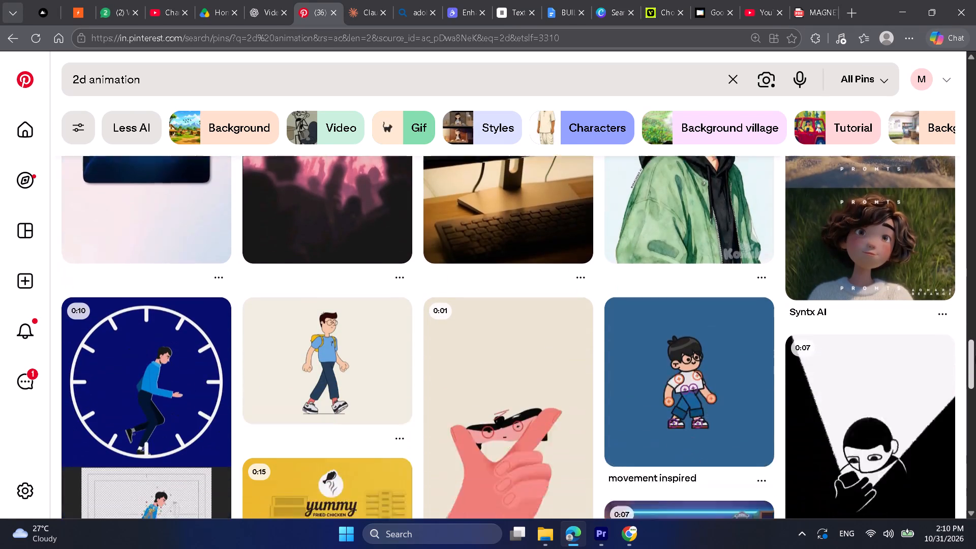
drag(975, 355, 975, 431)
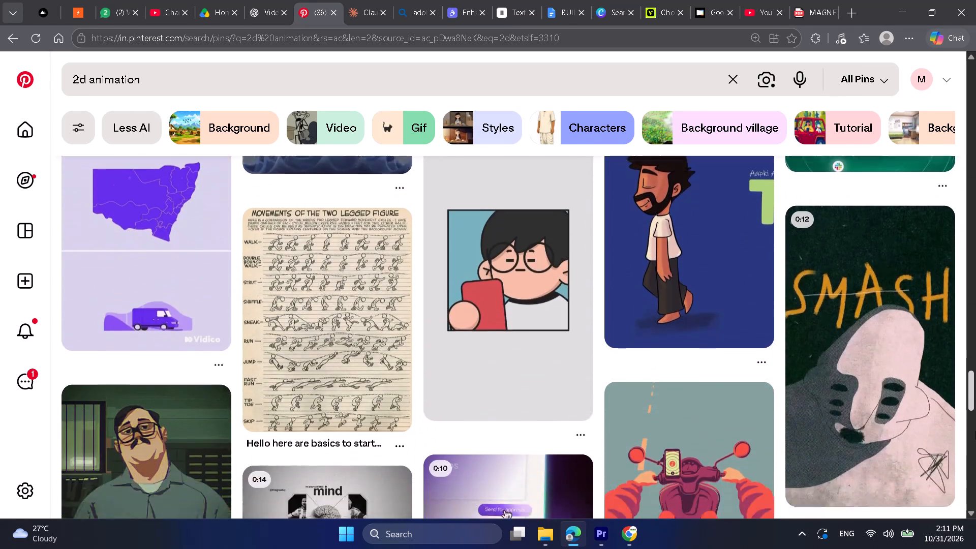
drag(975, 431, 975, 502)
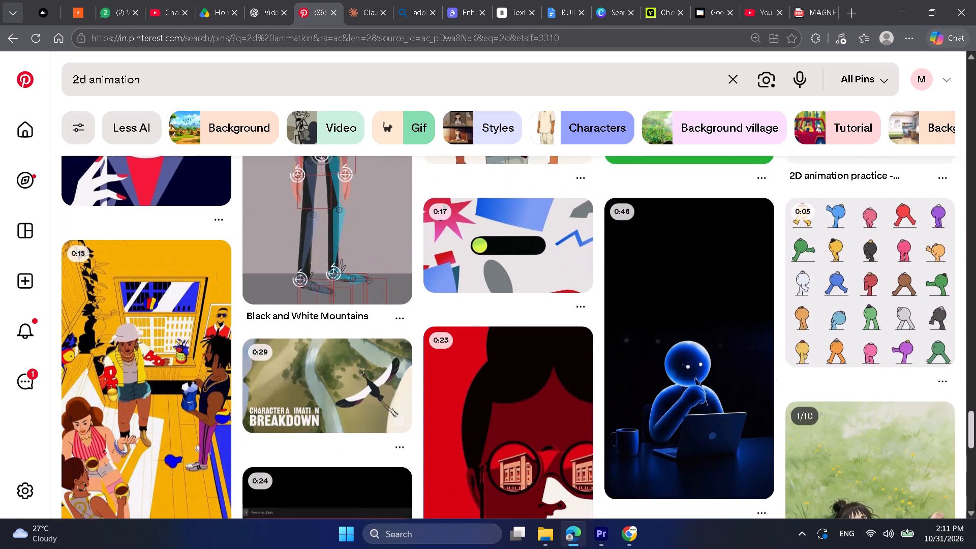
drag(975, 502, 975, 128)
Open the three-panel illustration pin of a man reading on a train and look through its related pins for style references.
click(172, 265)
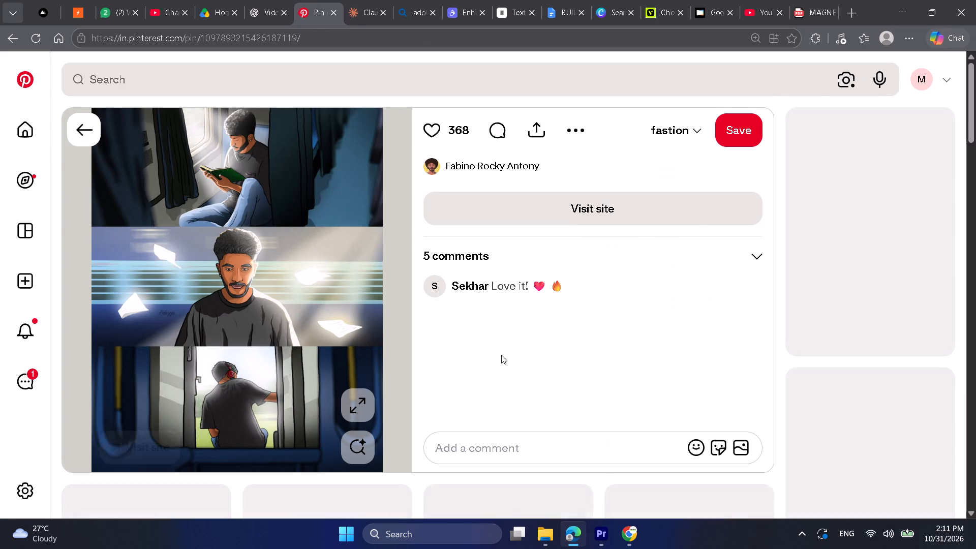
scroll(537, 352, down, 3)
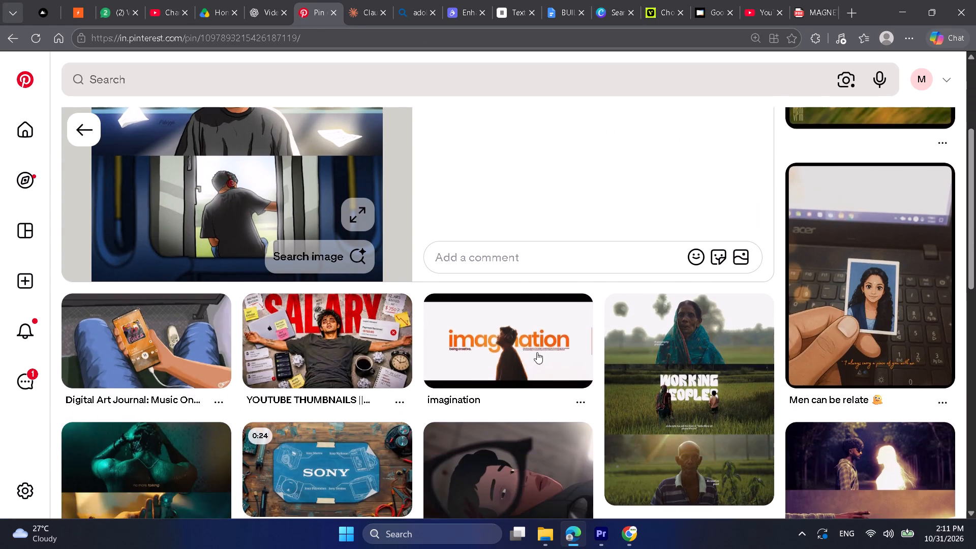
scroll(537, 352, up, 3)
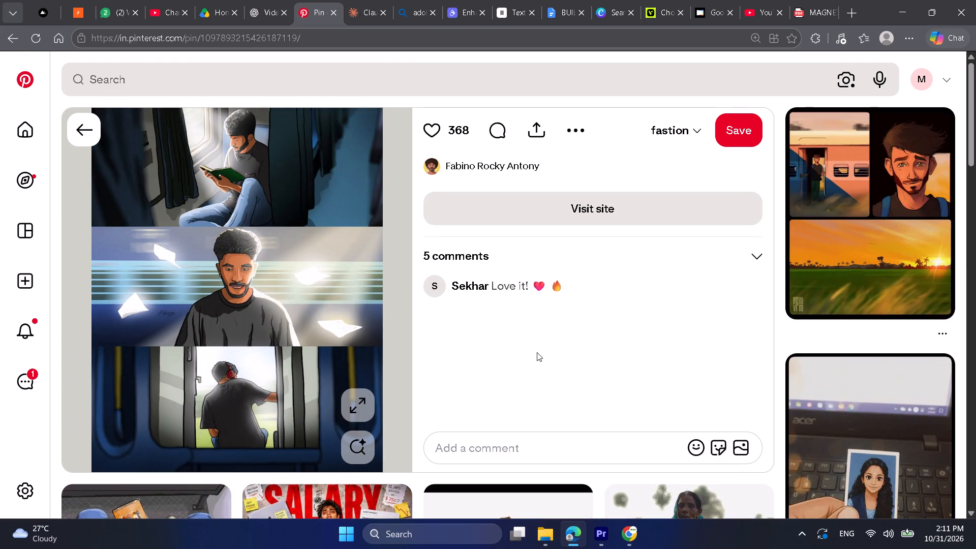
scroll(537, 352, down, 4)
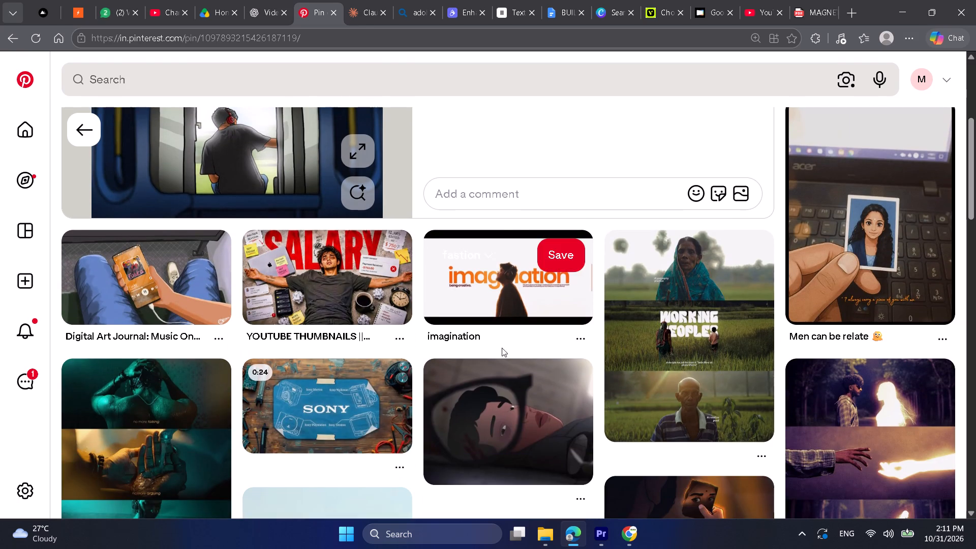
scroll(415, 348, down, 3)
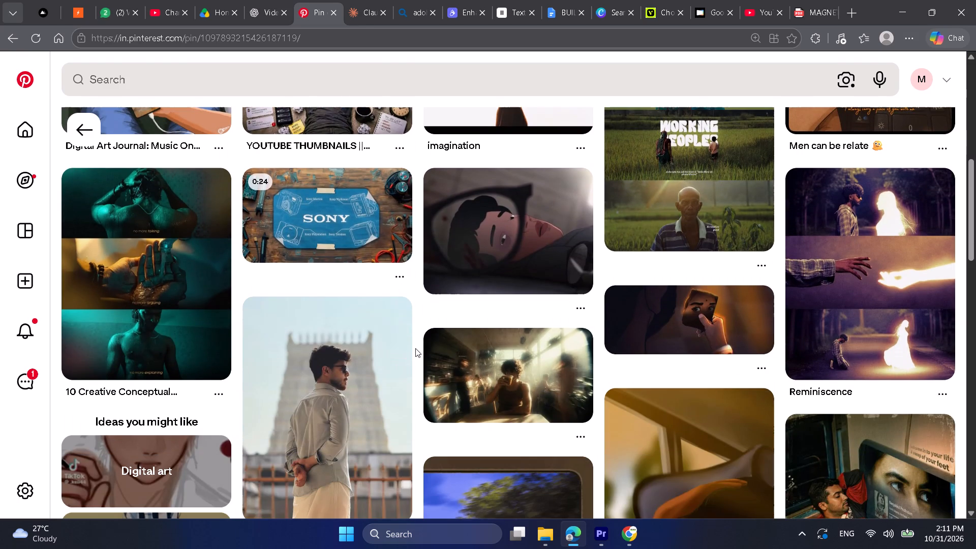
scroll(415, 348, down, 3)
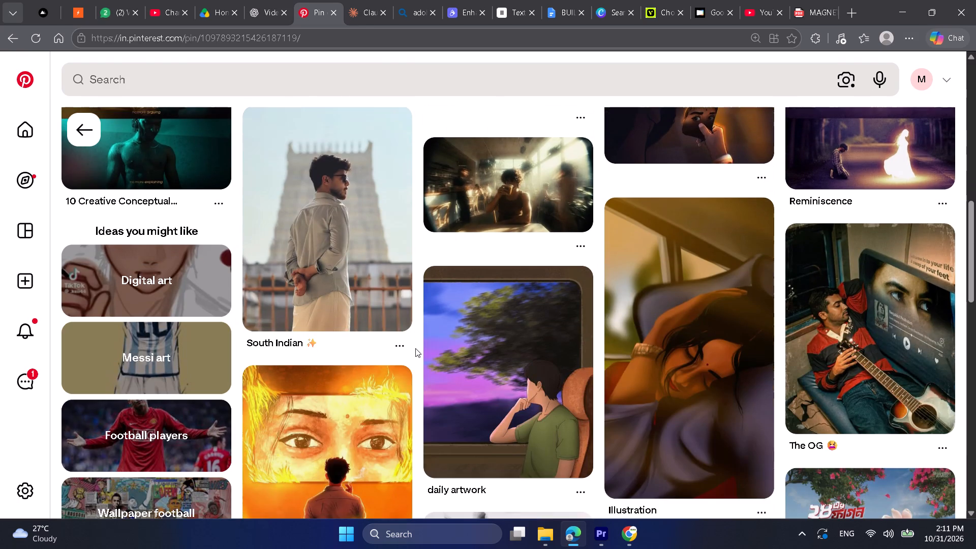
scroll(415, 348, down, 15)
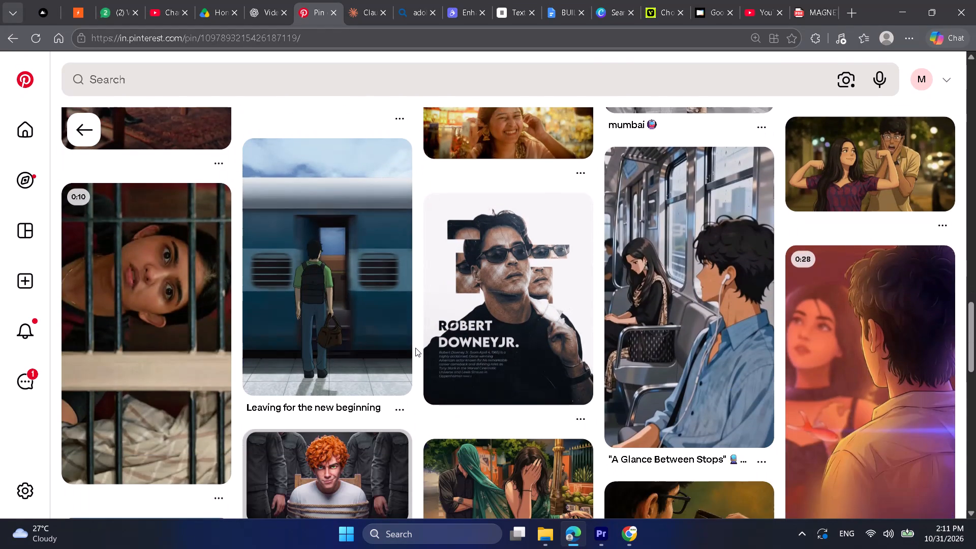
scroll(415, 348, down, 9)
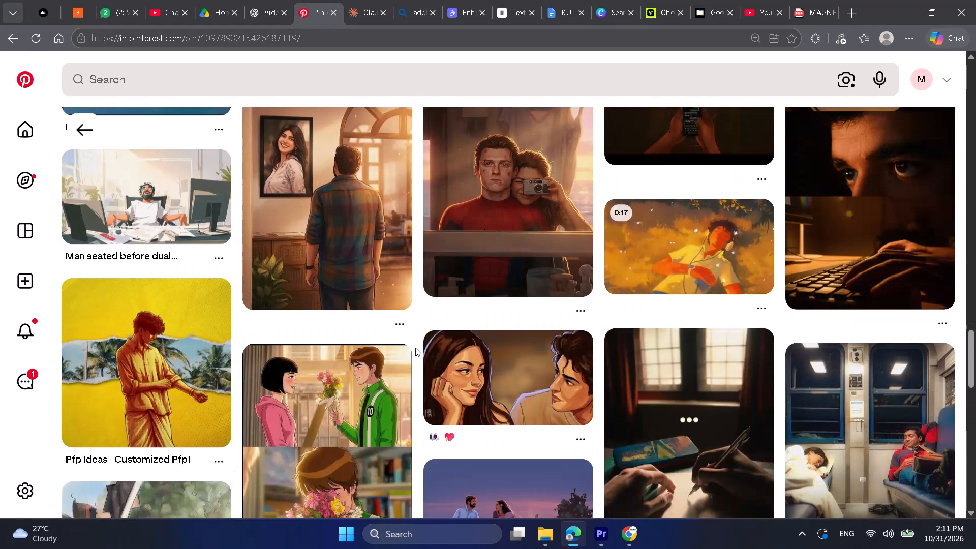
scroll(415, 348, down, 4)
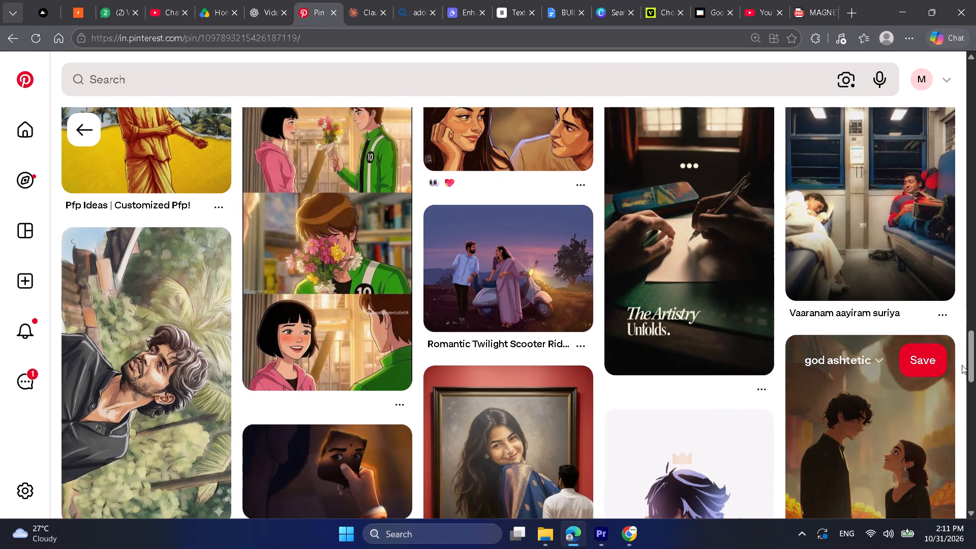
drag(975, 362, 975, 419)
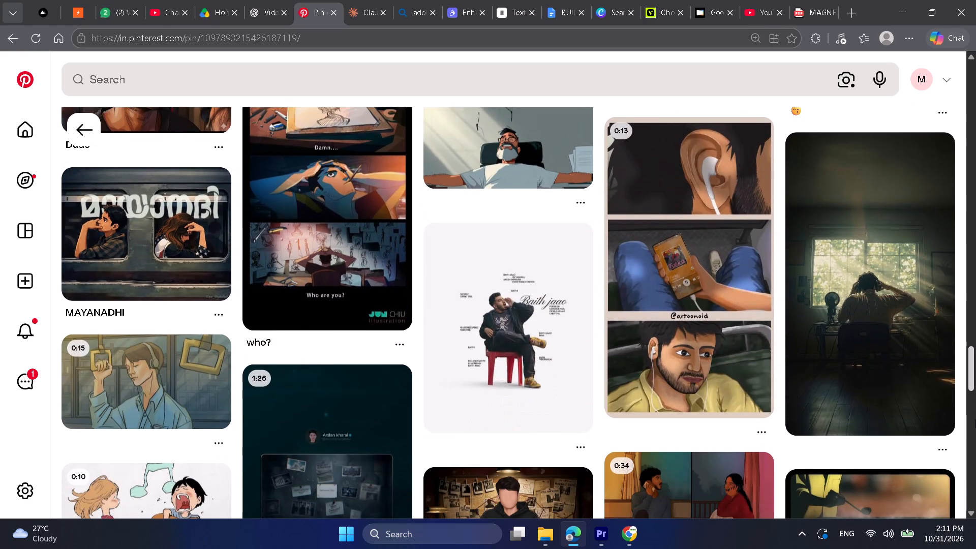
drag(975, 419, 975, 416)
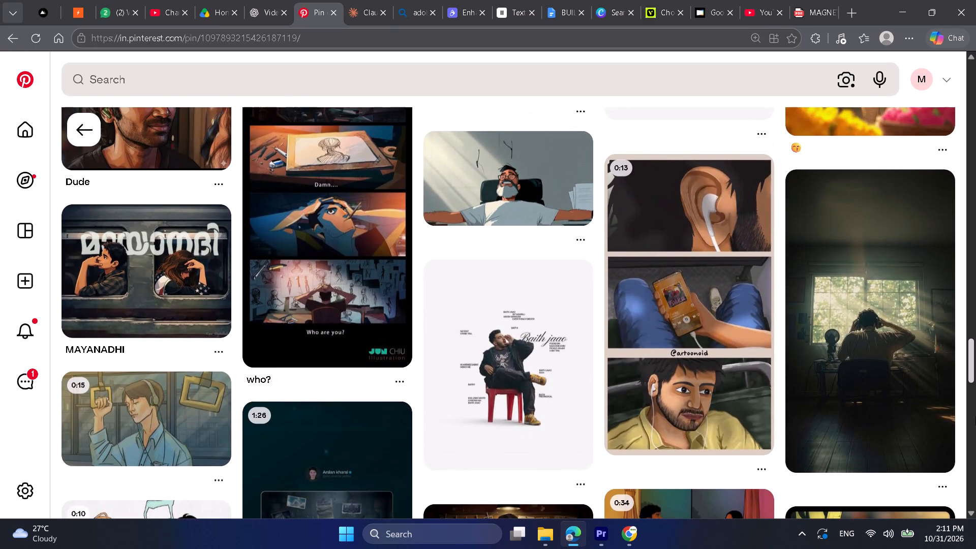
drag(975, 416, 975, 405)
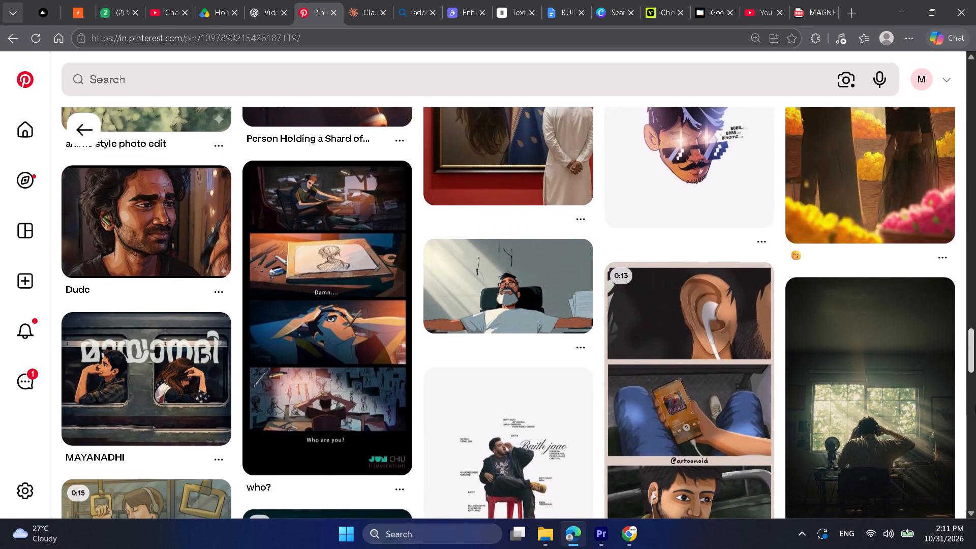
drag(975, 405, 975, 448)
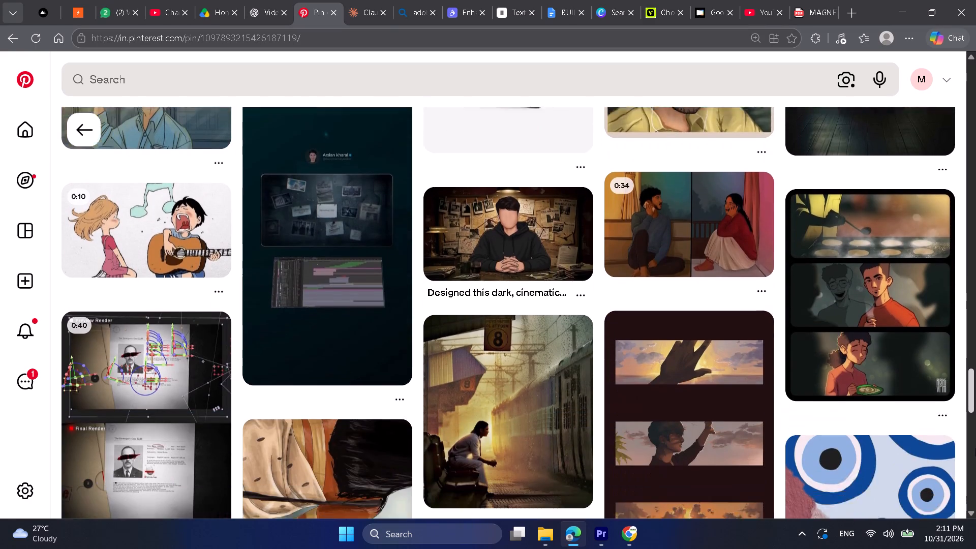
drag(975, 448, 966, 473)
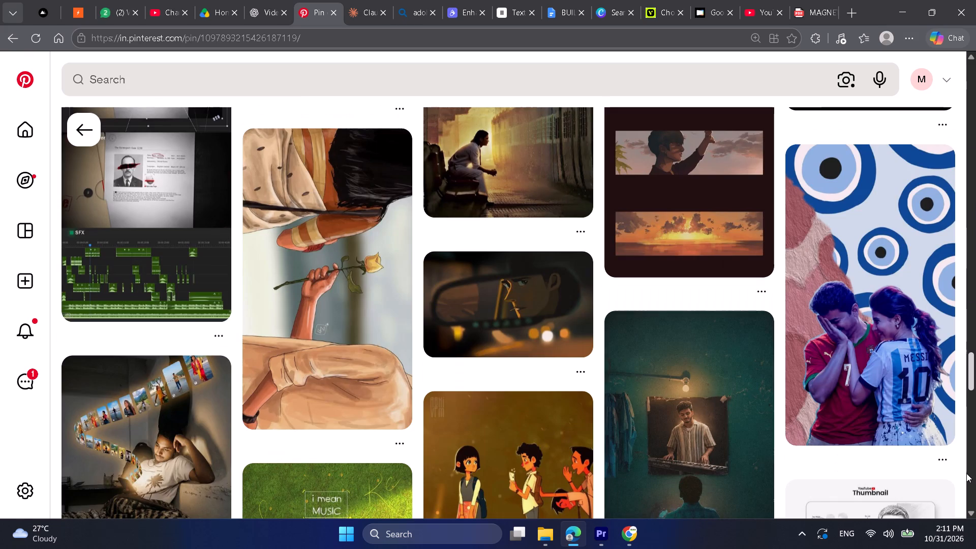
drag(966, 473, 967, 491)
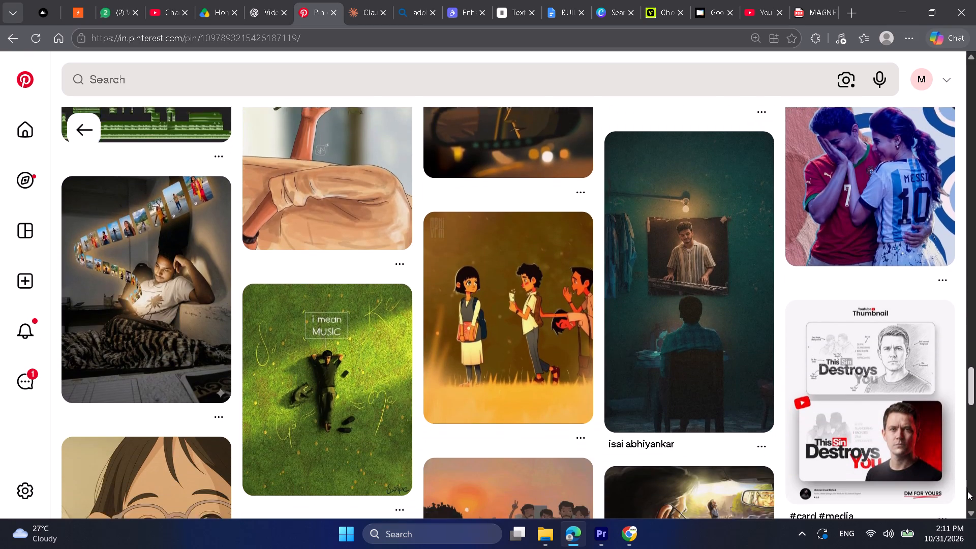
drag(967, 491, 969, 525)
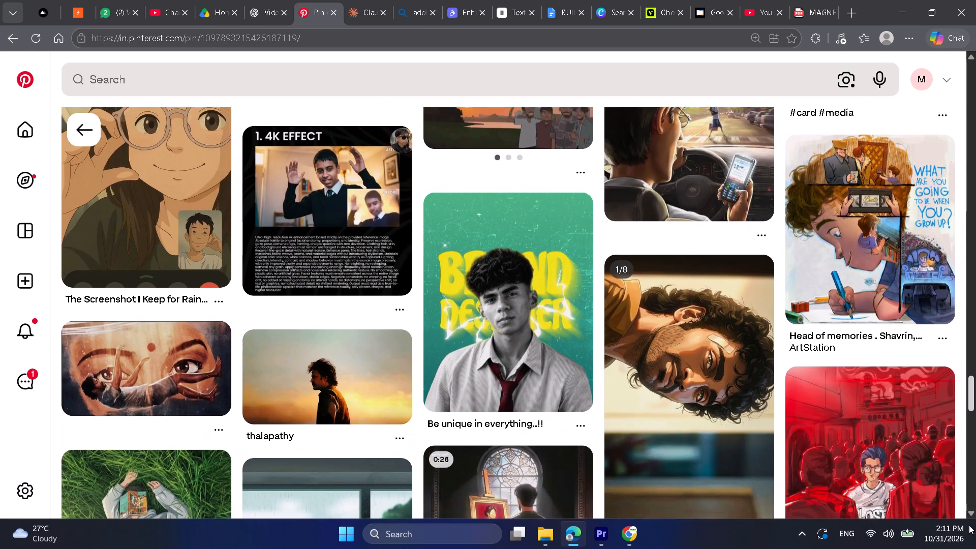
drag(969, 525, 971, 542)
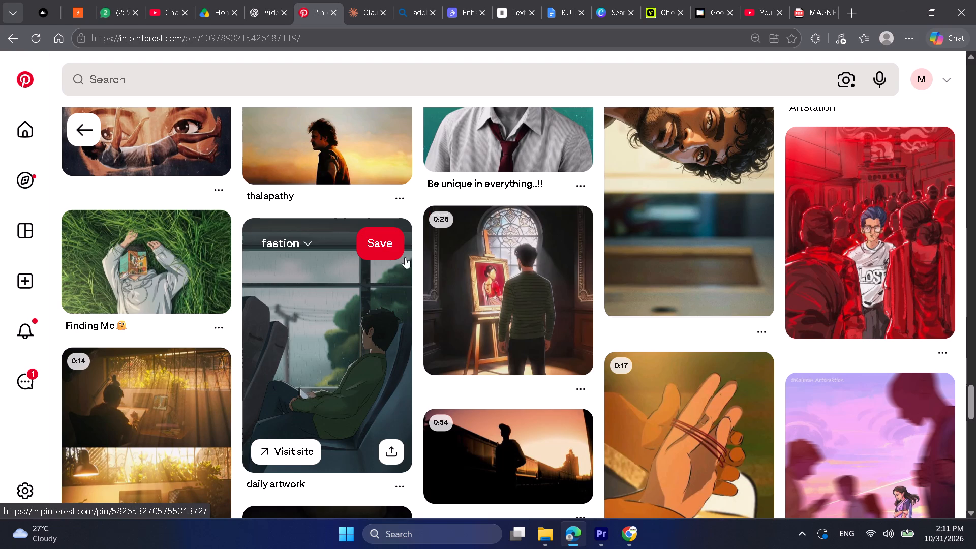
Open the "daily artwork" pin of a boy on a rainy bus and examine the similar illustrations for style references.
click(344, 288)
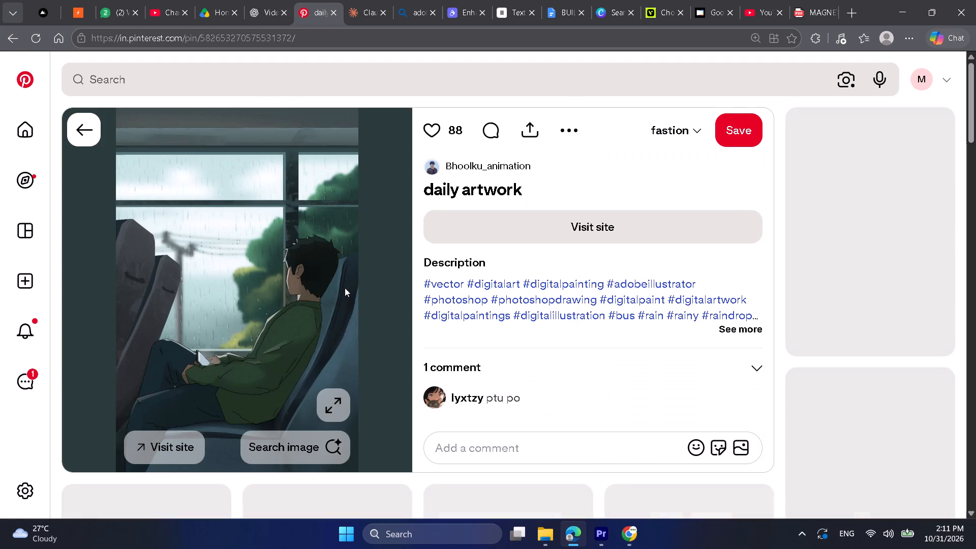
scroll(345, 288, down, 4)
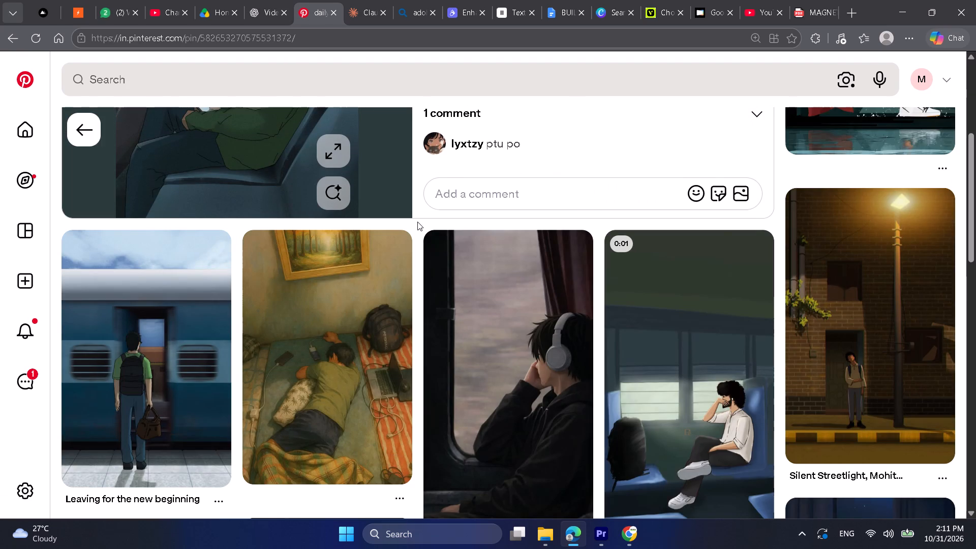
scroll(417, 222, up, 3)
scroll(417, 222, down, 3)
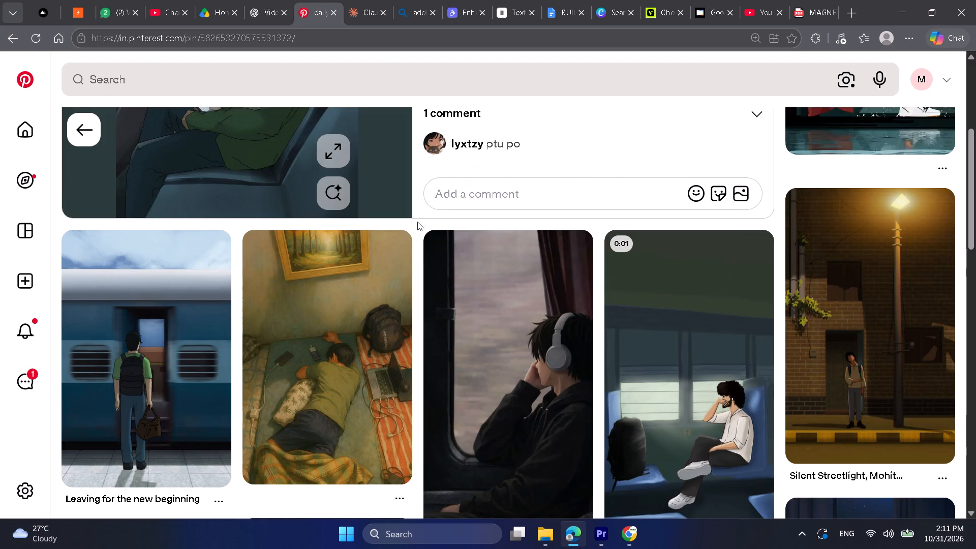
scroll(417, 222, down, 8)
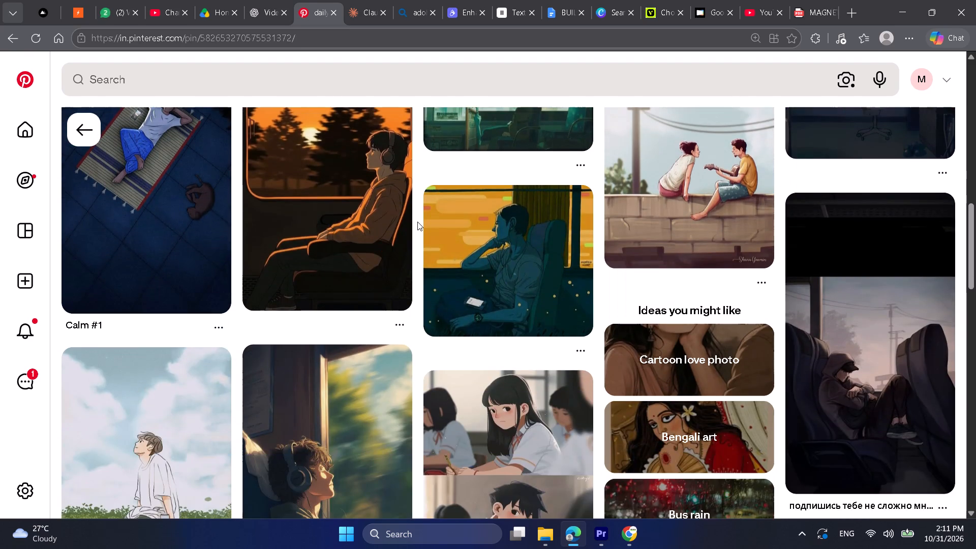
scroll(417, 222, down, 4)
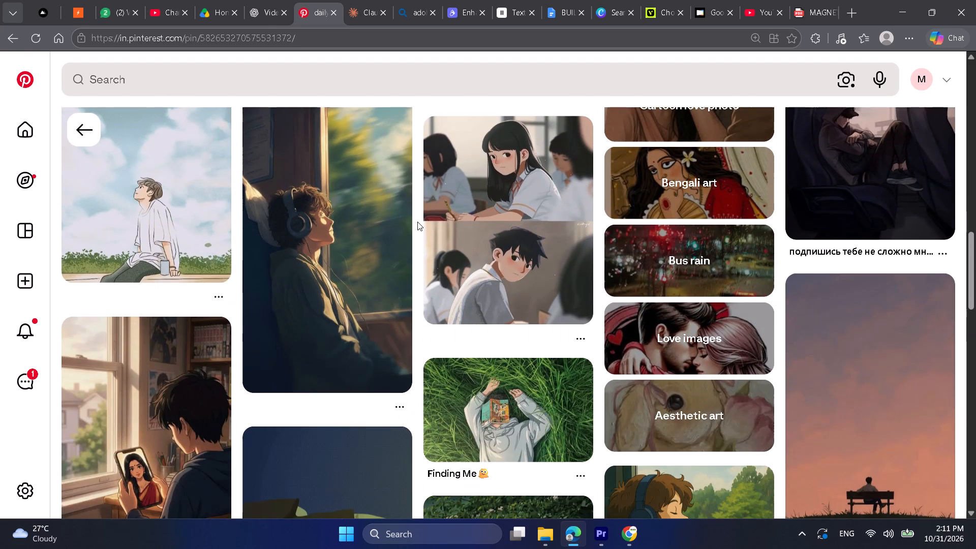
scroll(417, 222, down, 3)
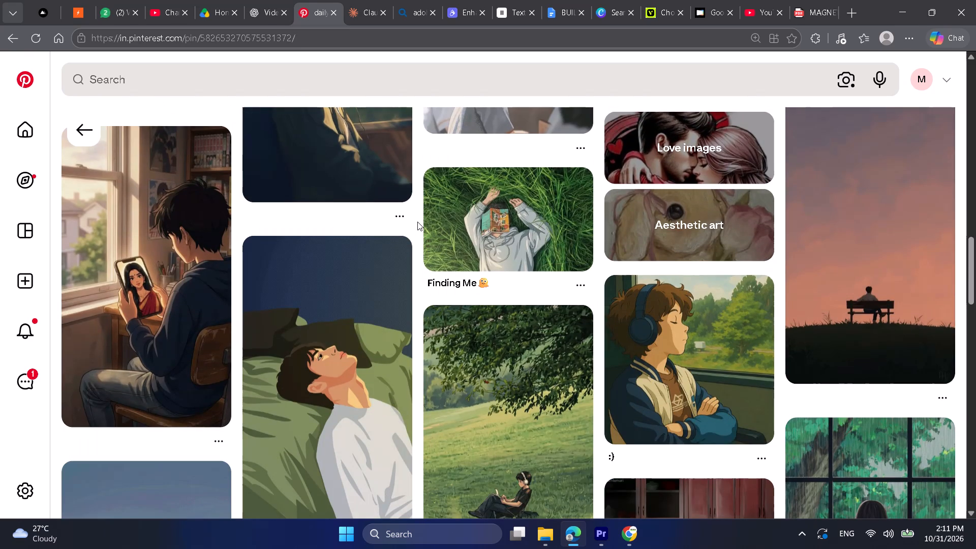
scroll(417, 222, down, 5)
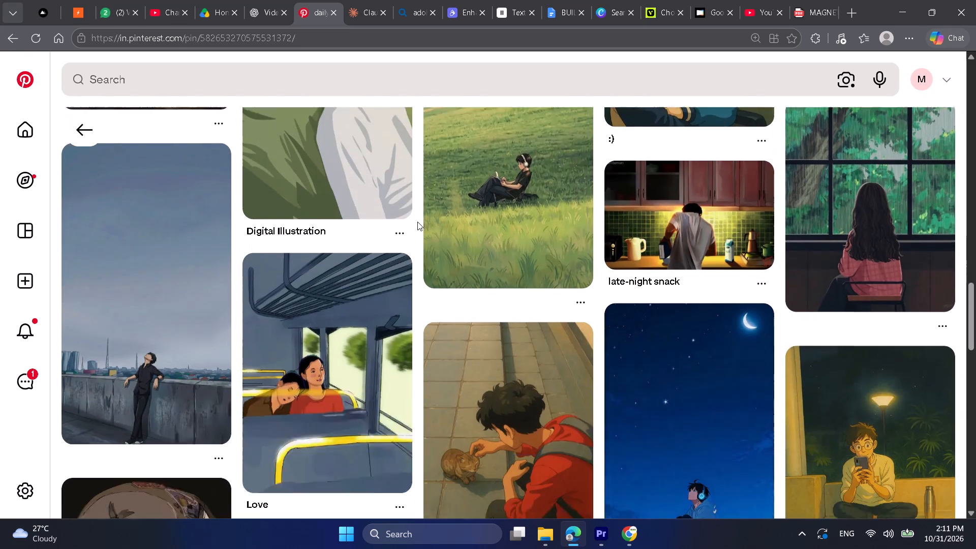
scroll(417, 222, down, 7)
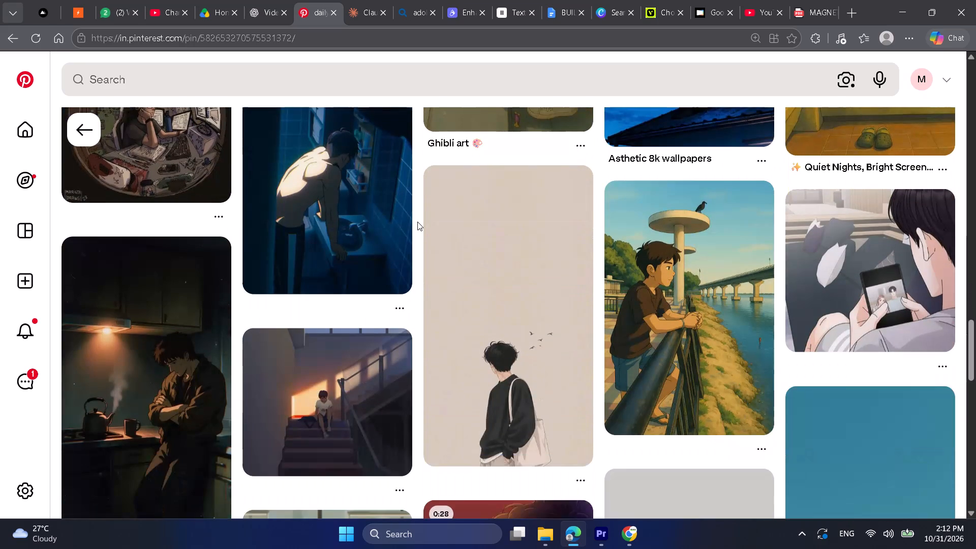
scroll(417, 222, down, 10)
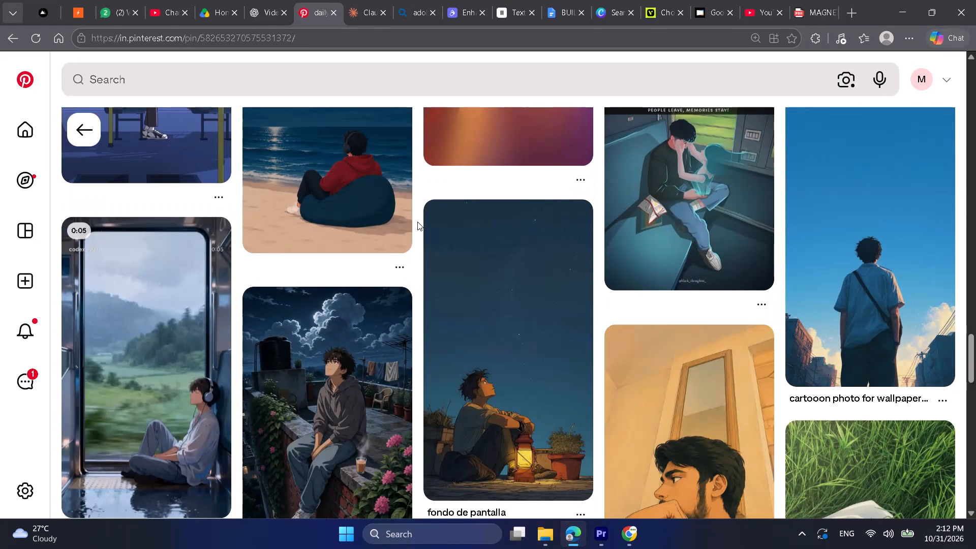
scroll(417, 222, down, 7)
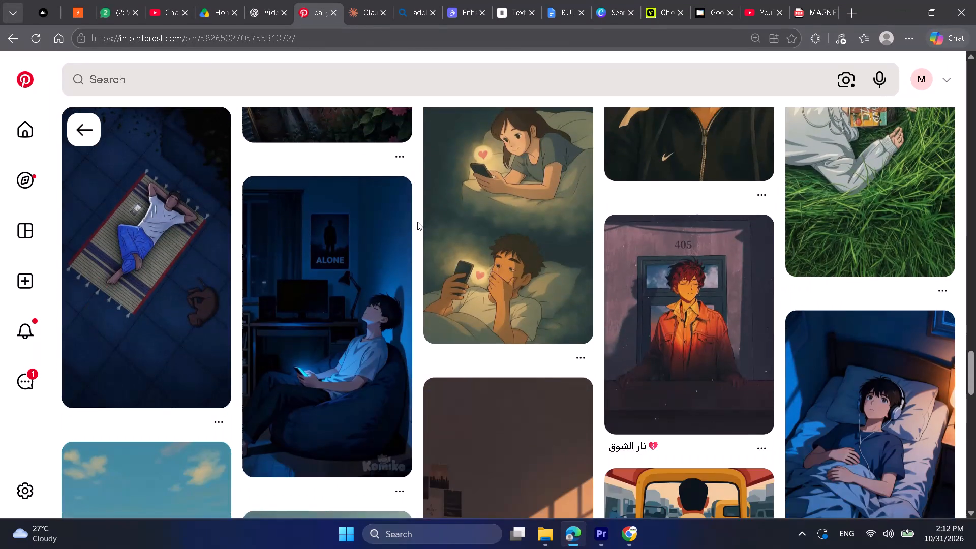
scroll(417, 222, down, 5)
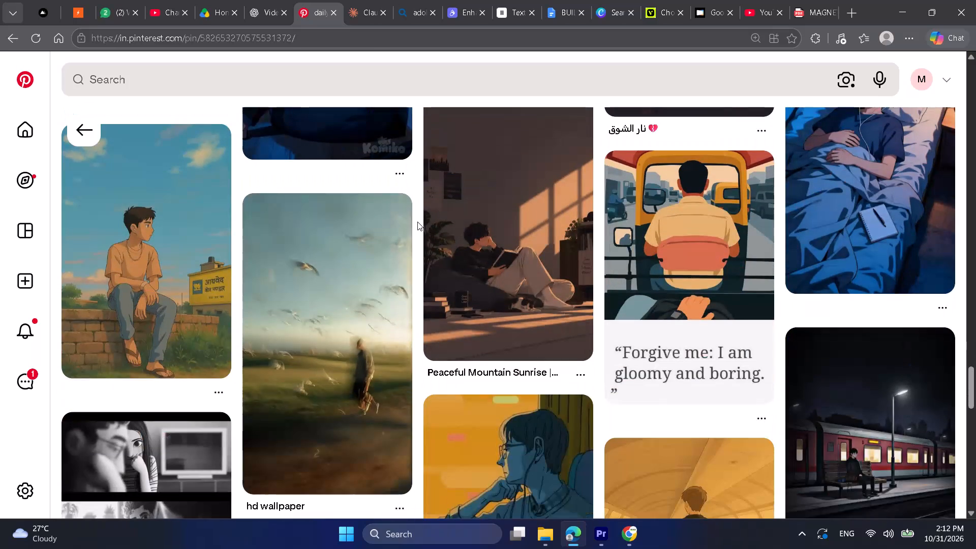
Return to the three-panel train reader pin and look back over its related pins up to the main image.
click(78, 125)
scroll(173, 205, up, 20)
scroll(173, 205, up, 9)
scroll(173, 205, down, 1)
scroll(173, 205, up, 4)
scroll(173, 205, down, 1)
scroll(173, 205, up, 1)
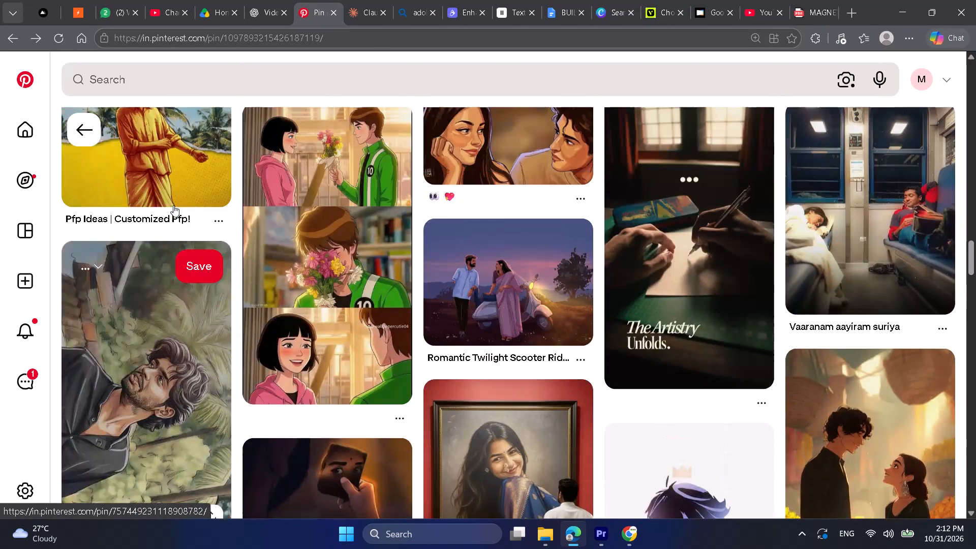
scroll(173, 205, up, 16)
scroll(173, 205, up, 5)
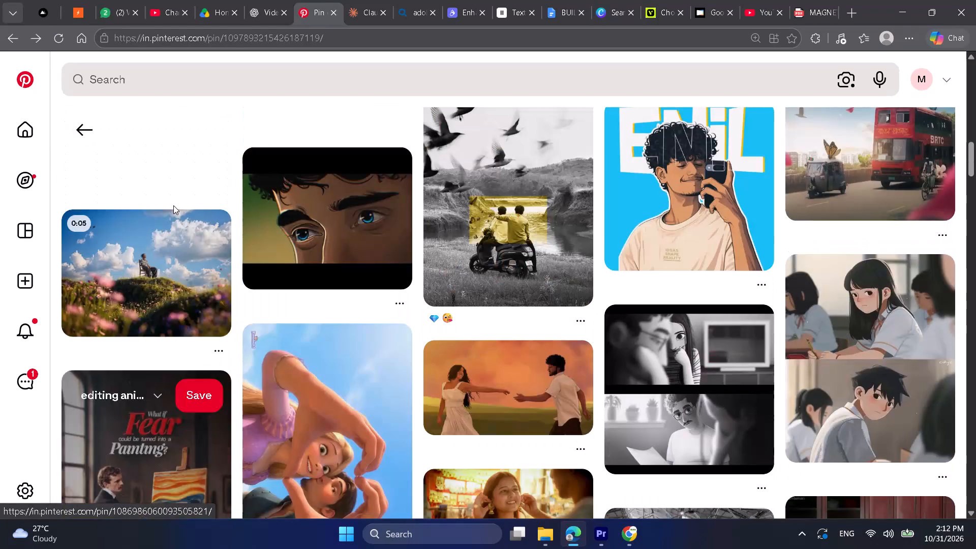
scroll(173, 205, up, 12)
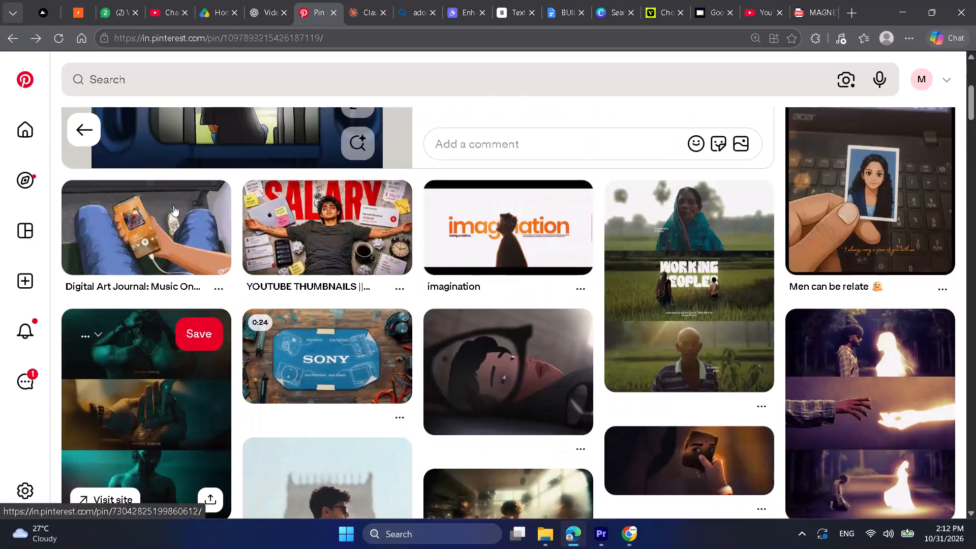
scroll(173, 205, up, 8)
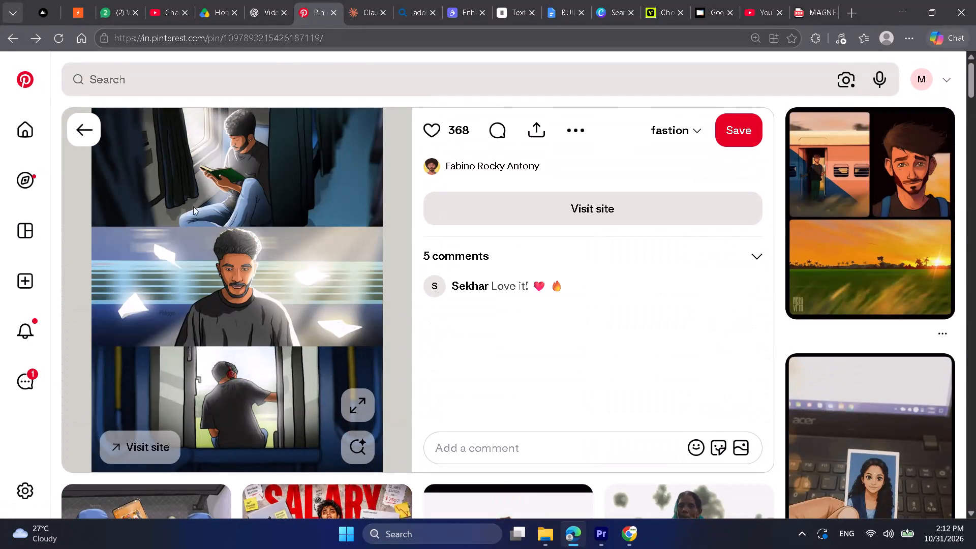
From the train-and-sunset illustration's related pins, open the man sleeping face down on a mattress and save that image to Downloads.
scroll(561, 309, down, 1)
click(849, 157)
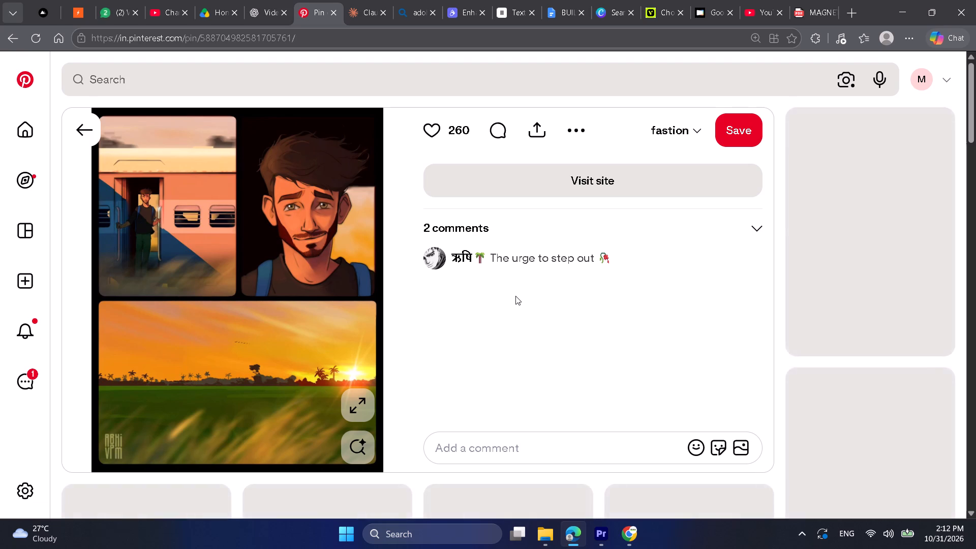
scroll(515, 296, down, 3)
scroll(534, 243, down, 4)
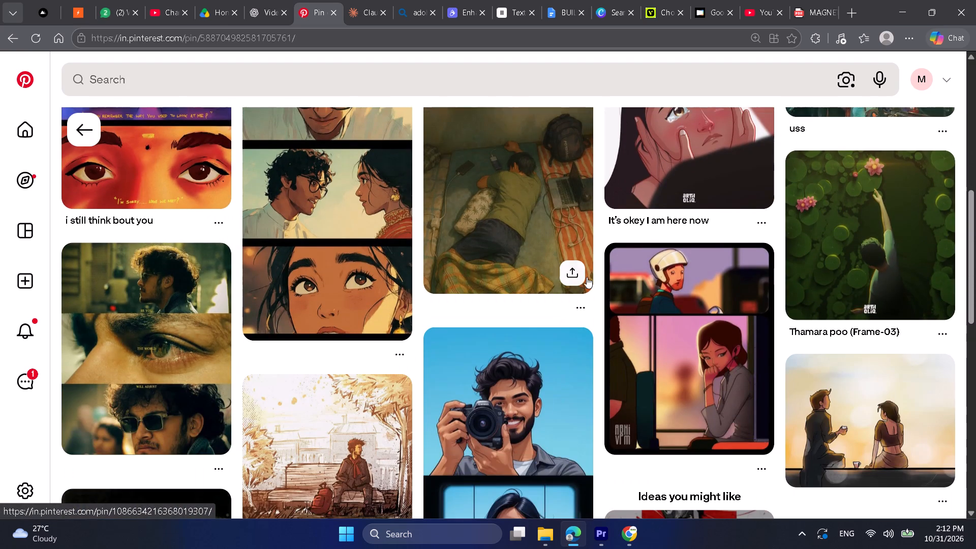
click(541, 222)
right_click(338, 241)
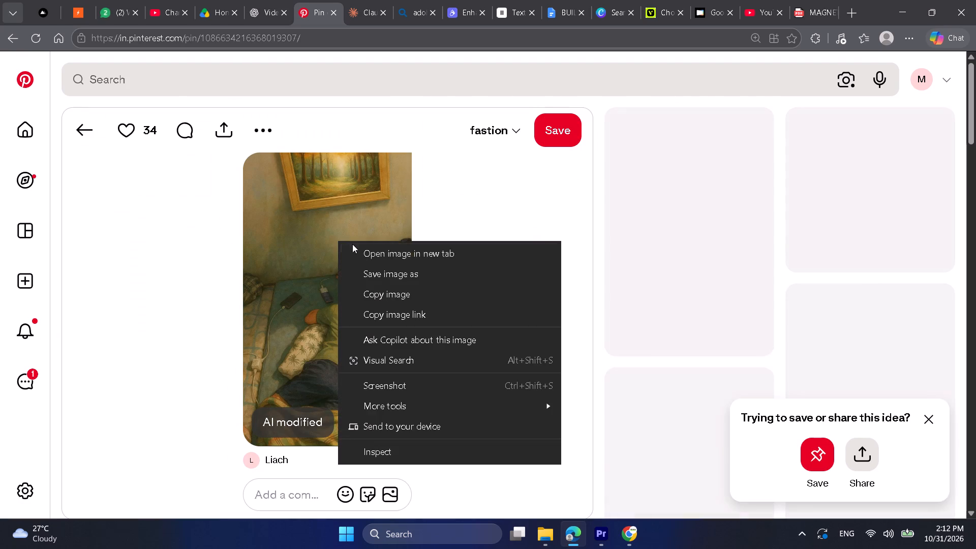
click(387, 265)
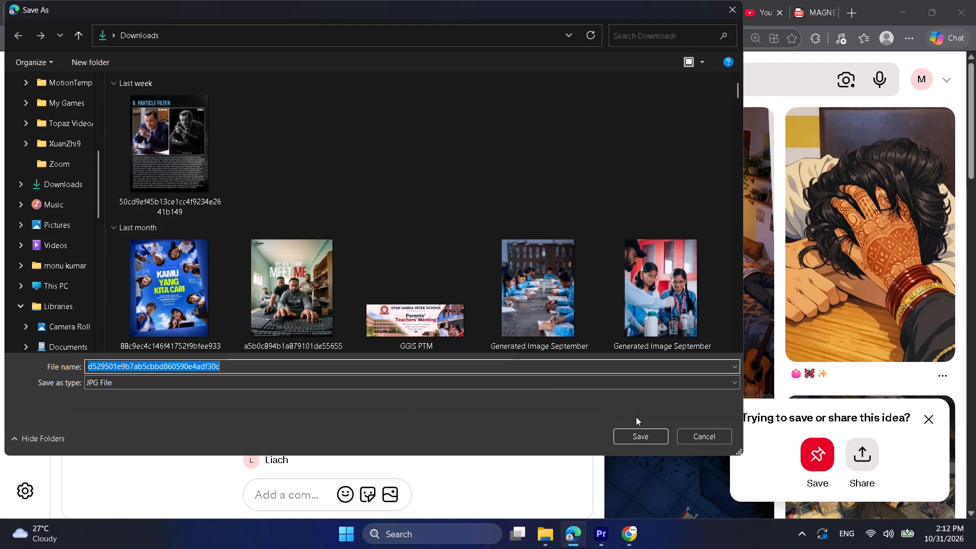
click(634, 438)
click(491, 311)
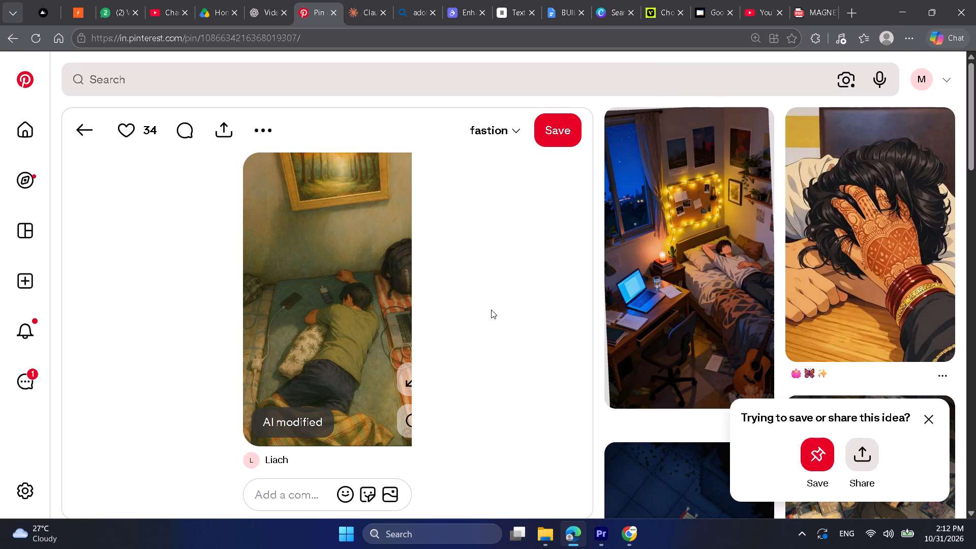
Look through the pins related to the sleeping man illustration for more 2D room and character references.
scroll(491, 310, down, 4)
scroll(506, 198, down, 1)
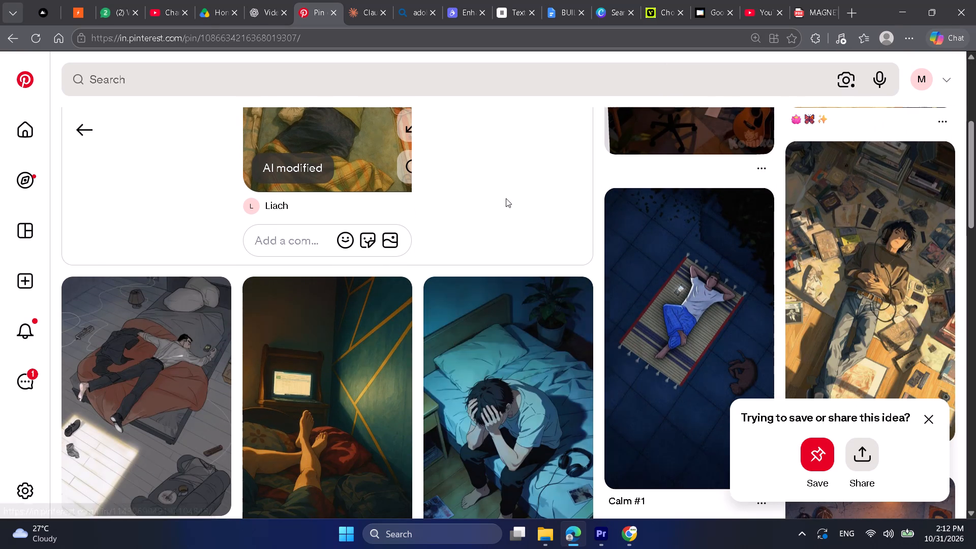
scroll(506, 198, down, 1)
scroll(603, 283, down, 2)
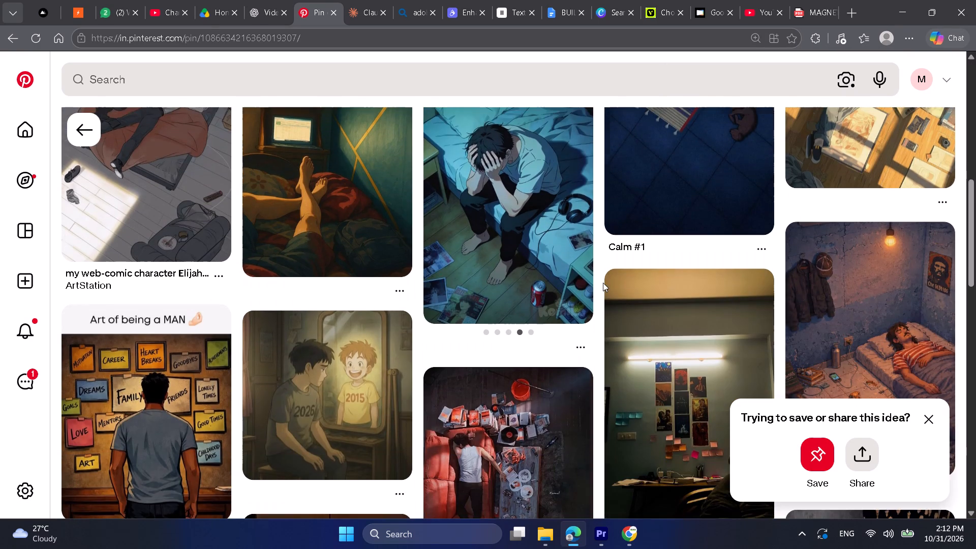
scroll(603, 283, down, 5)
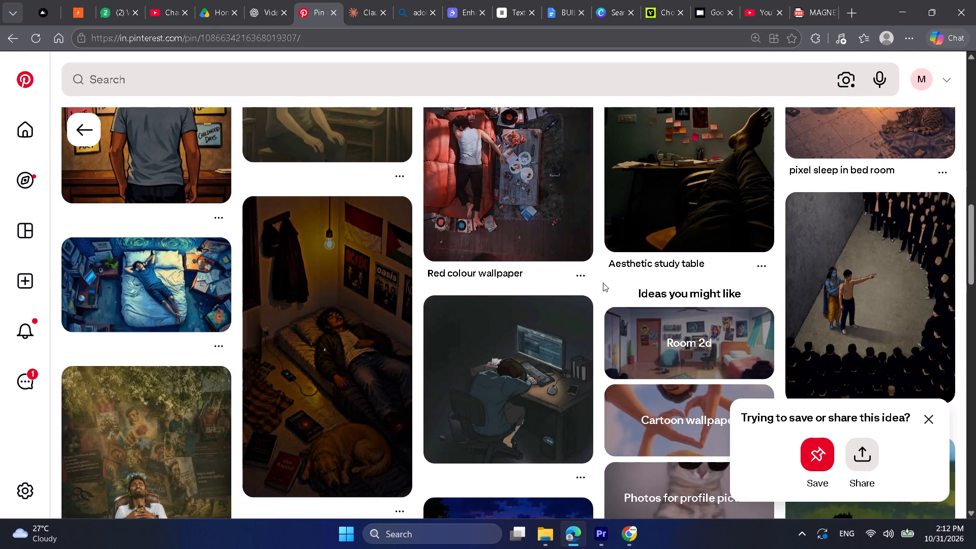
scroll(603, 283, up, 12)
scroll(589, 281, down, 9)
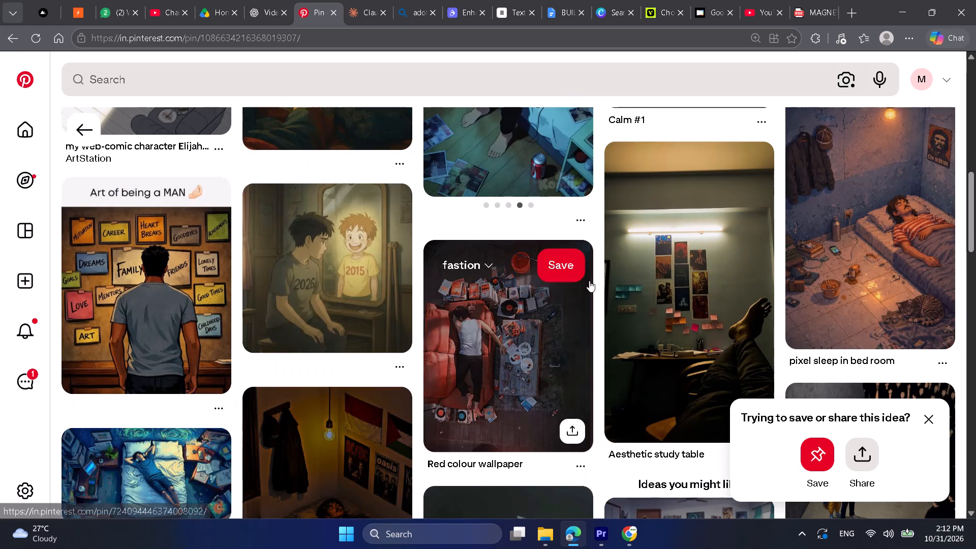
scroll(603, 284, down, 4)
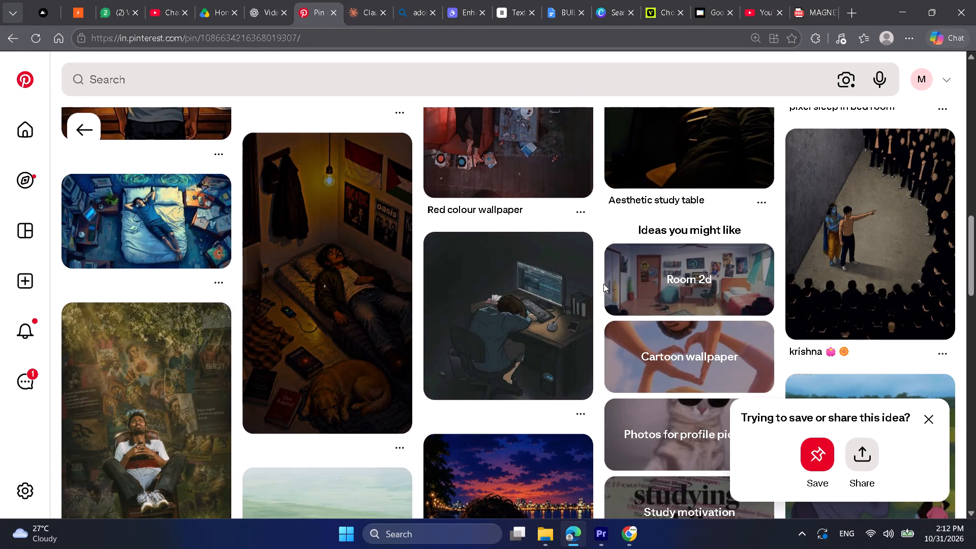
scroll(603, 284, down, 8)
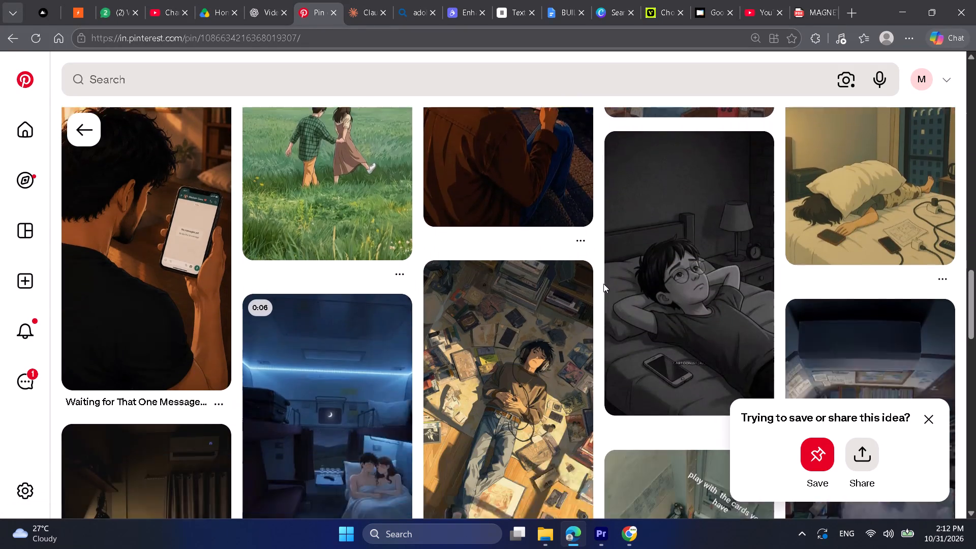
scroll(603, 284, down, 2)
scroll(603, 284, up, 2)
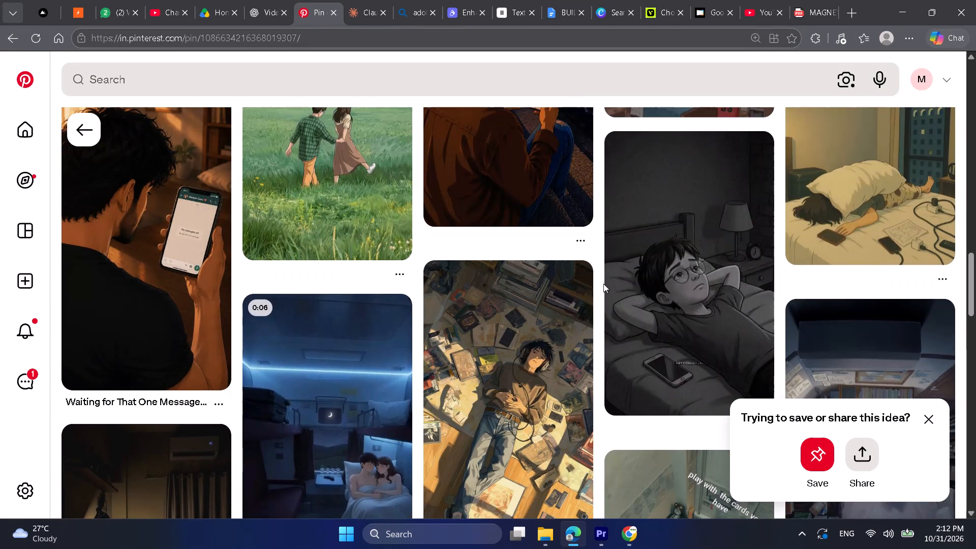
scroll(603, 284, down, 4)
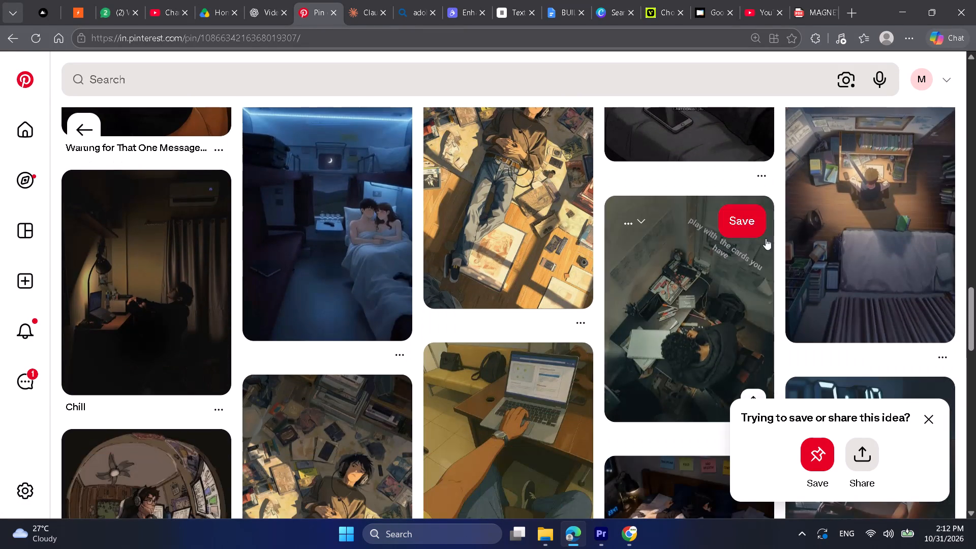
Open the overhead pin of a boy studying at a lamp-lit desk beside a bed and look through its related pins.
click(841, 223)
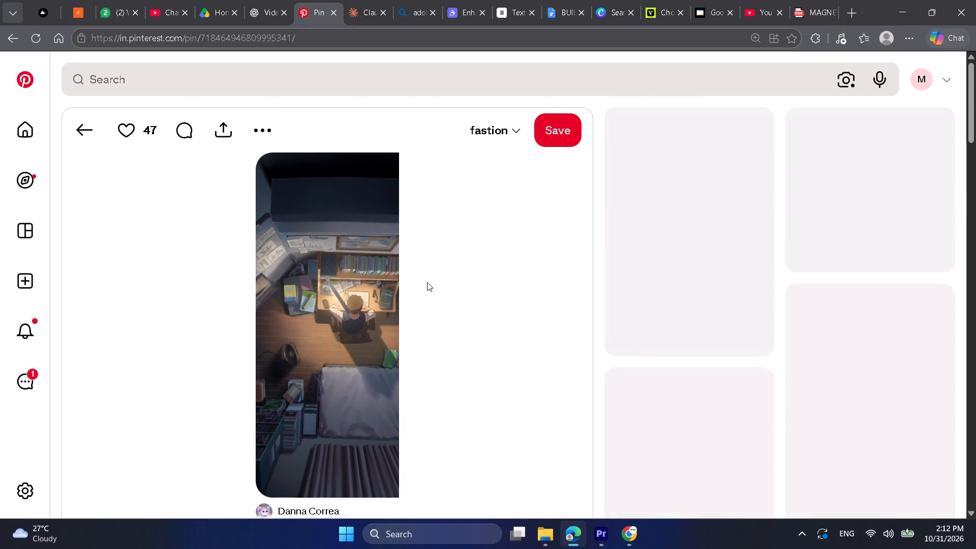
scroll(468, 267, down, 3)
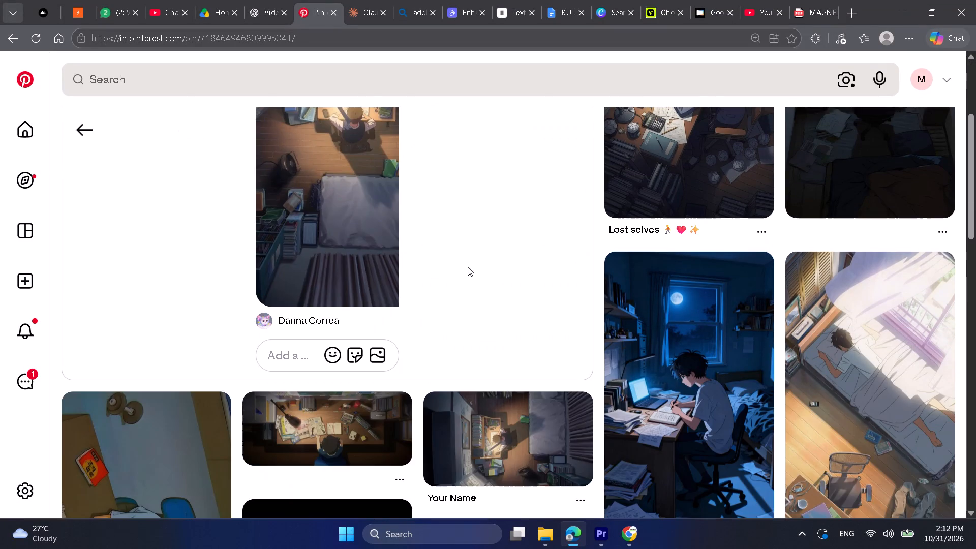
scroll(468, 267, down, 3)
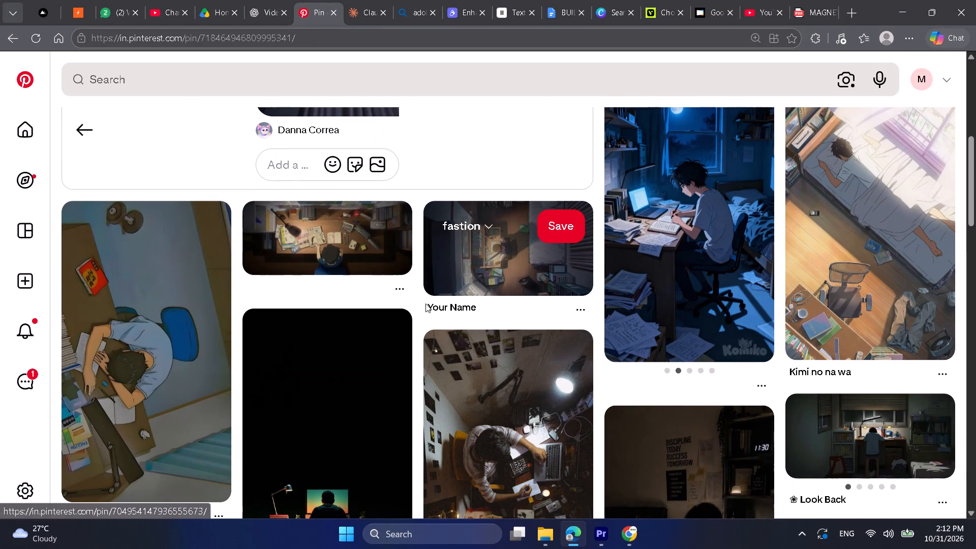
scroll(425, 303, down, 5)
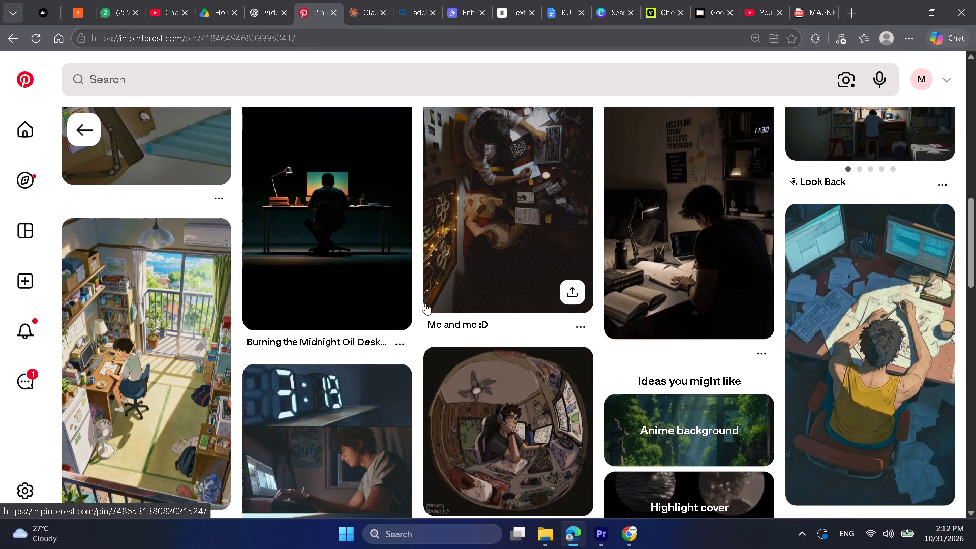
scroll(425, 303, down, 11)
click(259, 0)
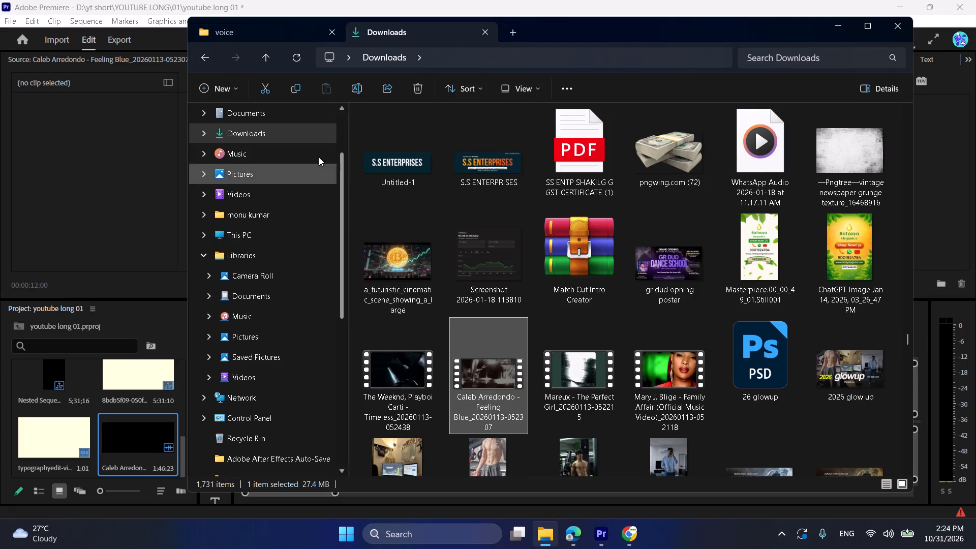
click(311, 127)
drag(393, 183, 104, 455)
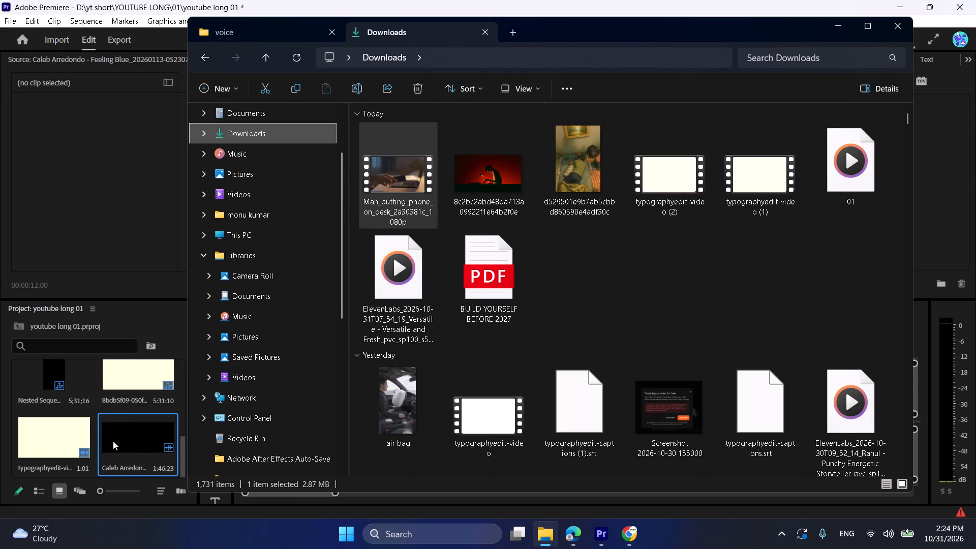
Open the imported phone clip as source and place only its video on V1 directly after the opening typography clip.
double_click(116, 435)
drag(157, 230, 413, 400)
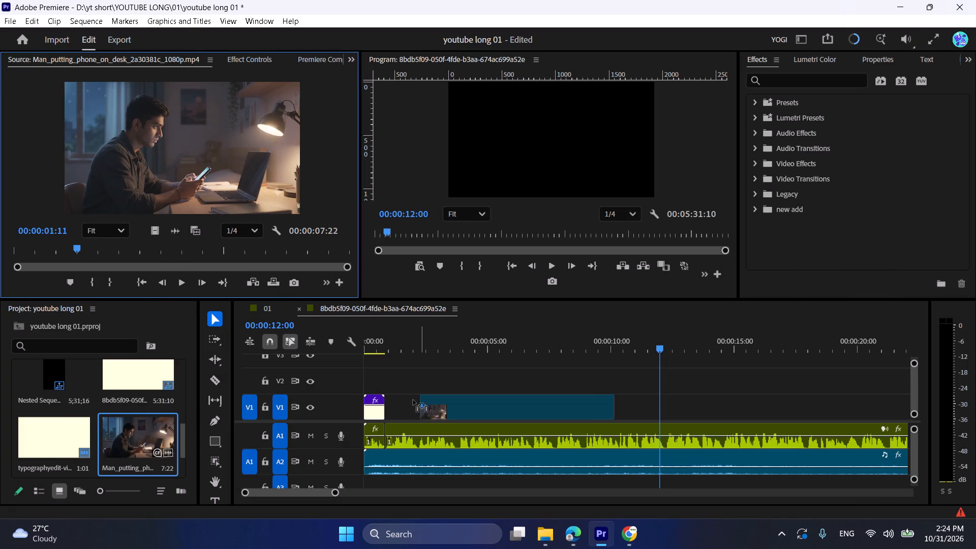
drag(413, 400, 387, 404)
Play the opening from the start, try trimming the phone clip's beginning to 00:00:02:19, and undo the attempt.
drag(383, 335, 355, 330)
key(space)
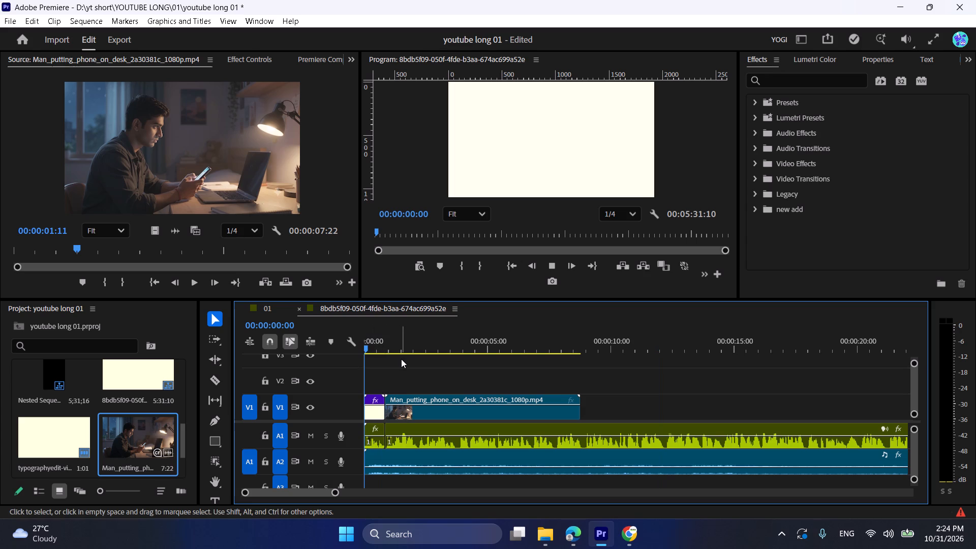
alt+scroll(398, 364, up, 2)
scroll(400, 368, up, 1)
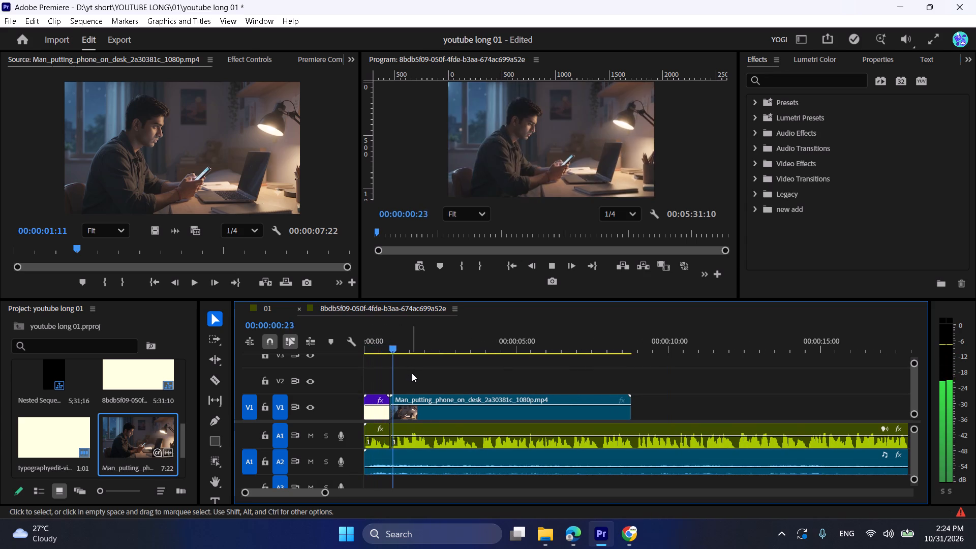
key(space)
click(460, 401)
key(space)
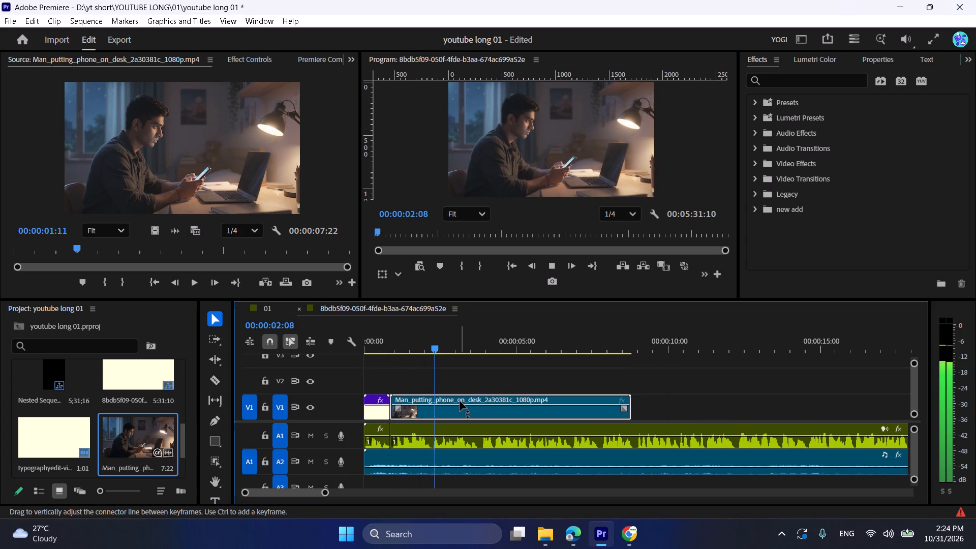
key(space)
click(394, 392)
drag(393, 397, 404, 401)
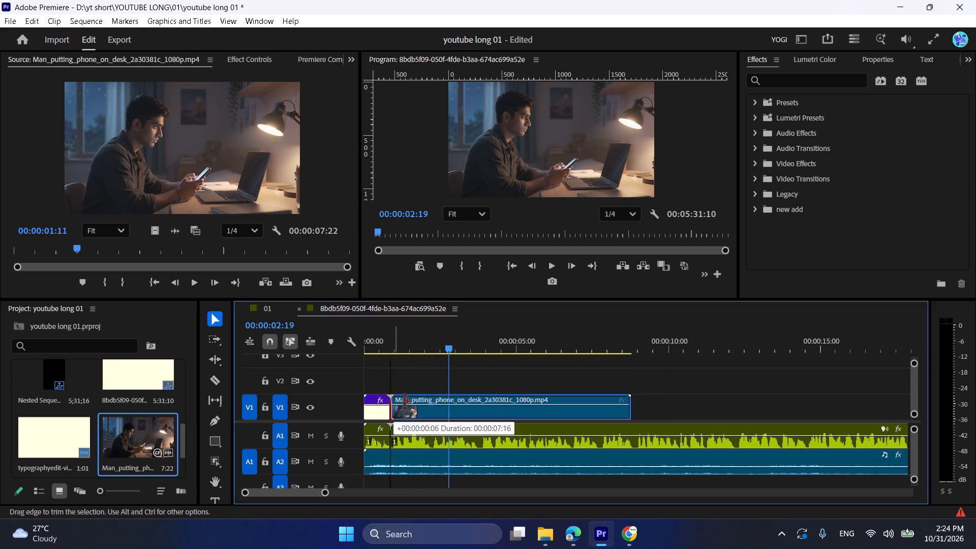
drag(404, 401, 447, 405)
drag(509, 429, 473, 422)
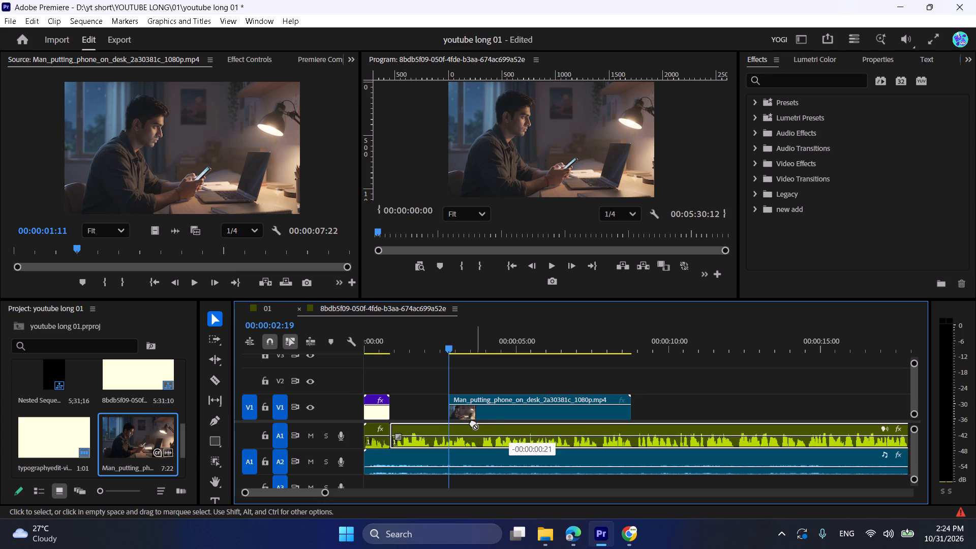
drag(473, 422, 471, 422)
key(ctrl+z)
Play from 00:00:00:15, trim a little over two seconds off the phone clip's start, and move it back against the typography clip.
click(385, 347)
click(439, 384)
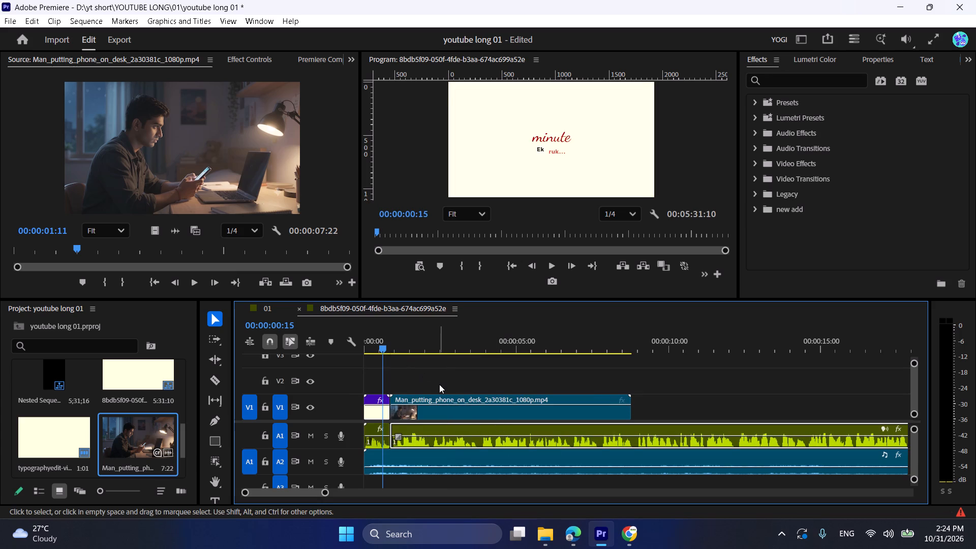
key(space)
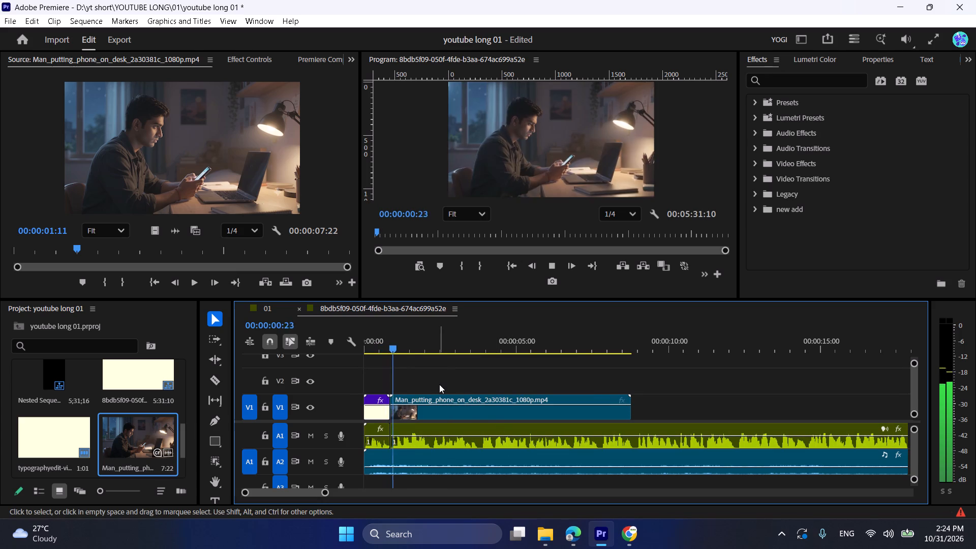
alt+scroll(440, 384, up, 3)
scroll(440, 384, up, 2)
scroll(440, 384, down, 1)
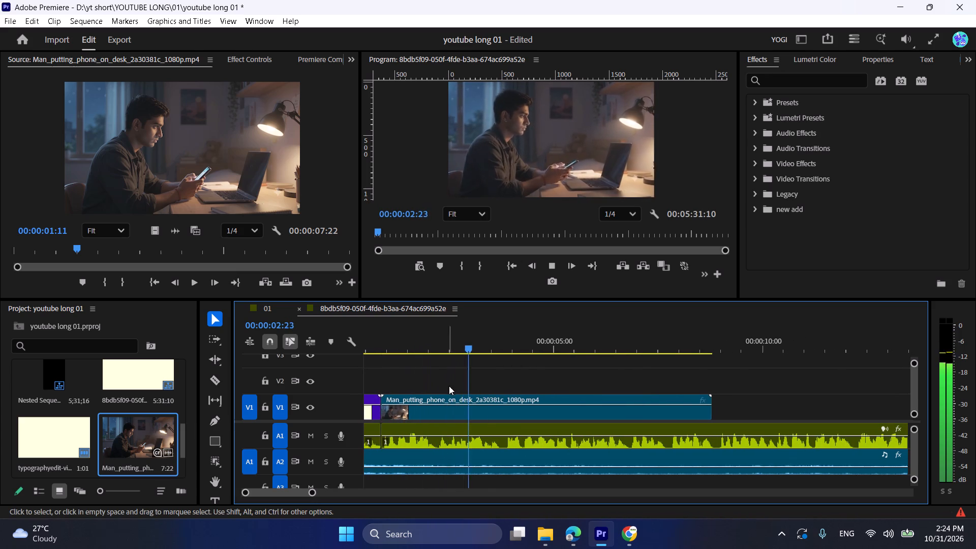
key(space)
drag(386, 398, 477, 416)
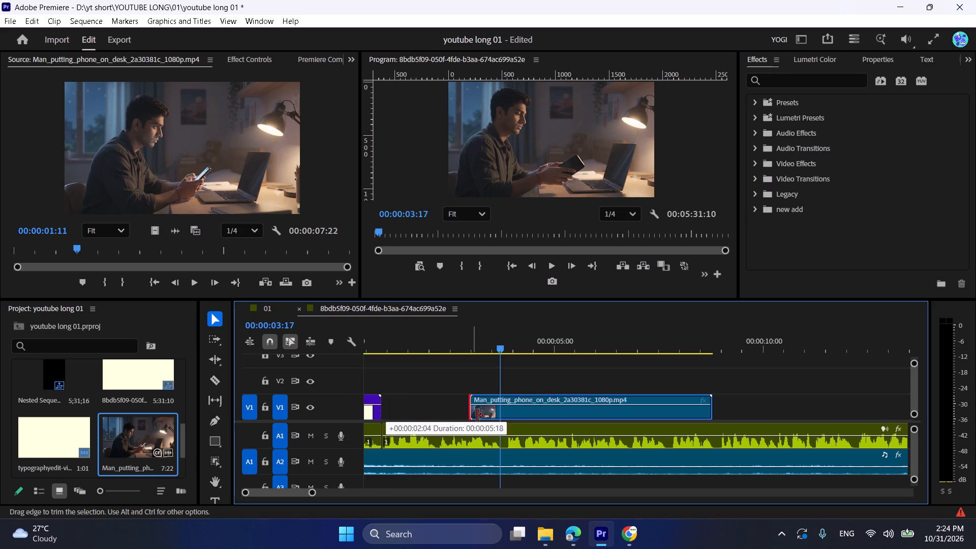
drag(477, 416, 486, 416)
drag(533, 418, 438, 404)
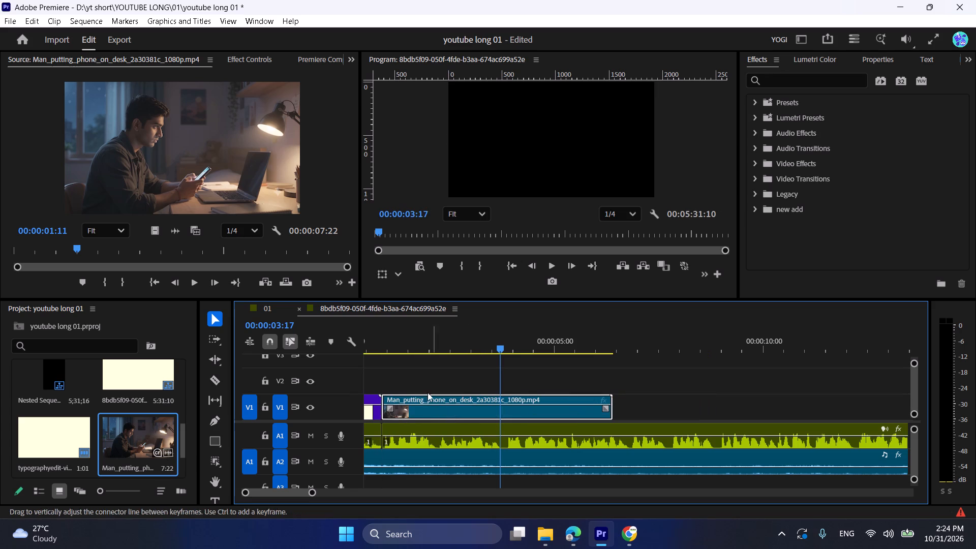
Replay the opening against the narration and trim the phone clip's end to 00:00:03:20.
drag(392, 343, 376, 343)
click(383, 365)
key(space)
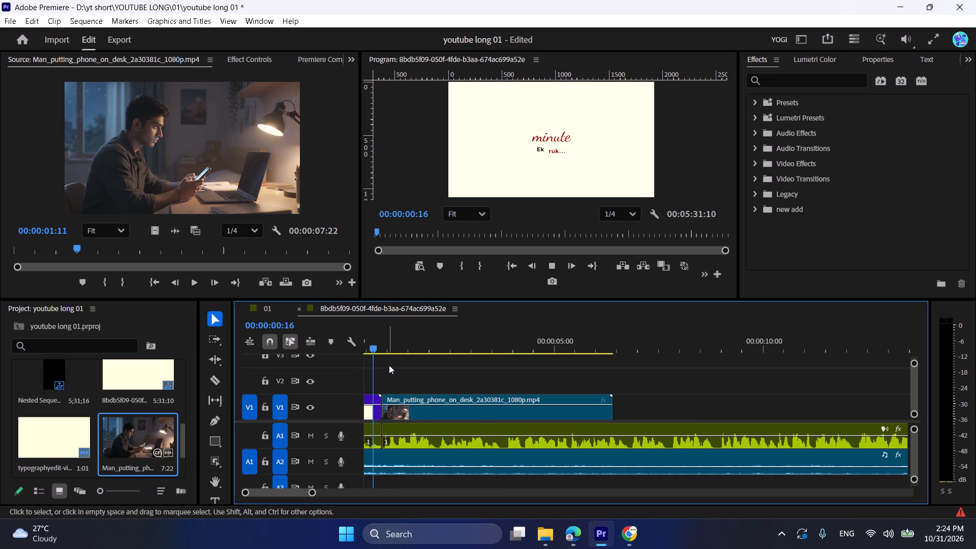
key(space)
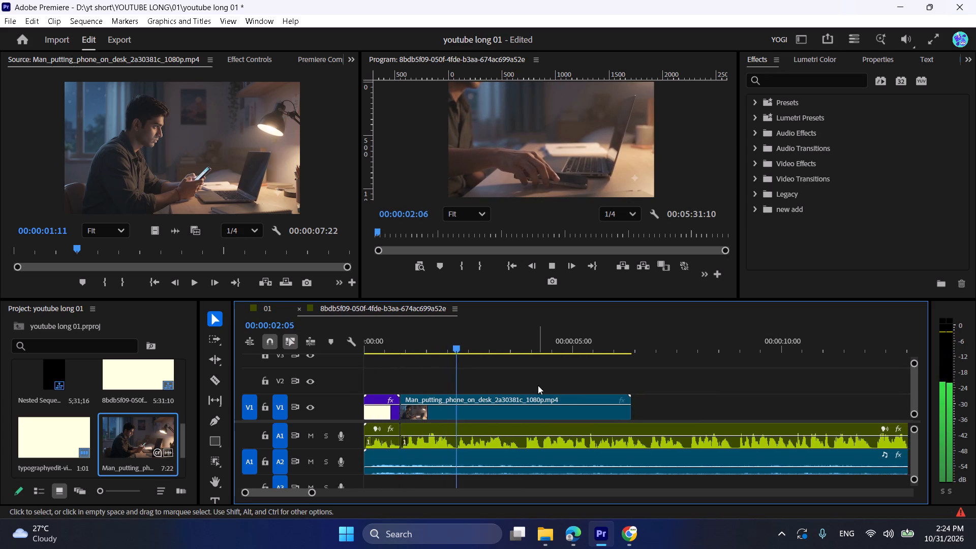
key(space)
key(space)
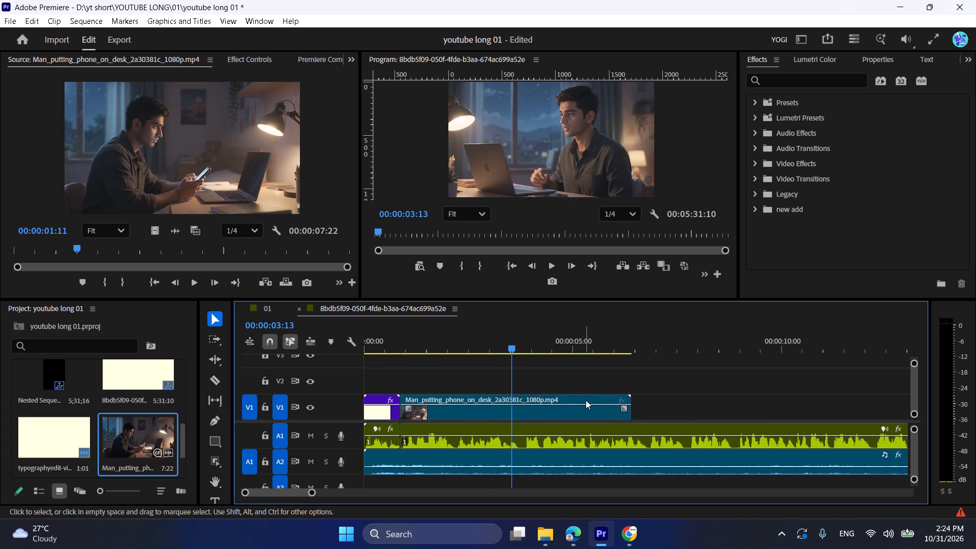
key(space)
key(space)
key(space)
key(space)
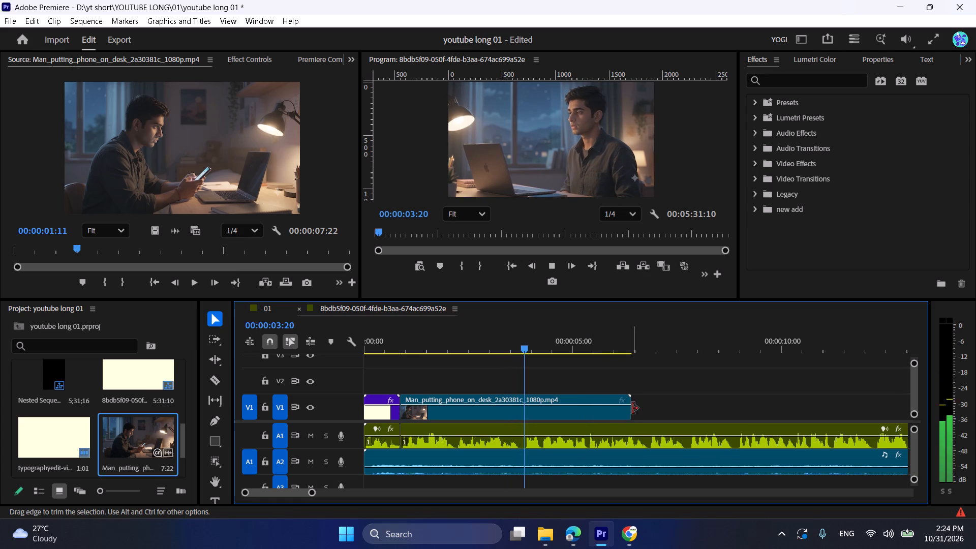
drag(632, 408, 528, 391)
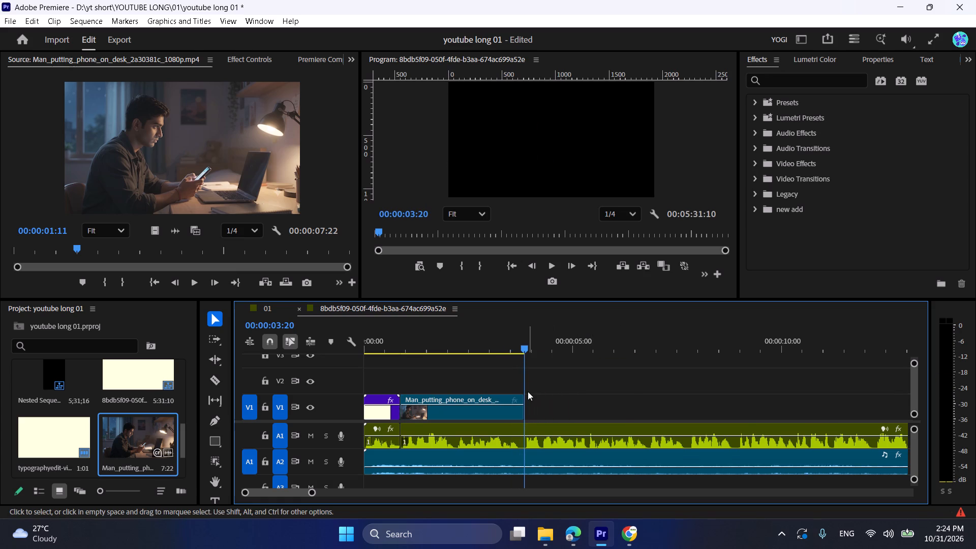
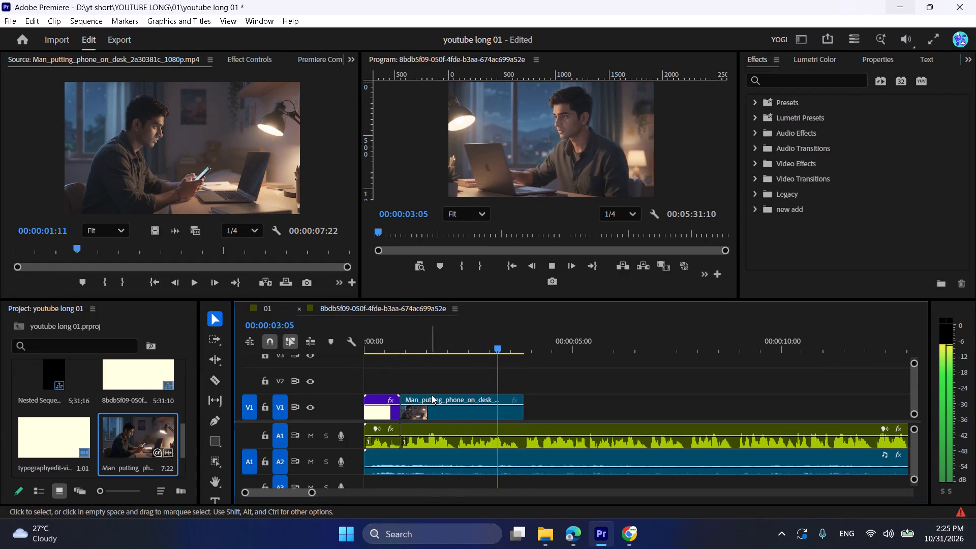
Play the 8bdb5f09 sequence from about 3 seconds onward and review the timeline's voiceover and the empty section after the desk clip.
key(space)
key(space)
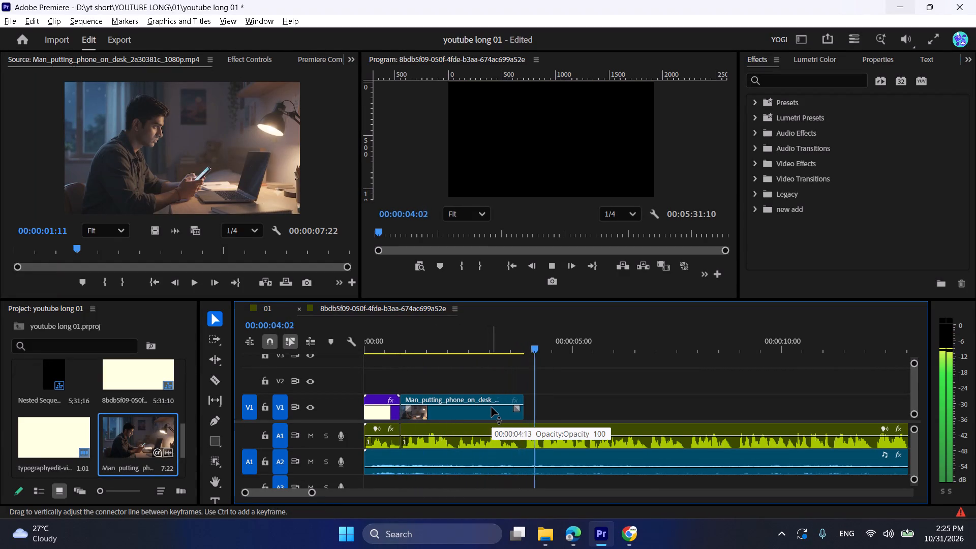
alt+scroll(492, 407, down, 12)
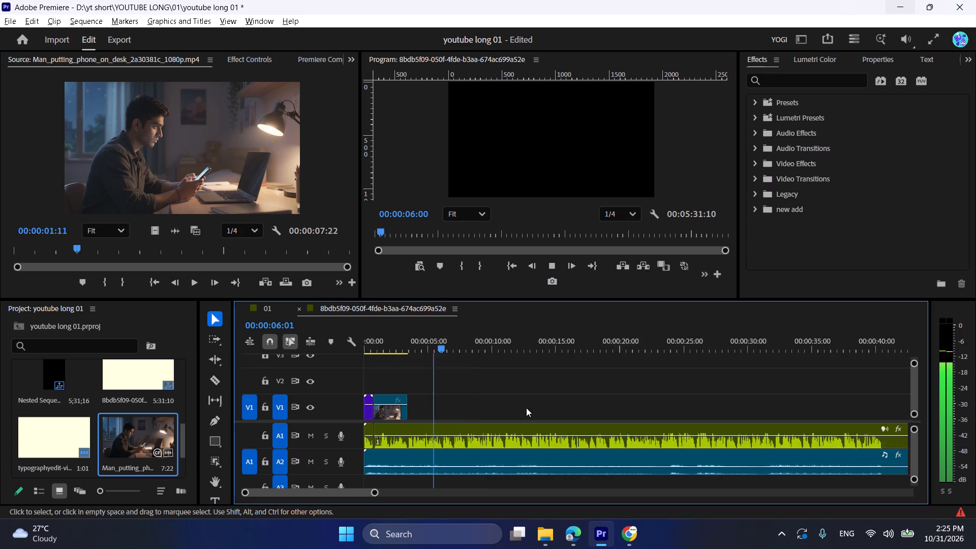
alt+scroll(526, 408, down, 15)
alt+scroll(526, 408, down, 7)
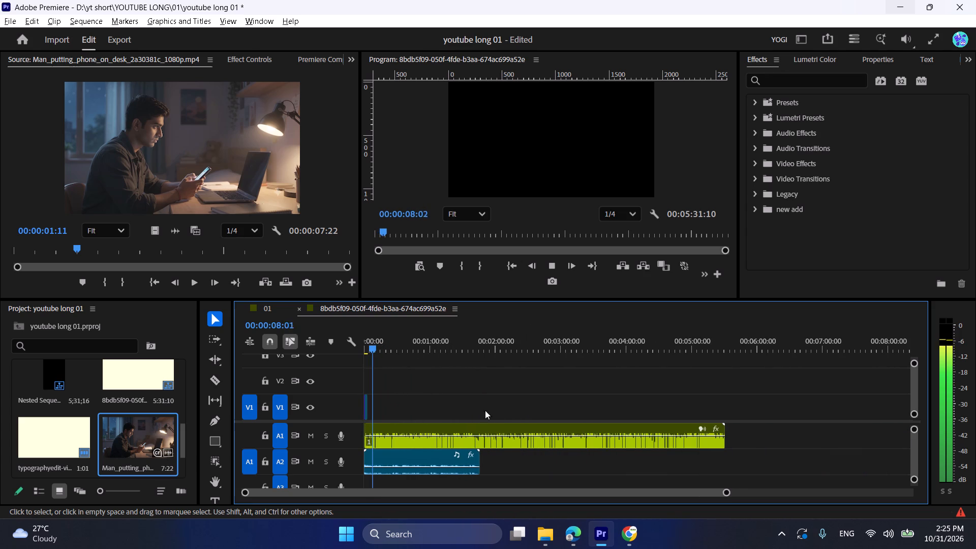
alt+scroll(415, 385, up, 2)
alt+scroll(415, 385, down, 3)
alt+scroll(415, 385, up, 1)
scroll(415, 385, up, 5)
alt+scroll(415, 385, up, 1)
alt+scroll(415, 385, down, 3)
alt+scroll(415, 385, up, 7)
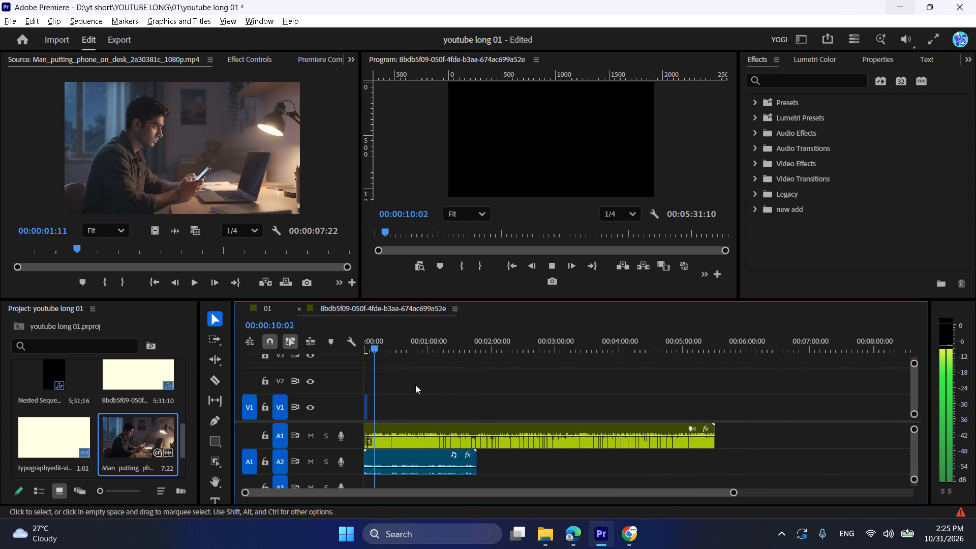
alt+scroll(415, 385, up, 1)
alt+scroll(415, 385, down, 1)
alt+scroll(415, 385, up, 20)
alt+scroll(415, 385, up, 9)
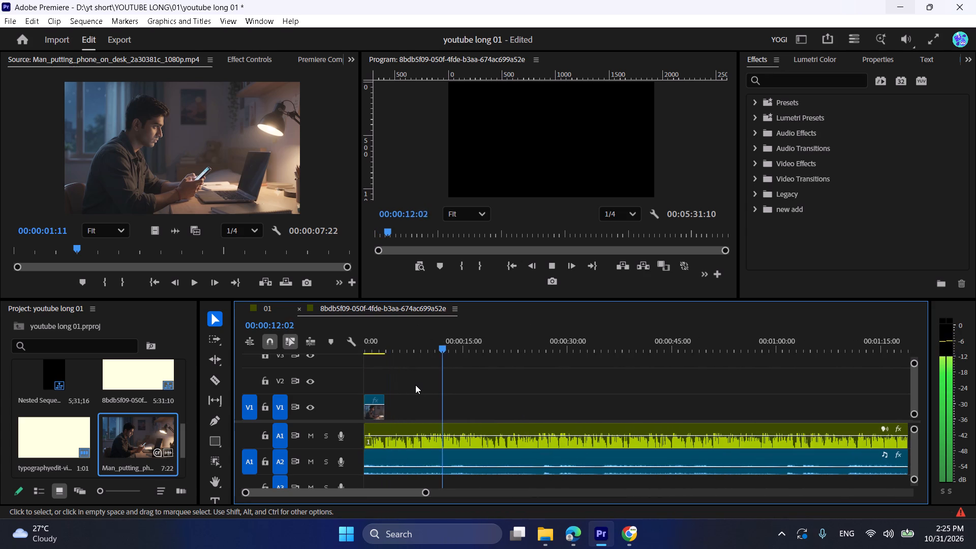
alt+scroll(415, 385, up, 13)
alt+scroll(415, 385, up, 9)
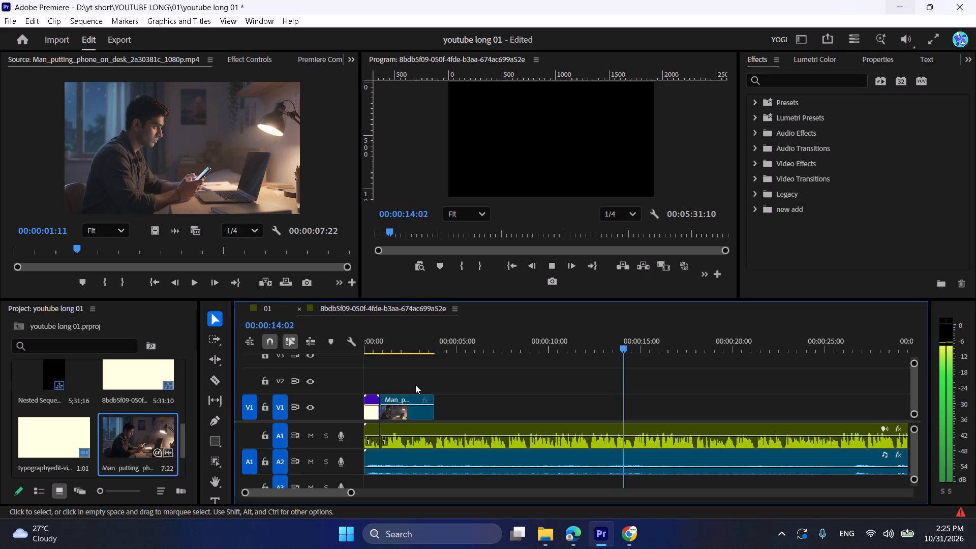
alt+scroll(477, 387, down, 3)
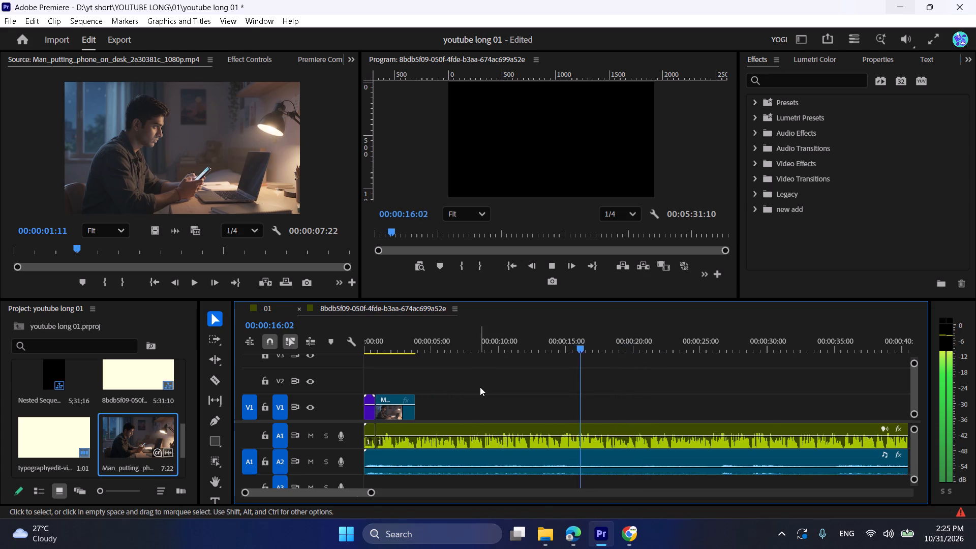
alt+scroll(480, 387, down, 4)
scroll(505, 384, up, 2)
alt+scroll(505, 384, down, 2)
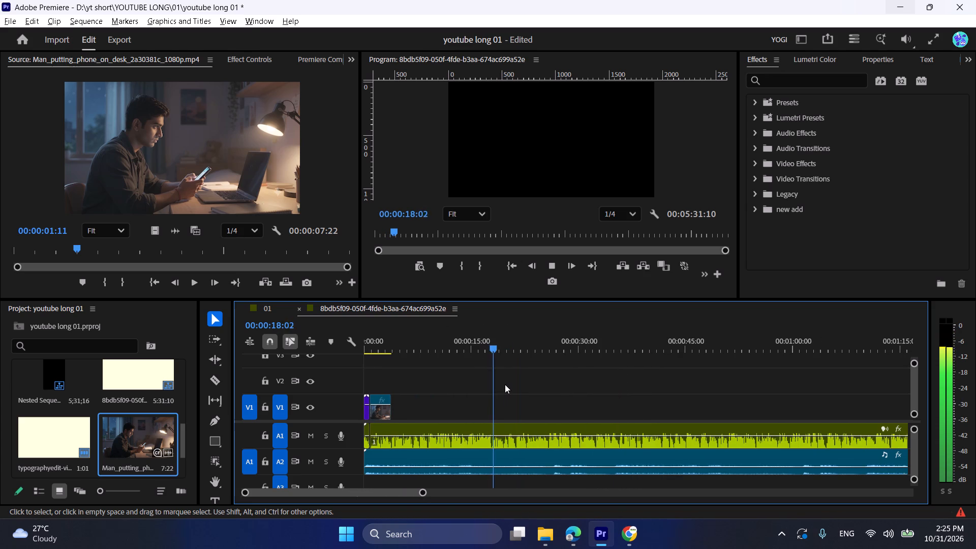
alt+scroll(505, 384, up, 2)
scroll(504, 383, down, 3)
scroll(504, 383, up, 9)
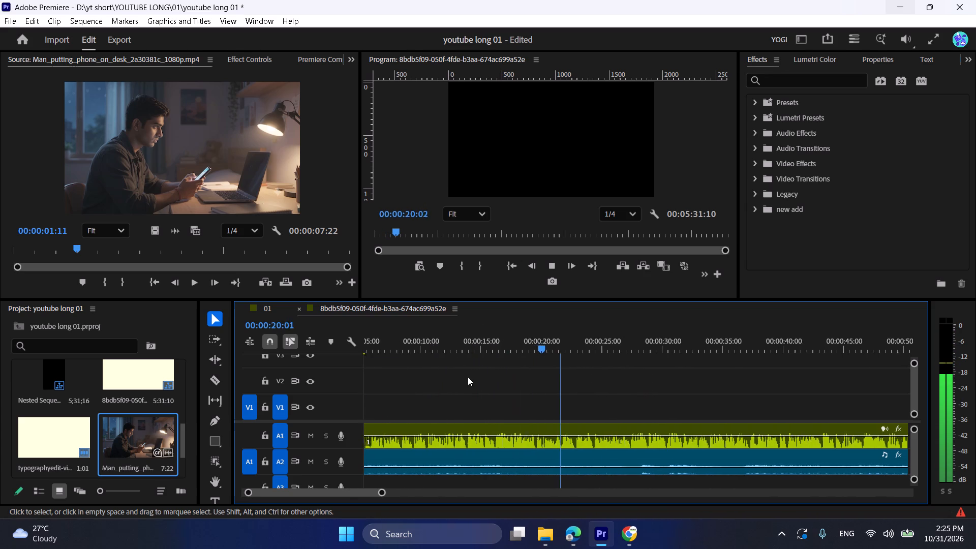
scroll(468, 377, up, 6)
key(space)
click(628, 527)
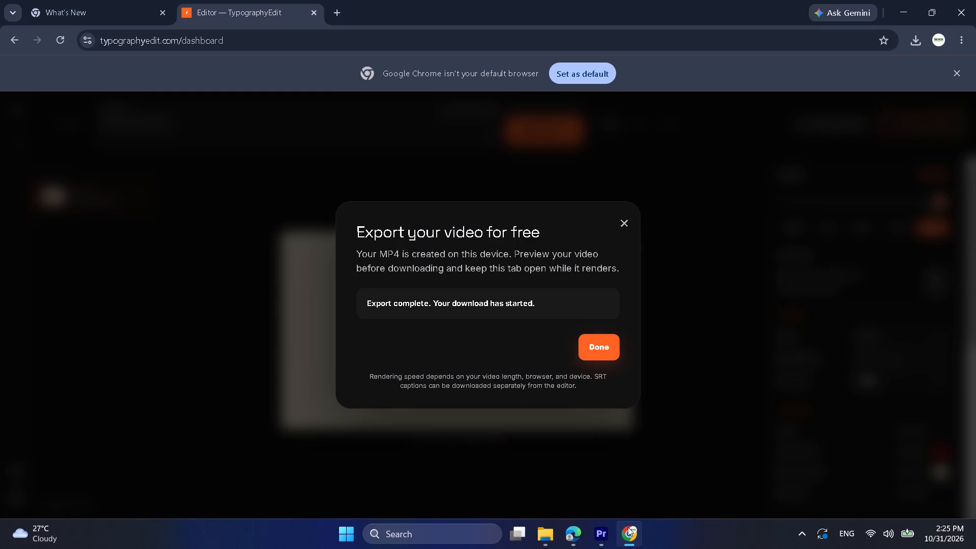
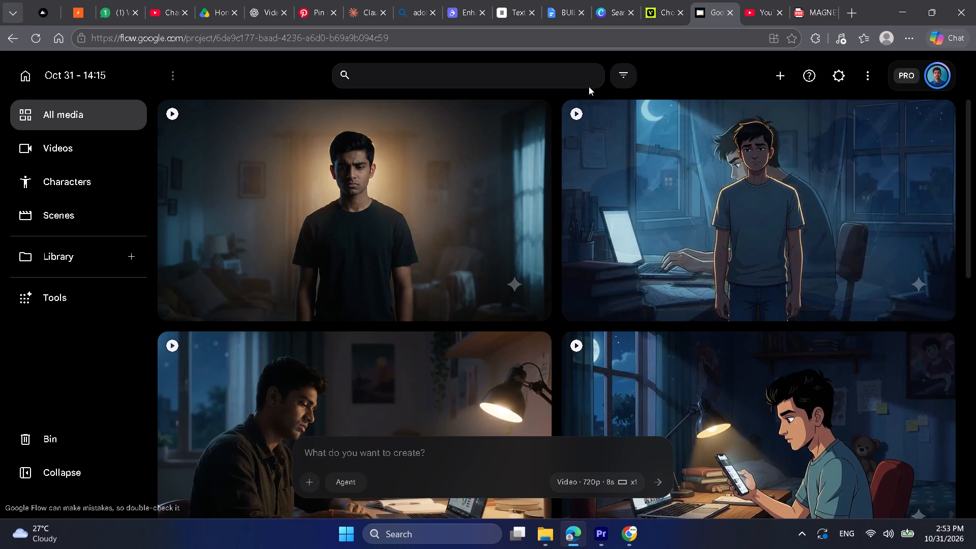
Switch to the BUILD YOURSELF BEFORE 2027 script document and read through the opening lines of THE WAKE-UP CALL section.
click(575, 0)
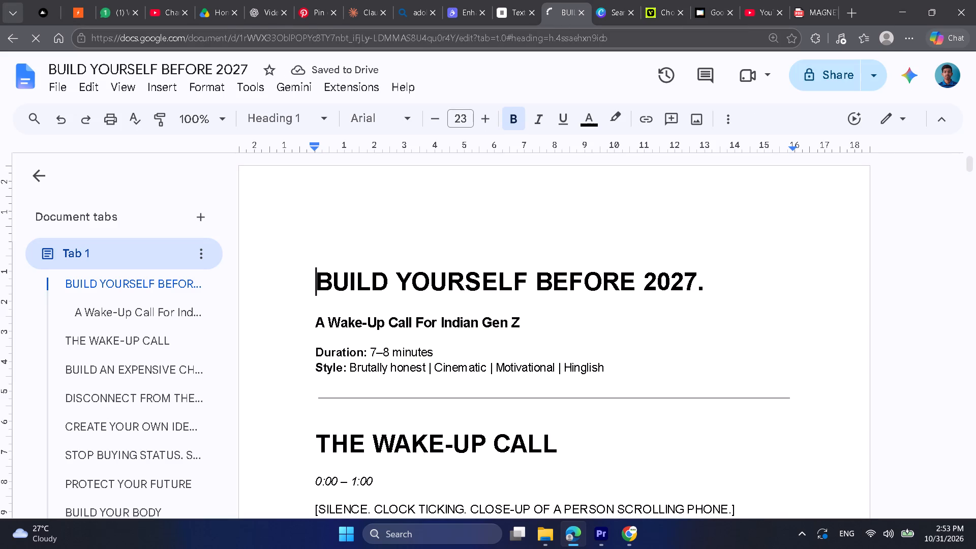
click(319, 229)
scroll(319, 229, down, 4)
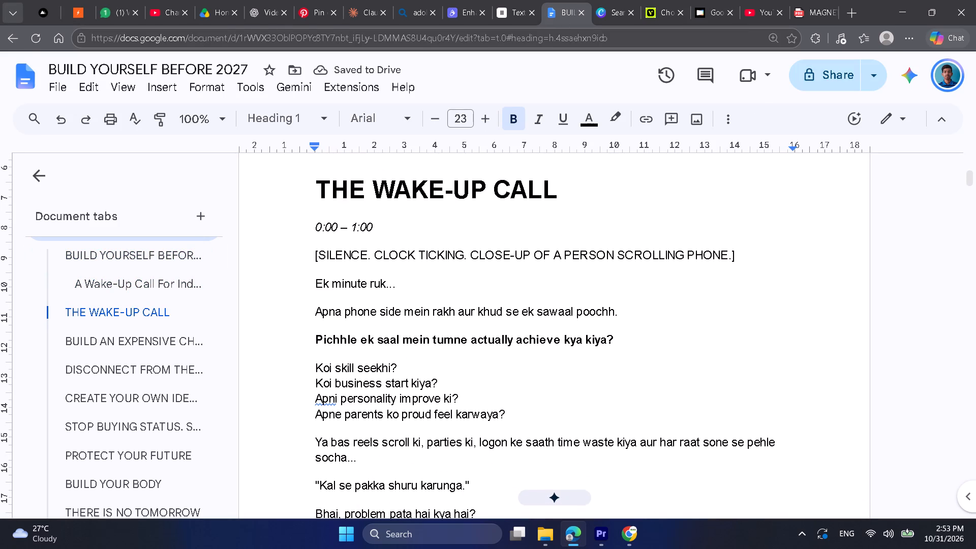
drag(303, 243, 425, 248)
click(308, 267)
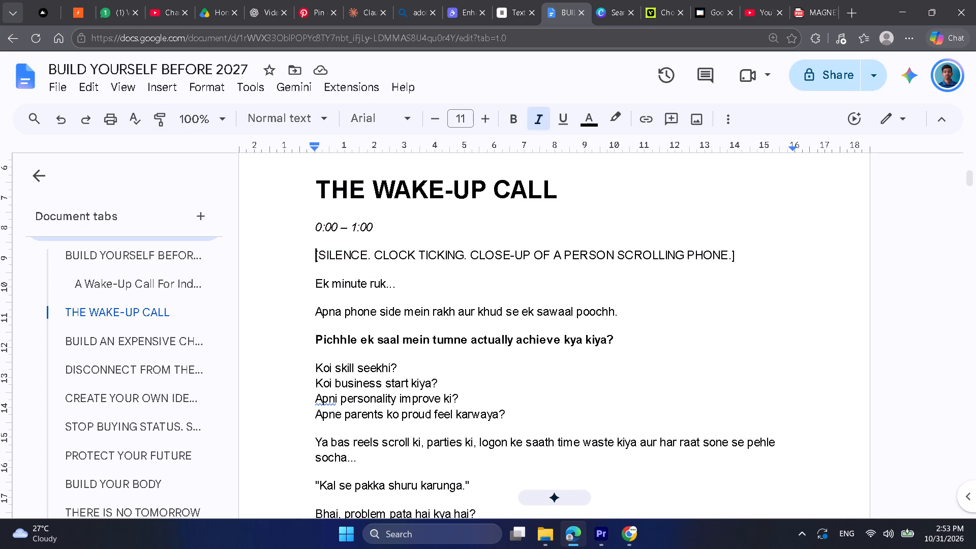
drag(308, 261, 801, 269)
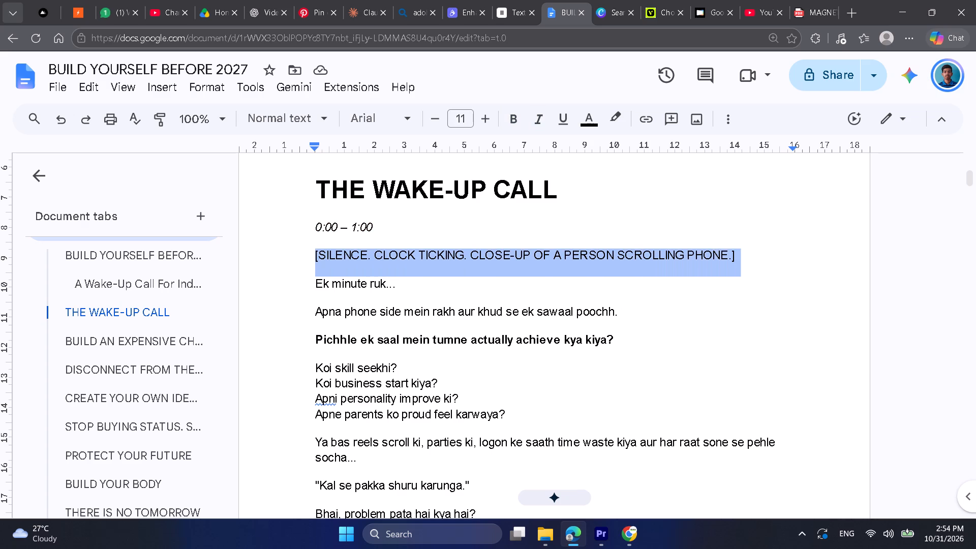
click(706, 300)
click(284, 317)
drag(308, 312, 625, 310)
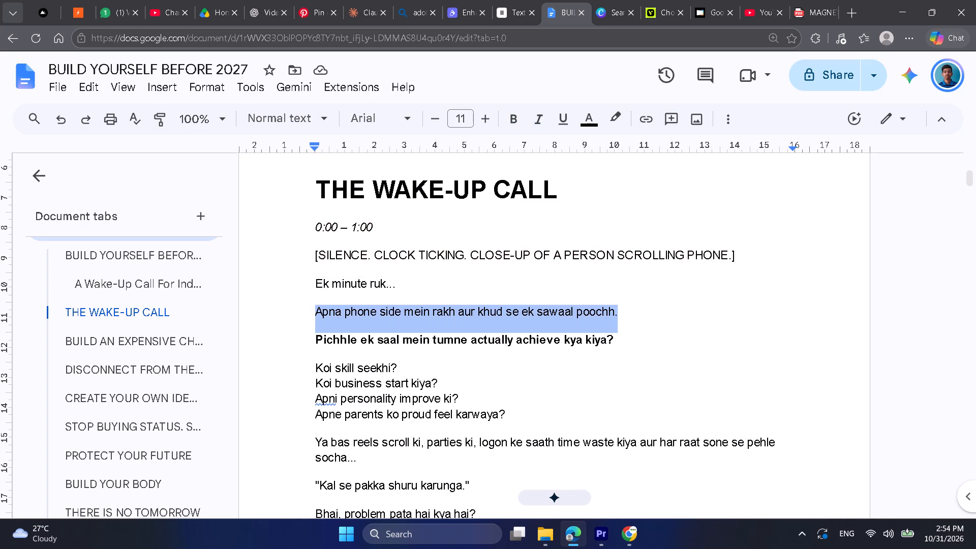
drag(625, 310, 587, 411)
scroll(534, 382, down, 2)
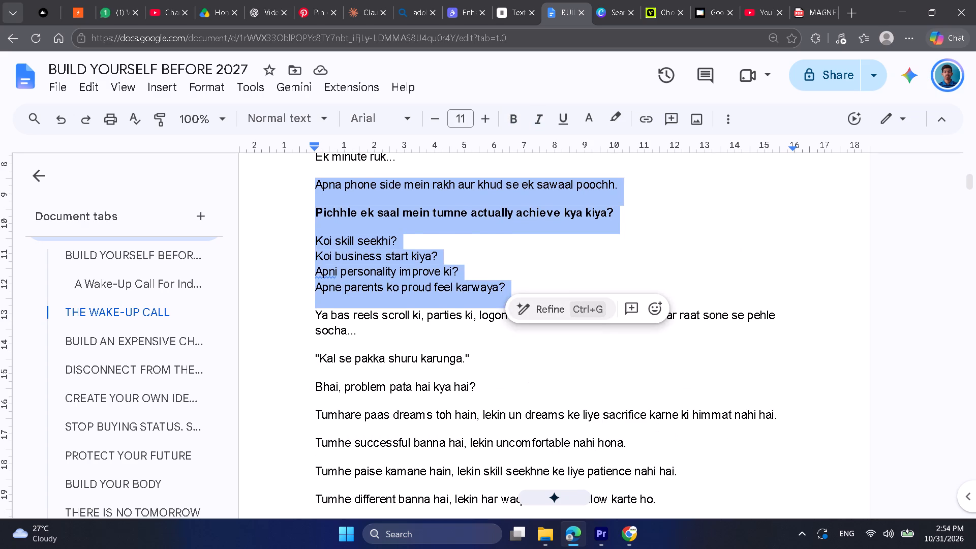
click(284, 309)
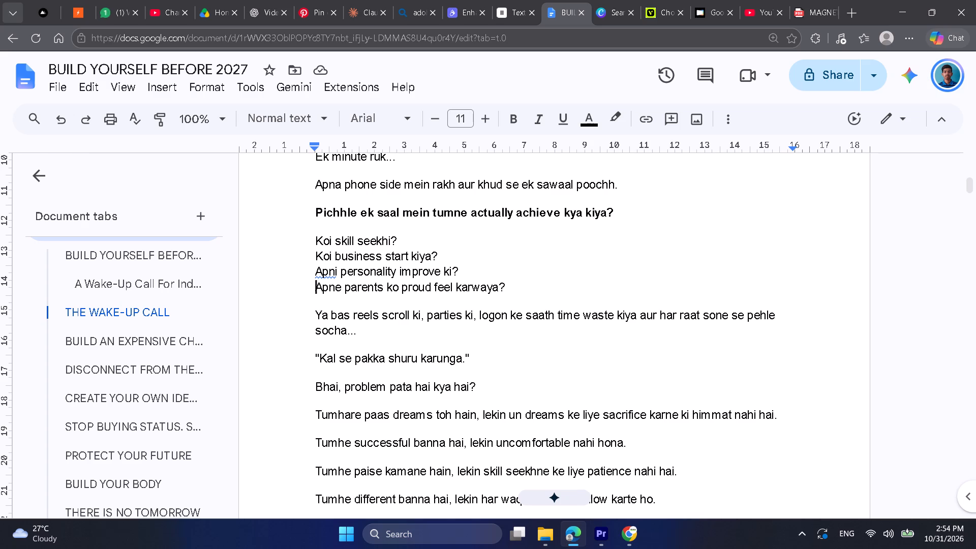
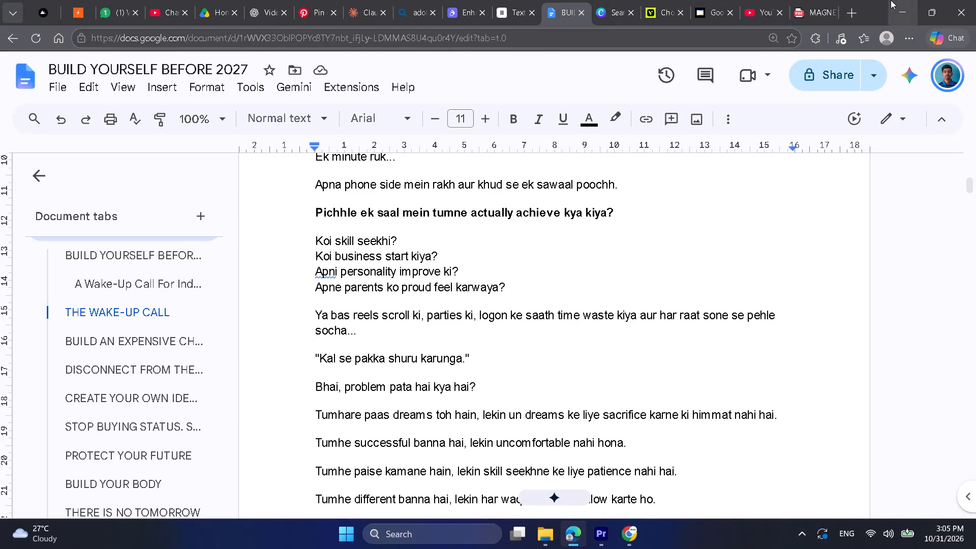
Switch to Premiere and play the sequence from the start through the Young_man_self_improvement_journey clip to review visuals against the voiceover.
click(891, 0)
key(space)
drag(388, 342, 355, 342)
key(space)
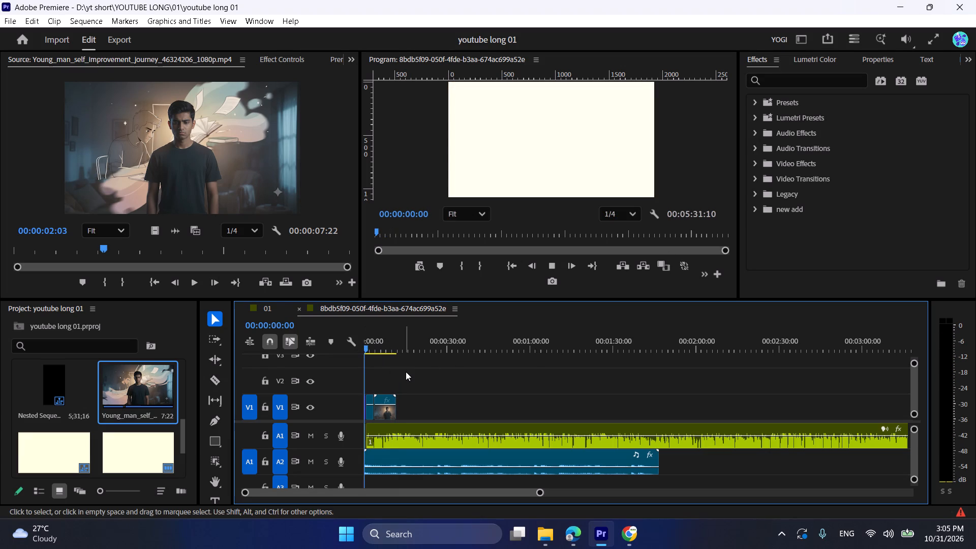
ctrl+scroll(406, 372, down, 2)
ctrl+scroll(406, 372, up, 4)
ctrl+scroll(406, 372, down, 3)
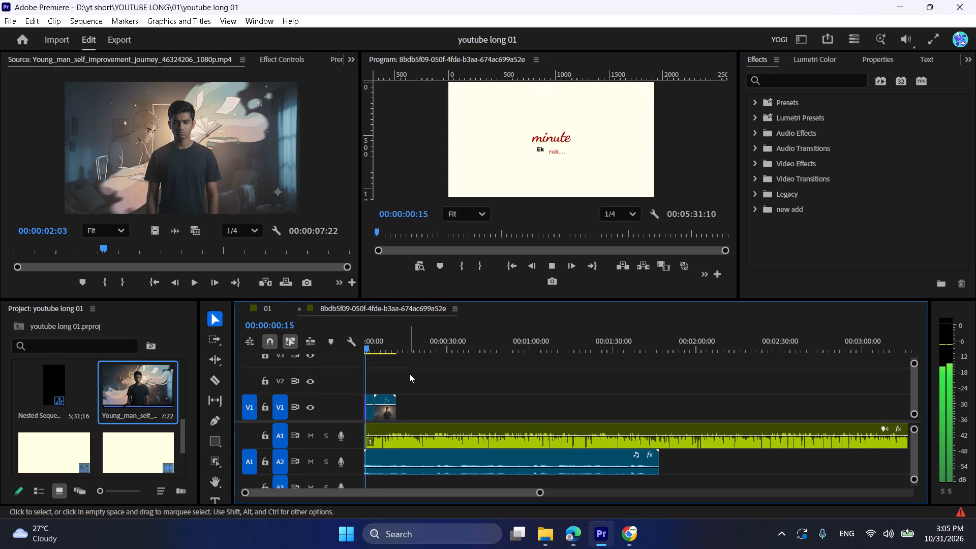
alt+scroll(409, 374, up, 3)
alt+scroll(409, 374, down, 1)
alt+scroll(409, 374, up, 1)
scroll(409, 374, up, 7)
key(space)
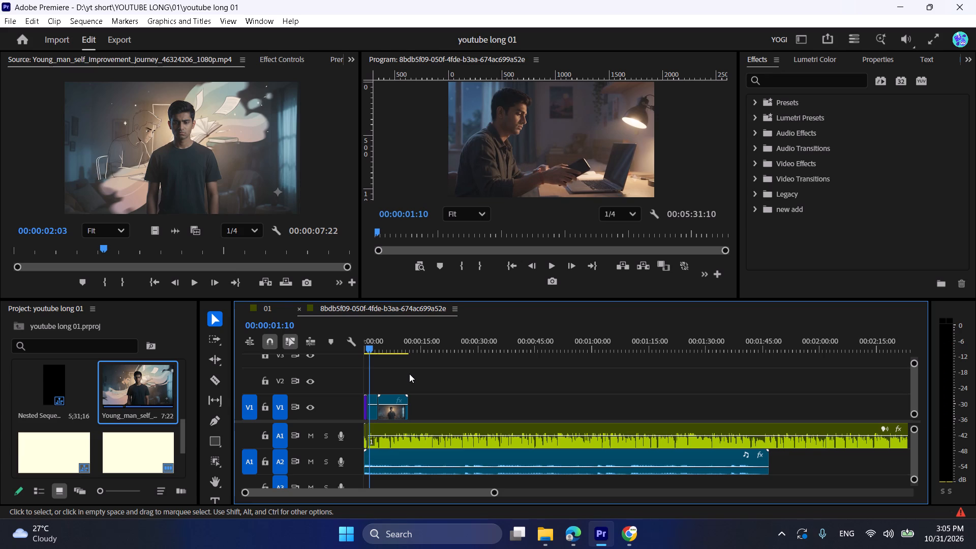
key(space)
alt+scroll(409, 374, up, 3)
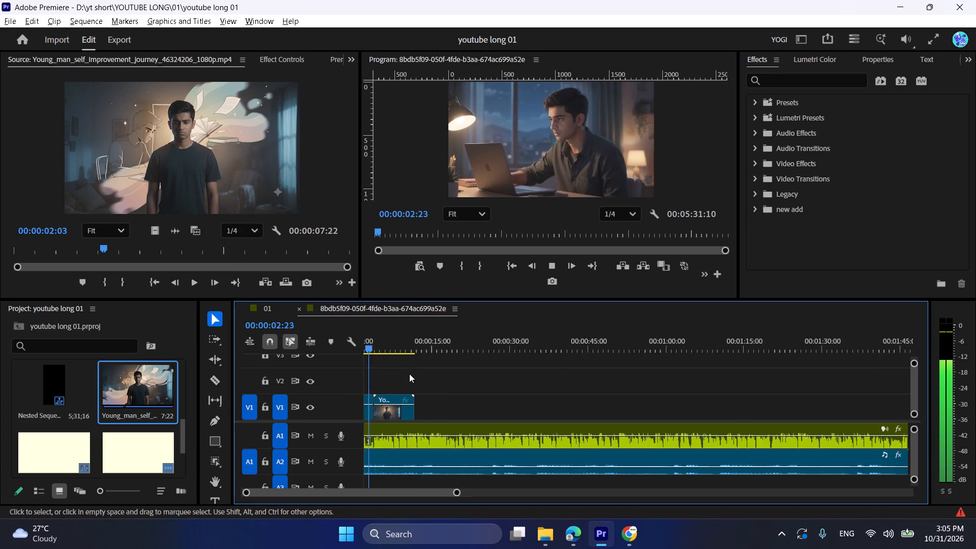
alt+scroll(409, 374, up, 13)
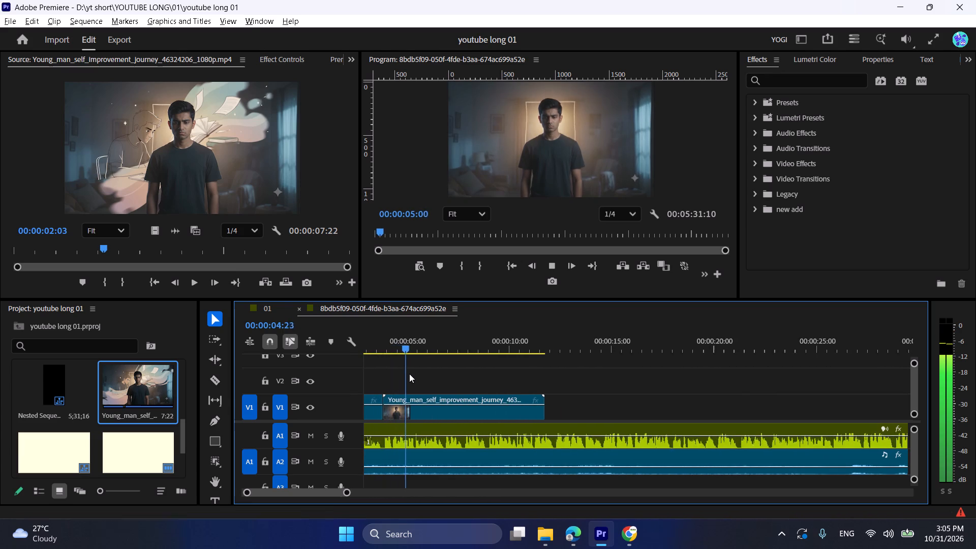
alt+scroll(409, 374, up, 5)
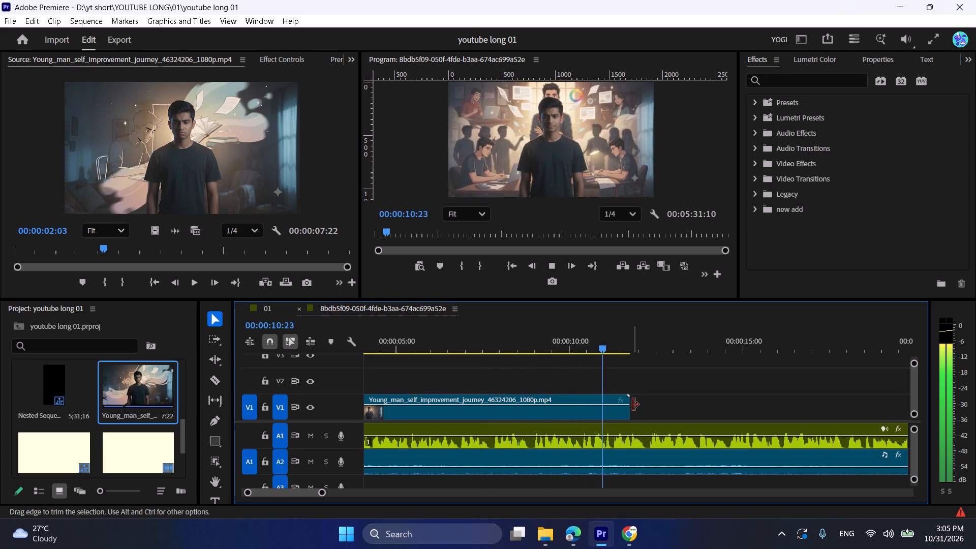
key(space)
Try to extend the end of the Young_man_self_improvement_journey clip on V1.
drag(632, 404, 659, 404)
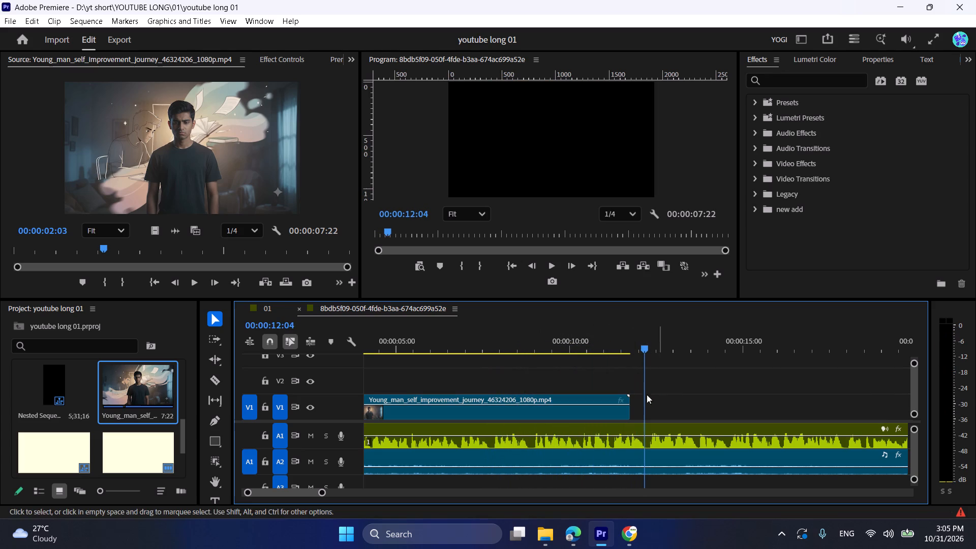
Replay the sequence from about 10 seconds to check the end of the last V1 clip against the voiceover.
click(572, 339)
key(space)
alt+scroll(604, 381, down, 11)
key(space)
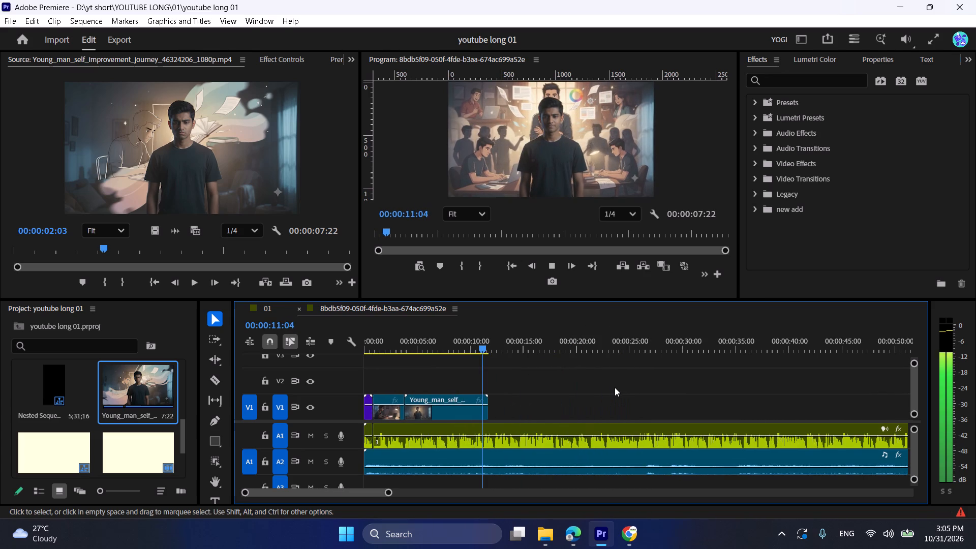
alt+scroll(614, 388, down, 16)
alt+scroll(614, 388, up, 1)
alt+scroll(614, 388, down, 10)
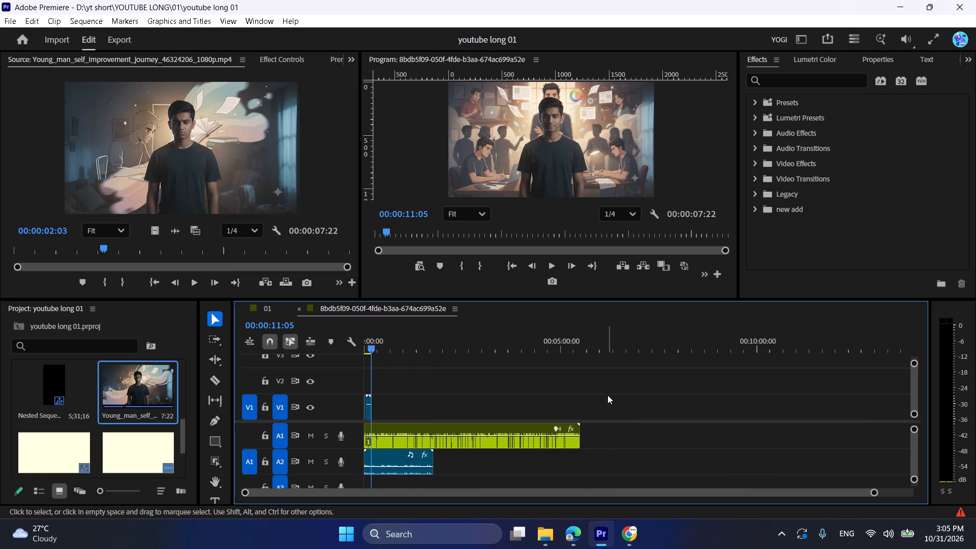
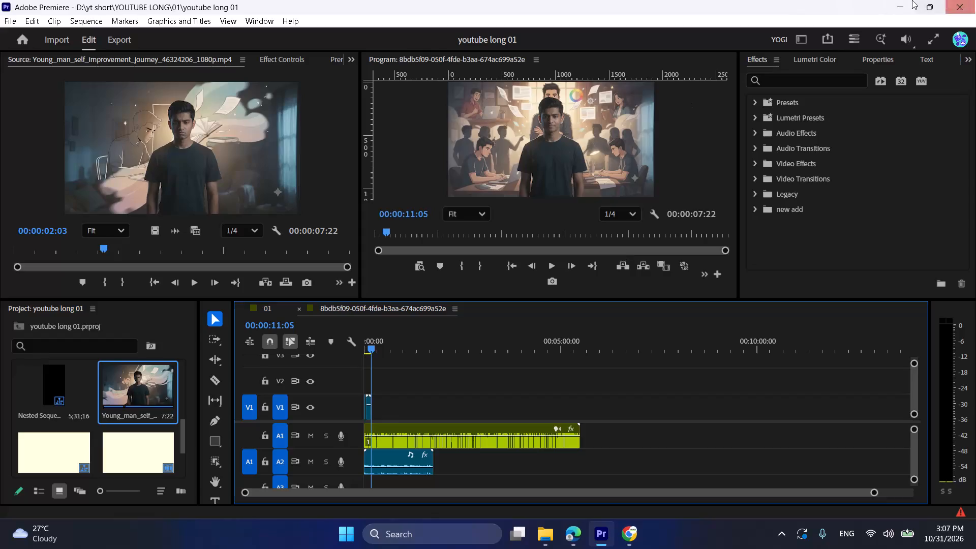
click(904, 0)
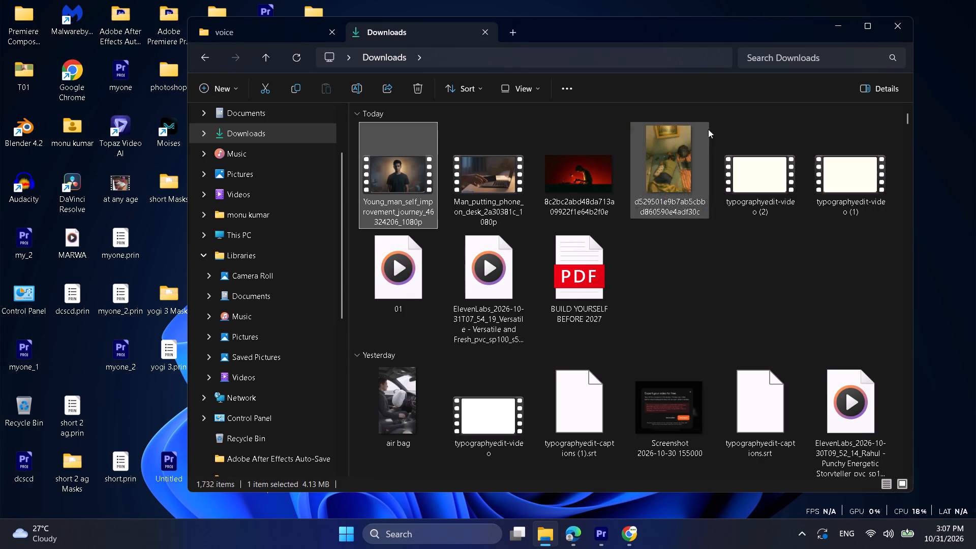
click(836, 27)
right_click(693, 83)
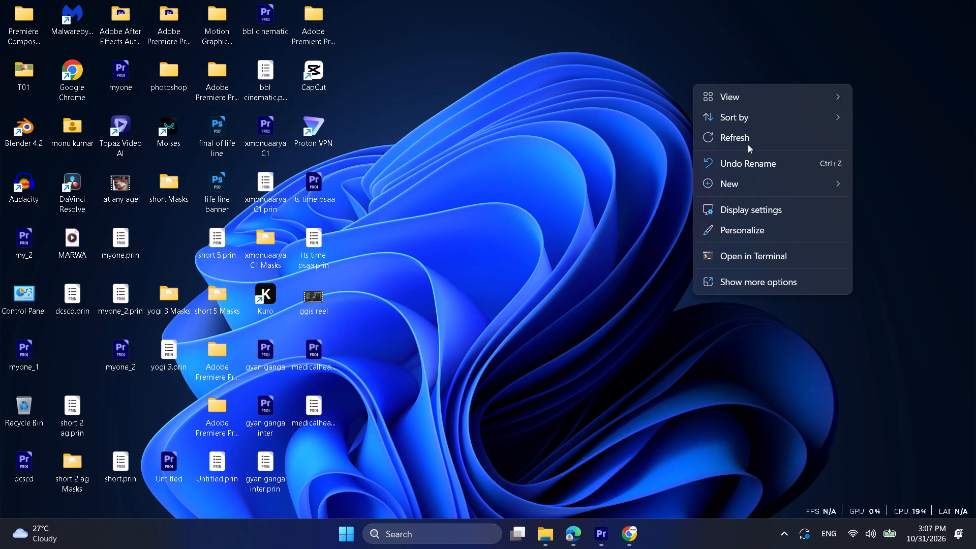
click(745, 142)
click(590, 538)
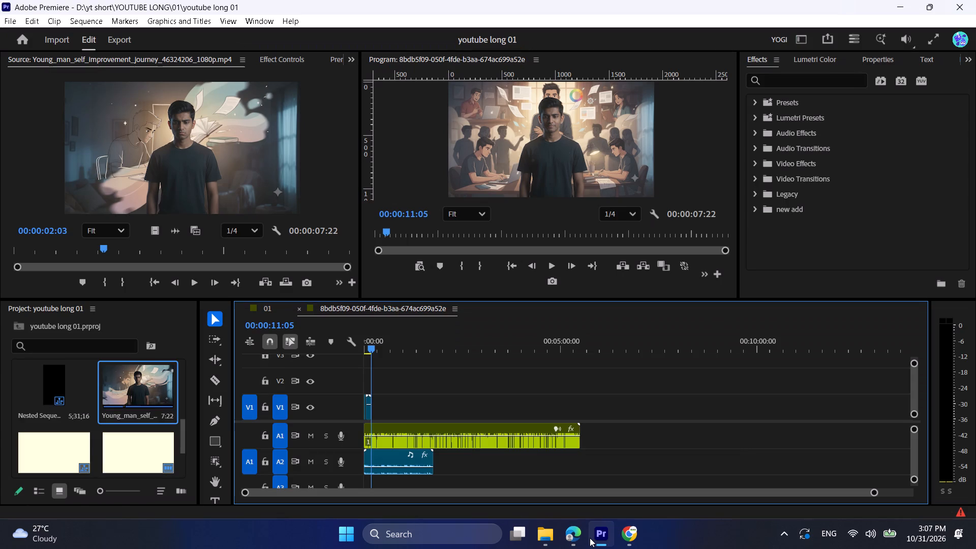
Play the sequence from the start past the end of the last V1 clip to check the visuals against the voiceover.
alt+scroll(442, 380, up, 5)
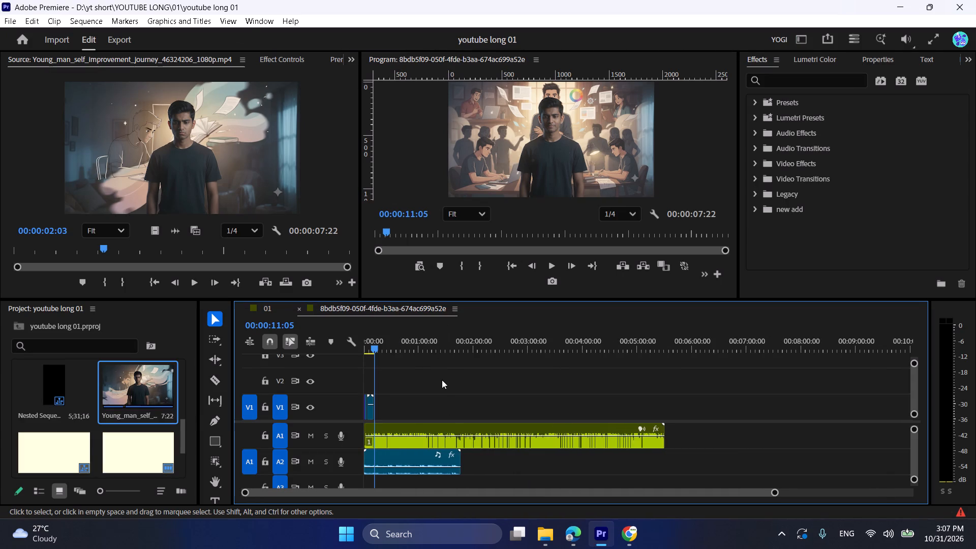
alt+scroll(442, 380, up, 14)
scroll(442, 380, down, 1)
alt+scroll(442, 380, up, 7)
scroll(442, 380, down, 1)
scroll(442, 380, up, 2)
scroll(442, 380, down, 1)
scroll(442, 380, up, 3)
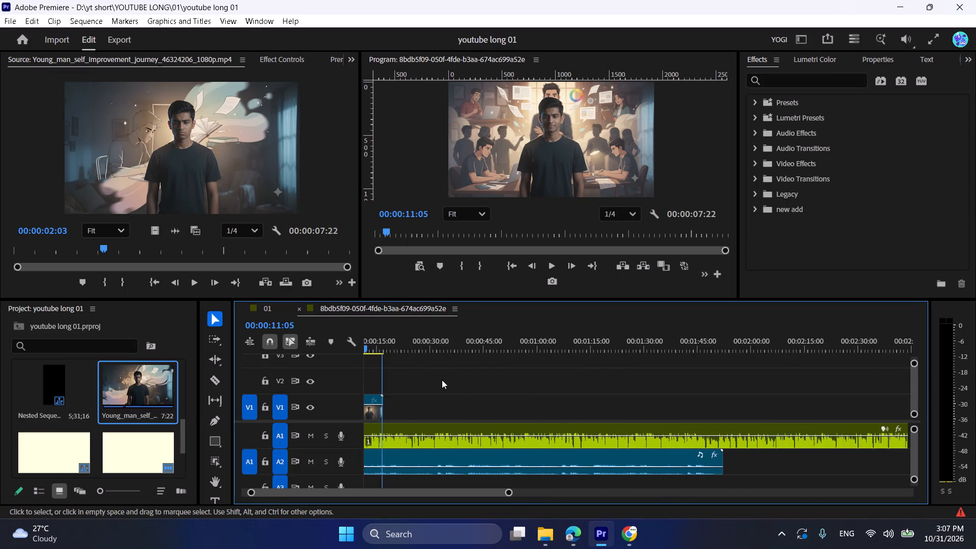
scroll(442, 380, up, 7)
scroll(442, 380, down, 1)
scroll(442, 380, up, 8)
scroll(442, 380, down, 1)
scroll(442, 380, up, 13)
alt+scroll(442, 380, down, 1)
alt+scroll(442, 380, up, 5)
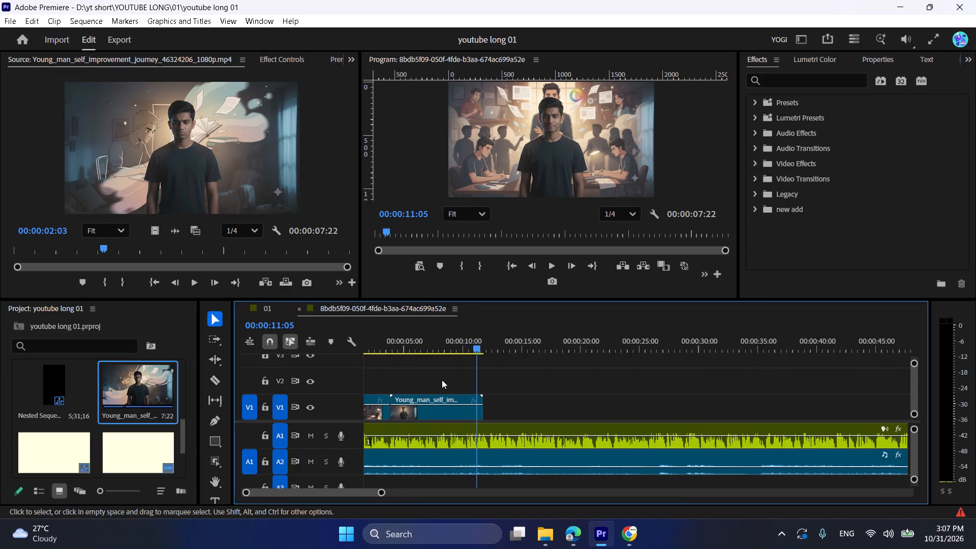
alt+scroll(442, 380, up, 11)
drag(411, 343, 352, 334)
key(space)
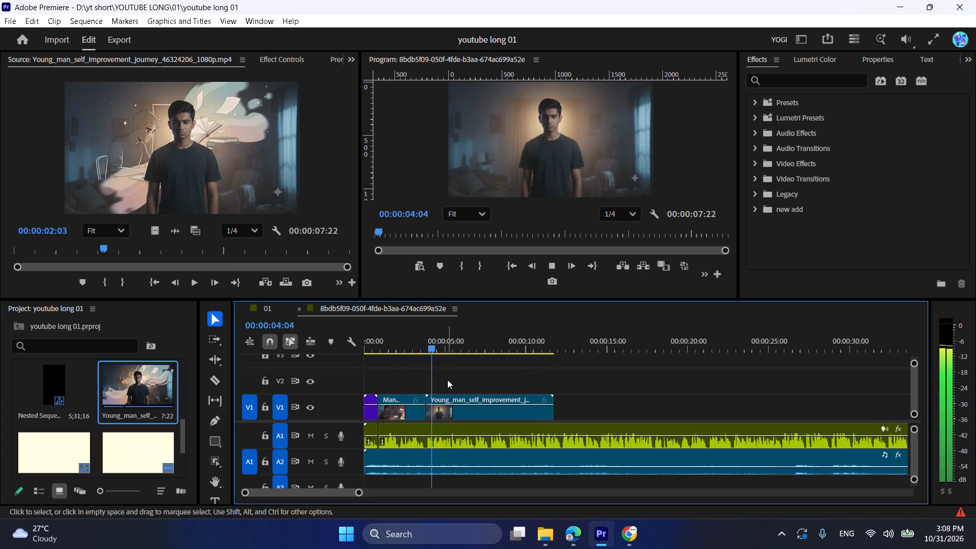
key(space)
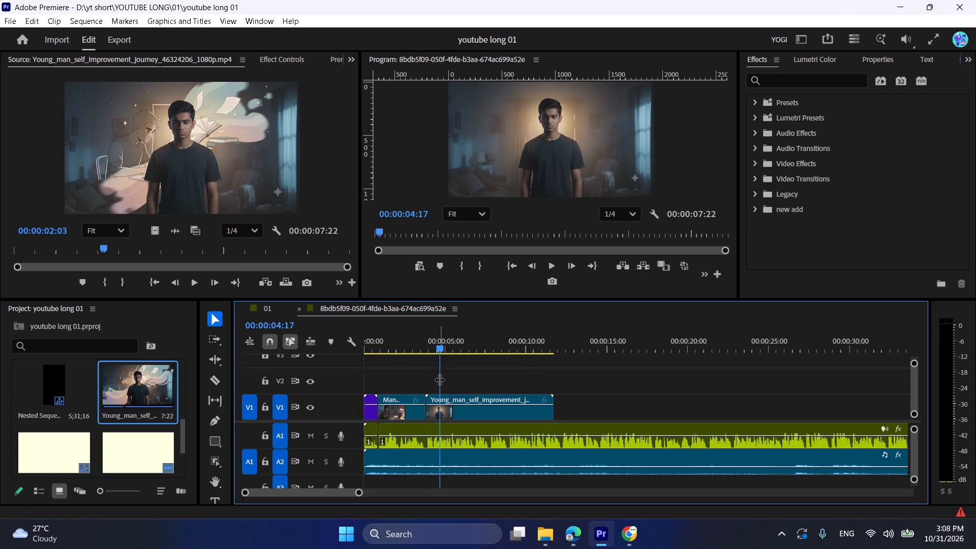
key(space)
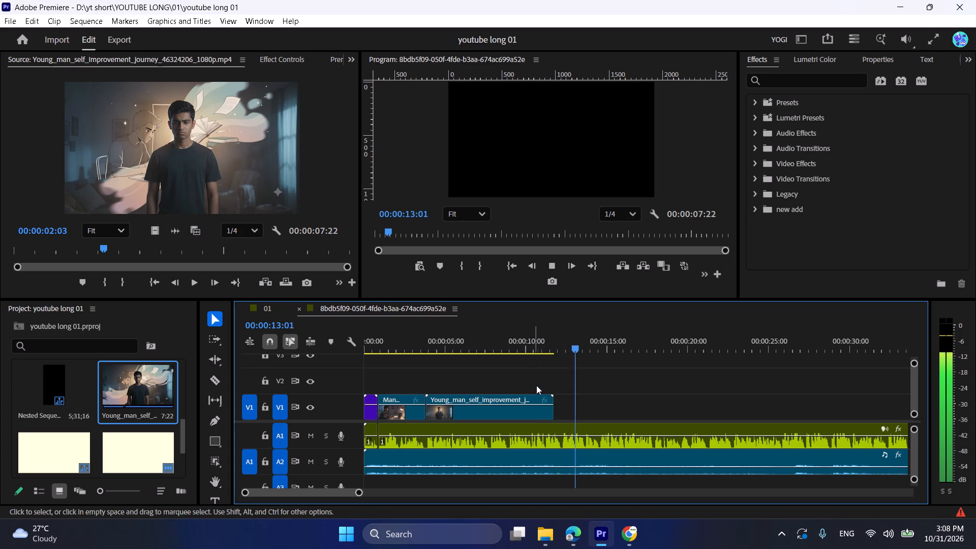
Place the 8bdb5f09-050f-4fde-b3aa-674ac699a52e.mp4 video on V1 at about 12 seconds, shortly after the Young_man_self_improvement_journey clip.
click(541, 349)
key(space)
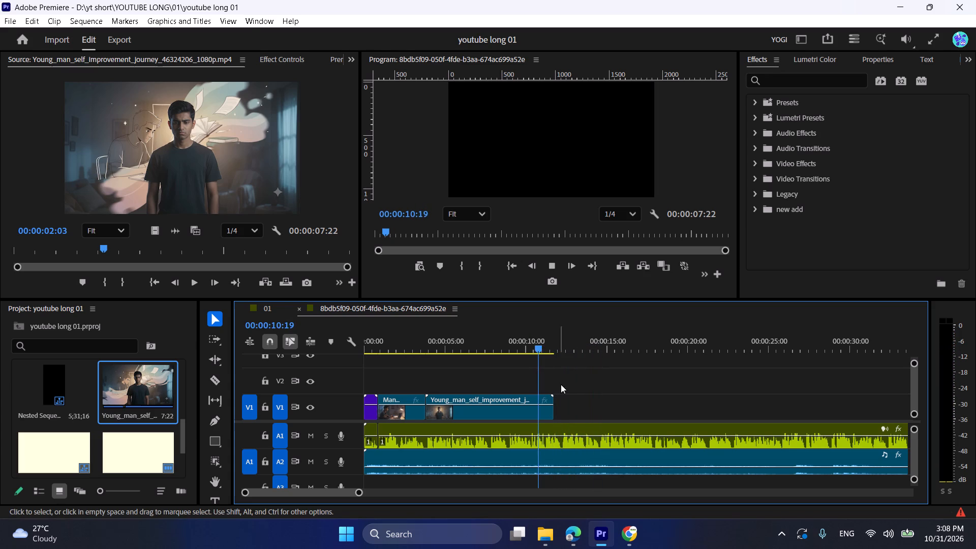
alt+scroll(564, 386, up, 3)
key(space)
scroll(168, 387, up, 2)
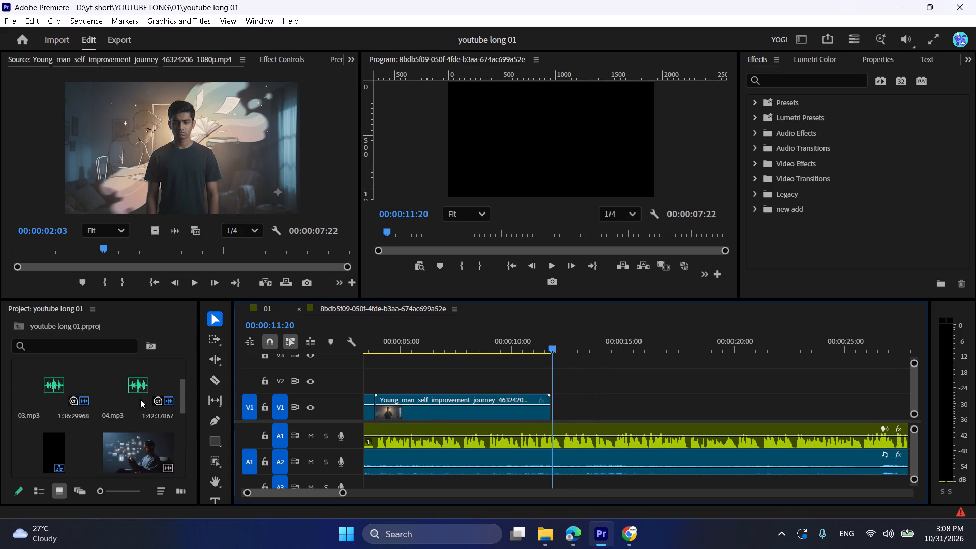
double_click(133, 462)
key(space)
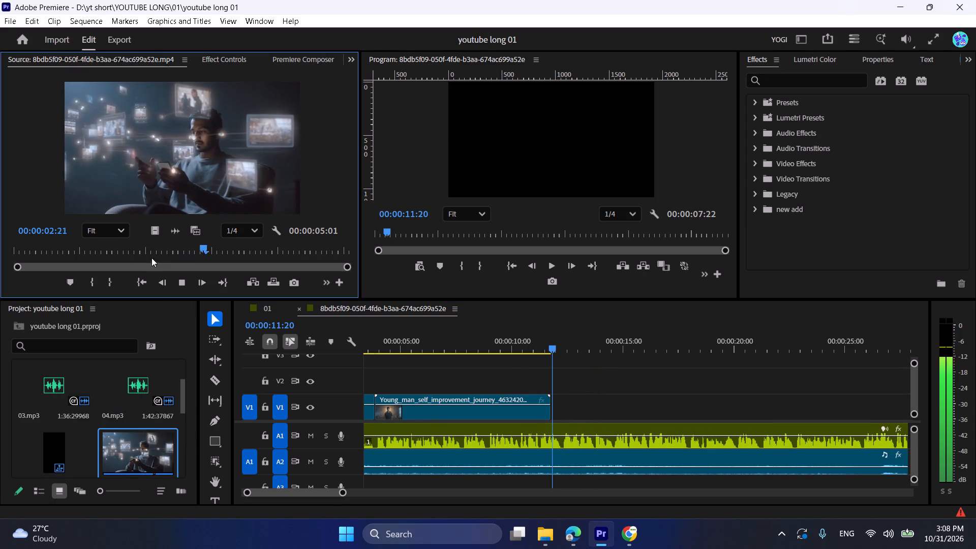
key(space)
drag(158, 234, 552, 399)
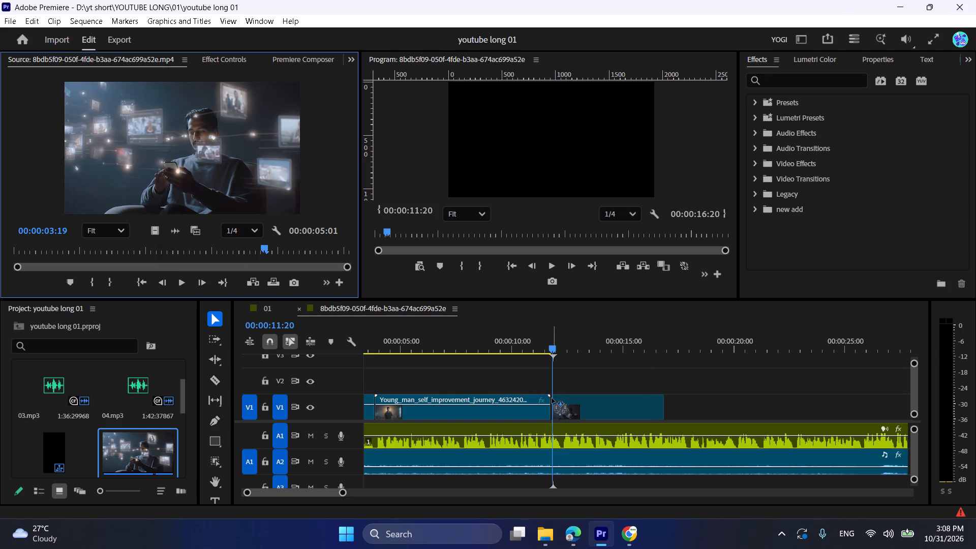
drag(552, 399, 564, 405)
key(space)
key(space)
click(595, 409)
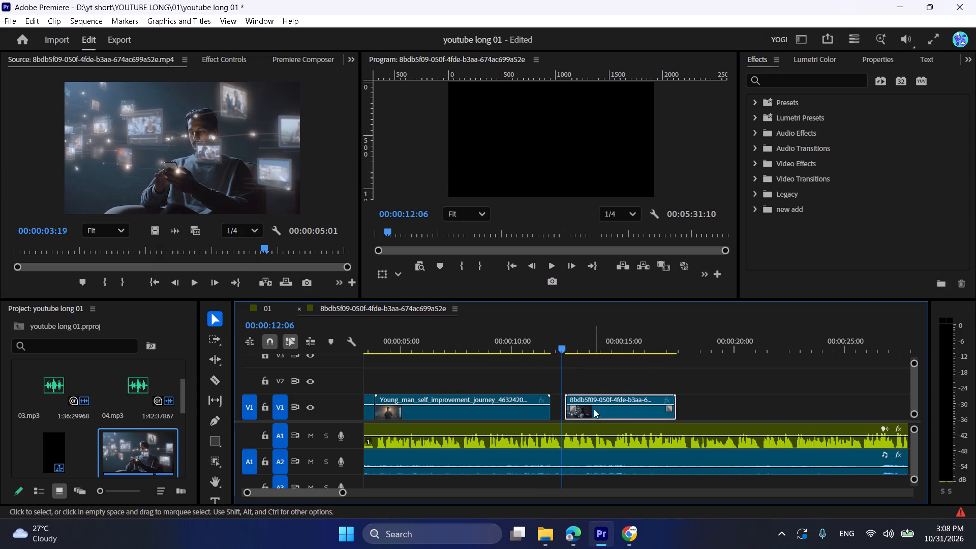
Trim about one second off the start of the 8bdb5f09 clip on V1 and move it back to start at 00:00:12:06.
key(space)
key(space)
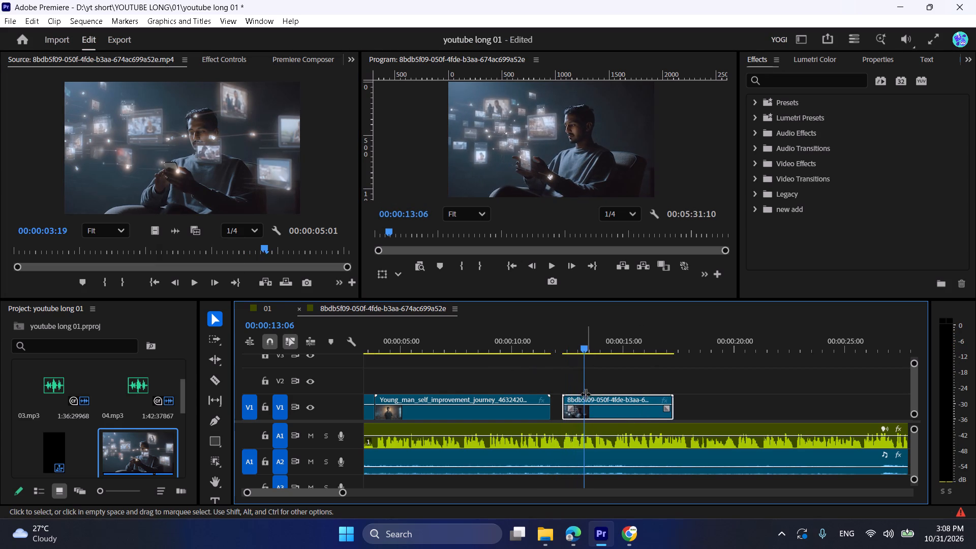
drag(566, 395, 585, 399)
click(566, 337)
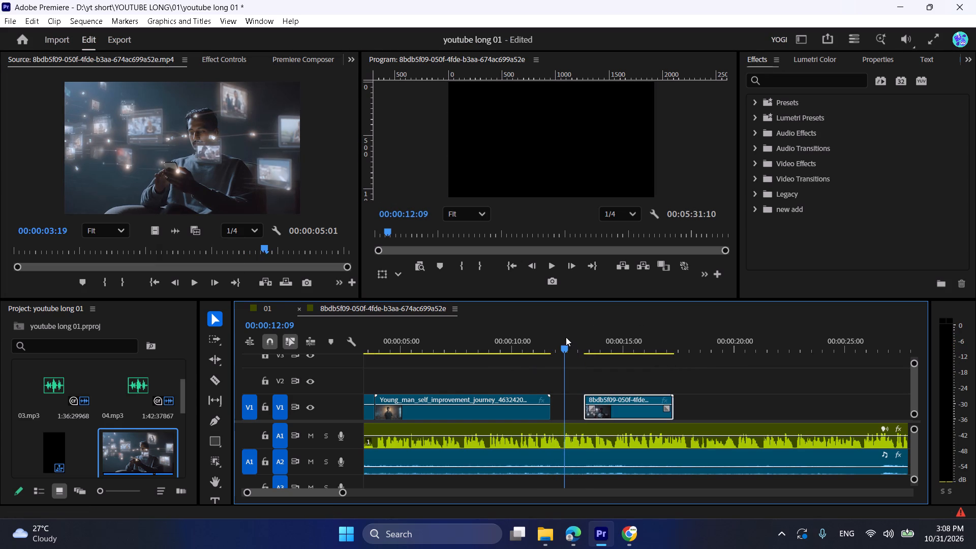
drag(624, 413, 604, 412)
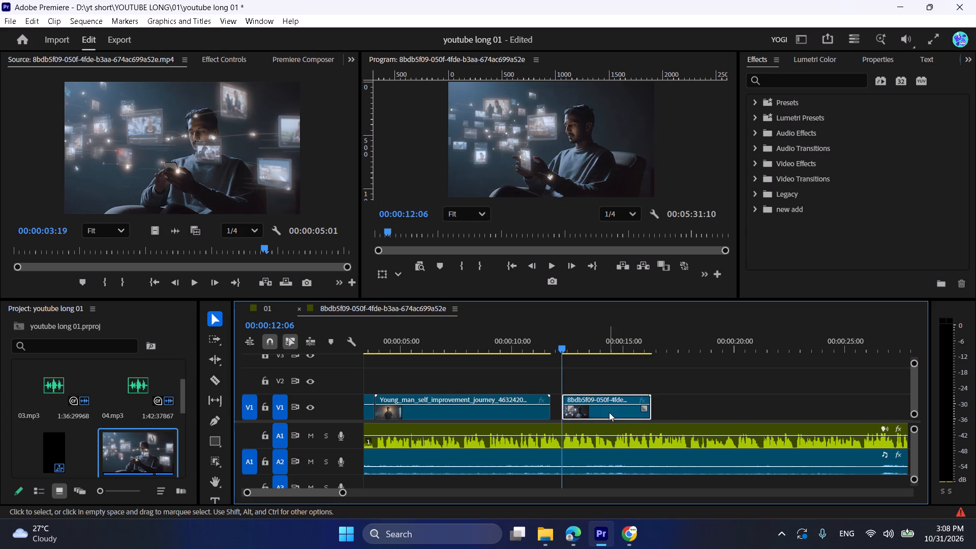
key(space)
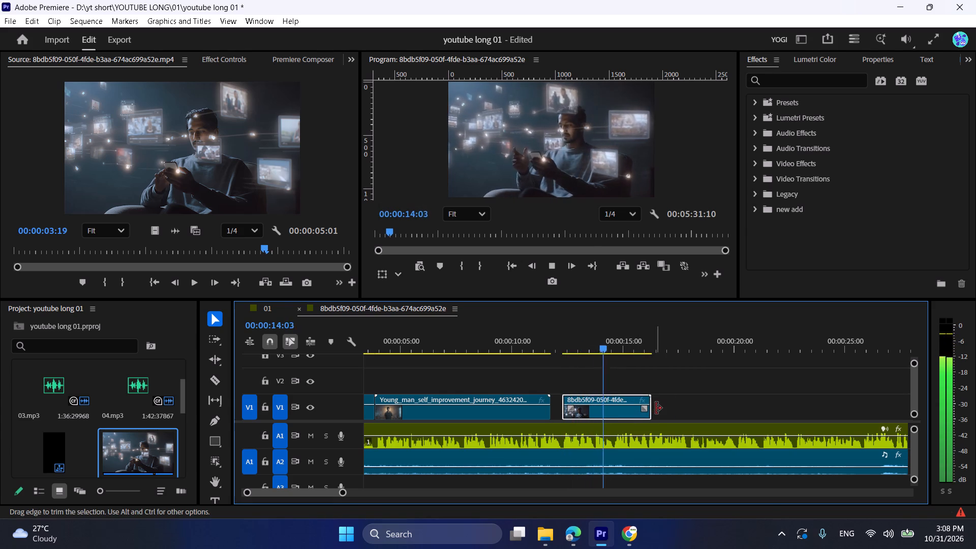
key(space)
drag(579, 330, 572, 330)
drag(571, 330, 563, 331)
key(space)
alt+scroll(604, 383, up, 1)
alt+scroll(604, 383, down, 1)
alt+scroll(604, 383, up, 2)
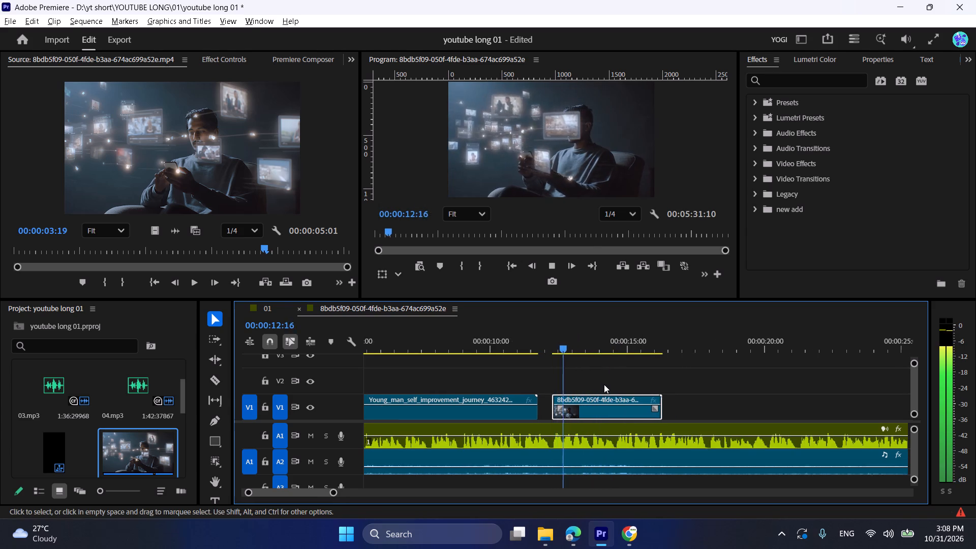
alt+scroll(604, 384, up, 2)
key(space)
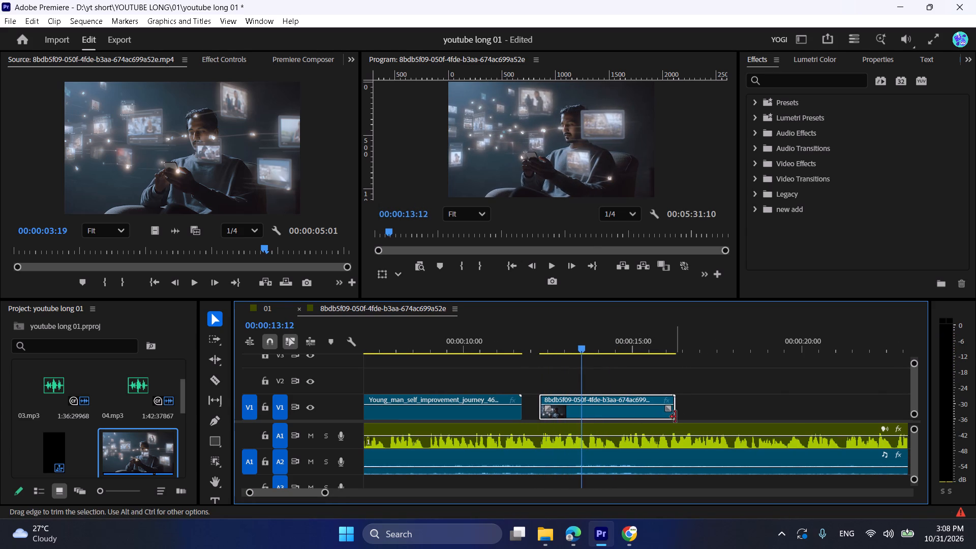
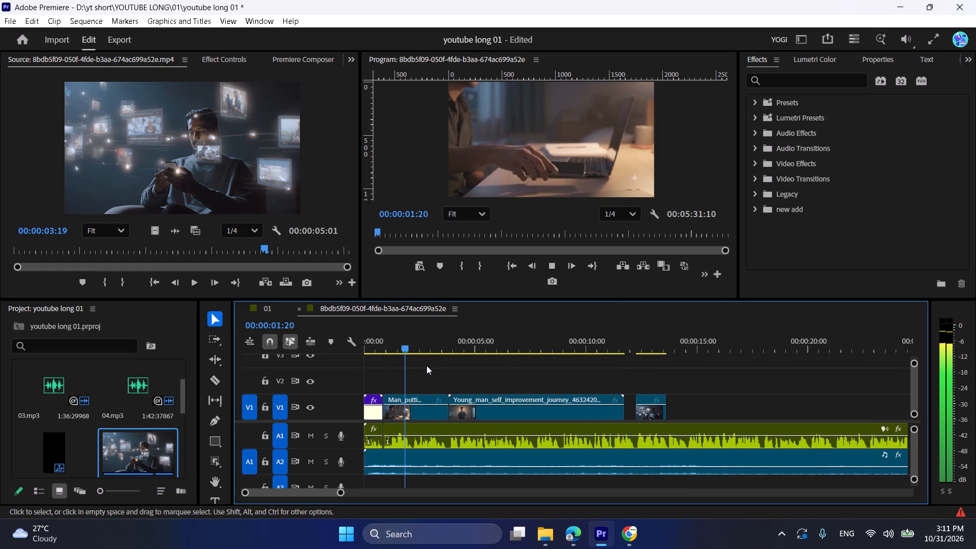
alt+scroll(423, 379, down, 4)
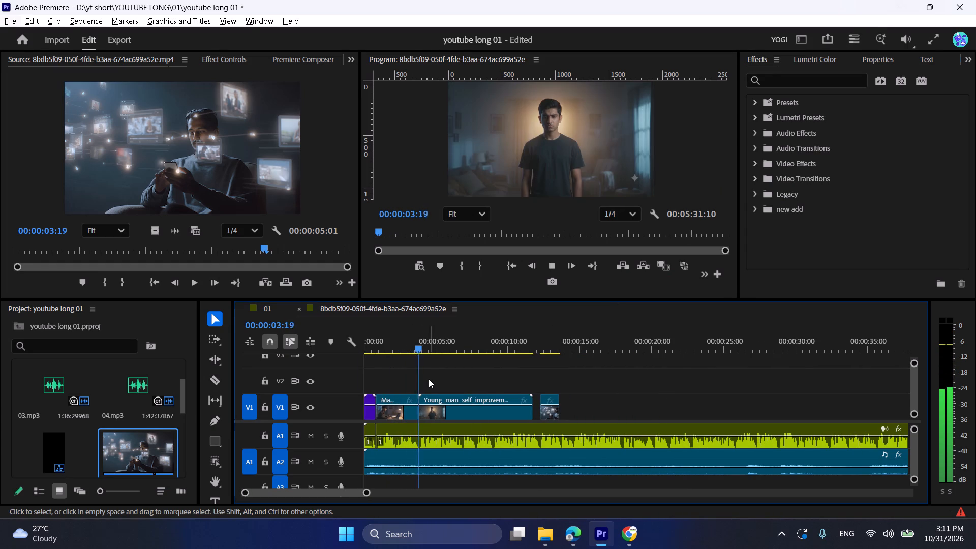
alt+scroll(429, 379, up, 2)
scroll(429, 379, up, 4)
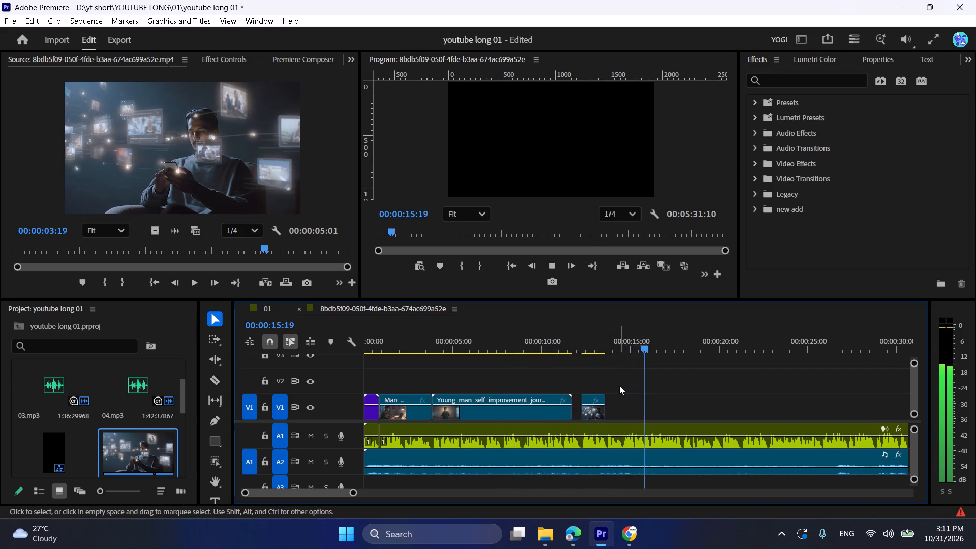
alt+scroll(622, 388, down, 4)
key(space)
In the Google Docs script, copy the four lines from "Koi skill seekhi?" through "Apne parents ko proud feel karwaya?".
click(568, 520)
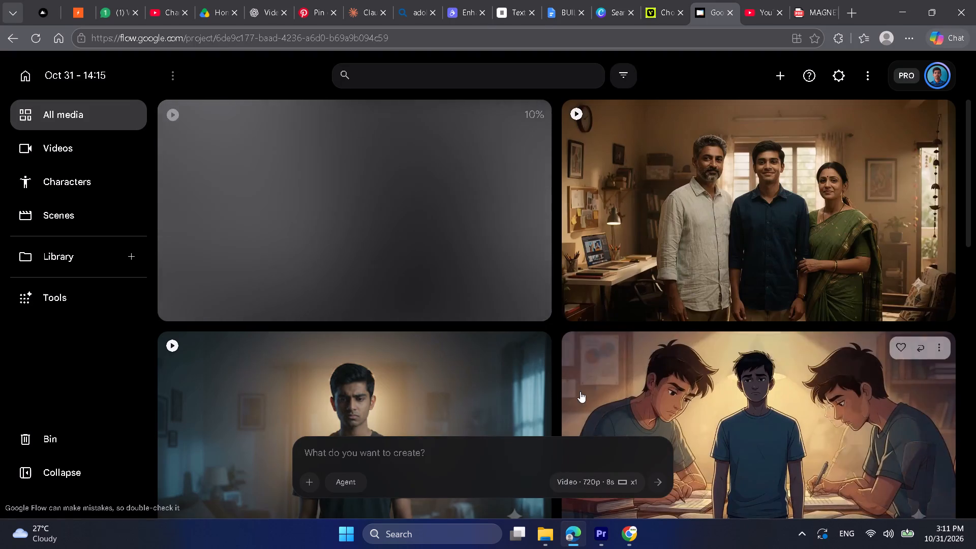
click(561, 0)
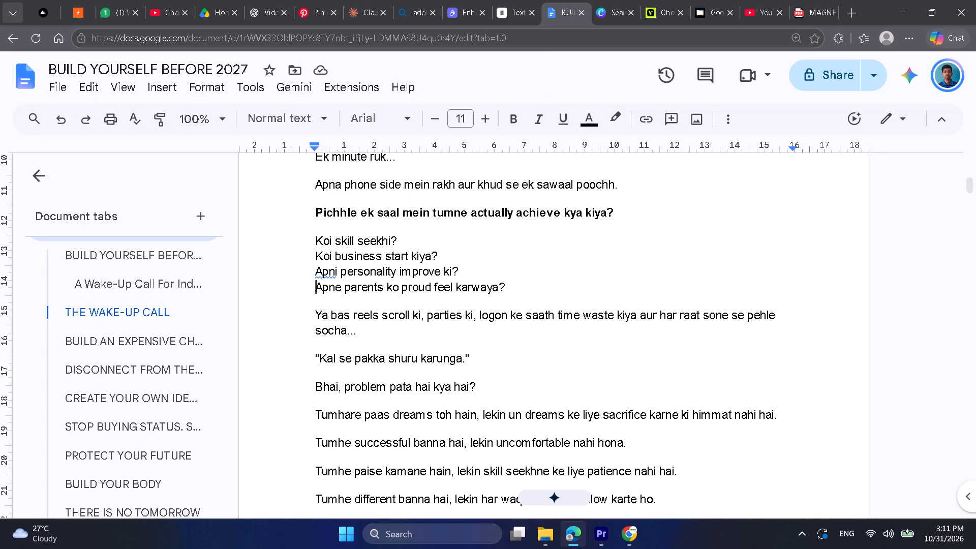
drag(310, 238, 472, 261)
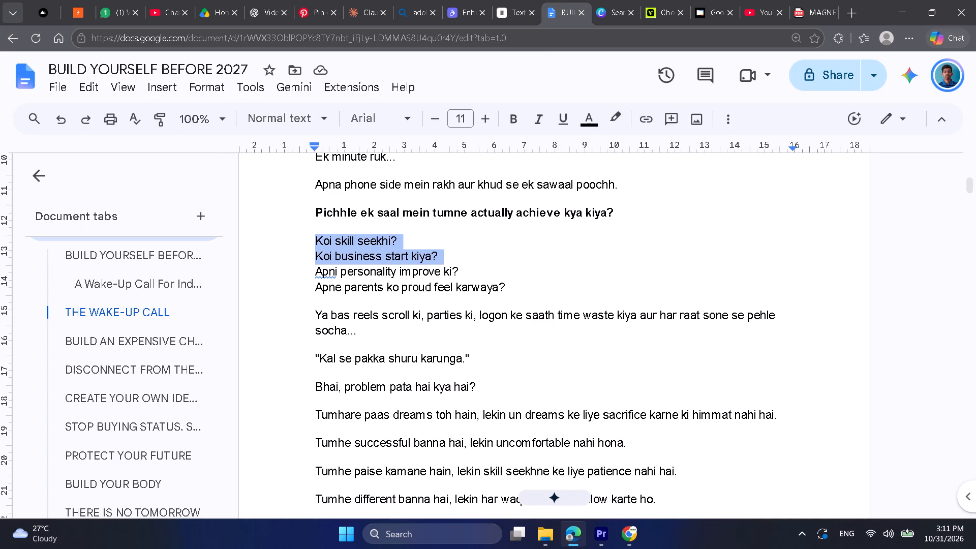
drag(472, 261, 510, 287)
key(ctrl+c)
Switch to TypographyEdit in Chrome, replace the "Ek minute ruk..." script with the four copied lines and generate the scenes.
click(892, 0)
click(634, 535)
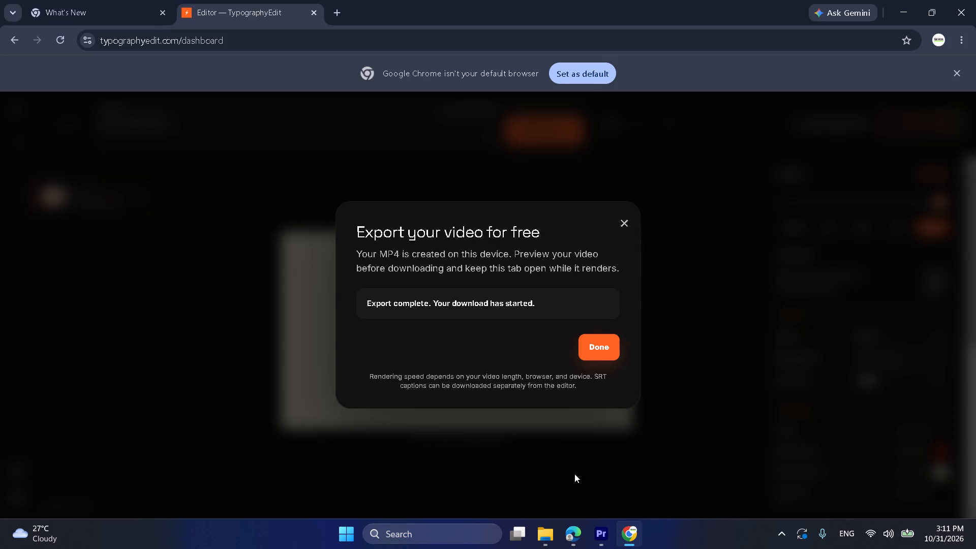
click(599, 348)
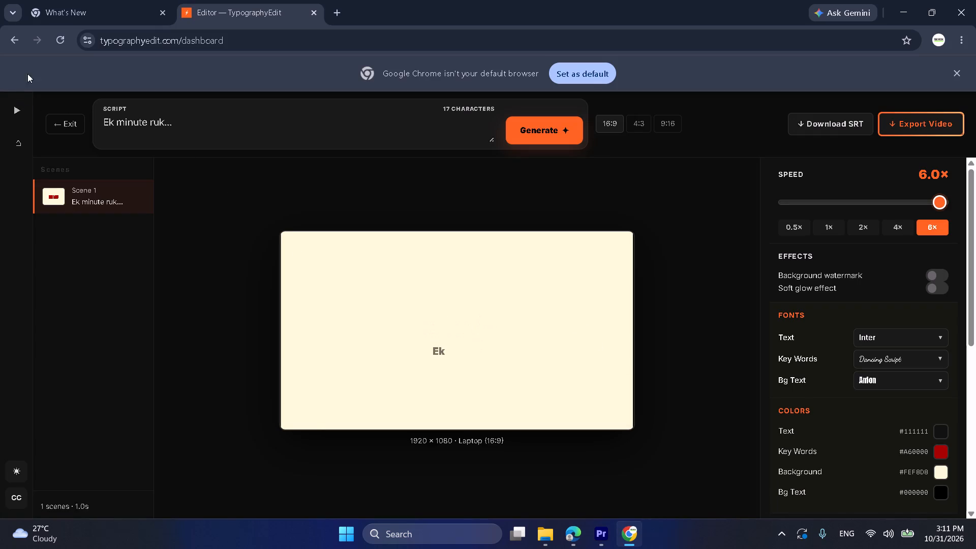
click(15, 41)
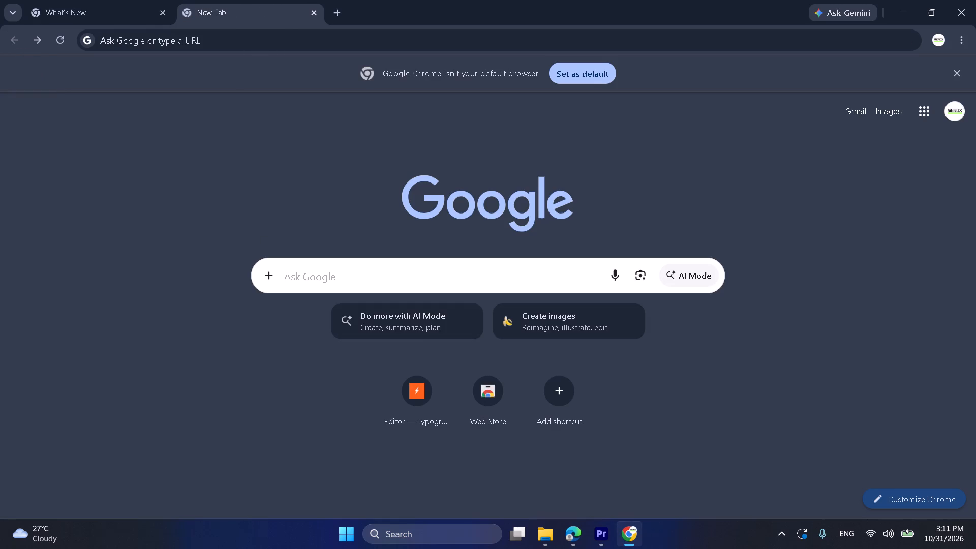
click(41, 44)
double_click(294, 105)
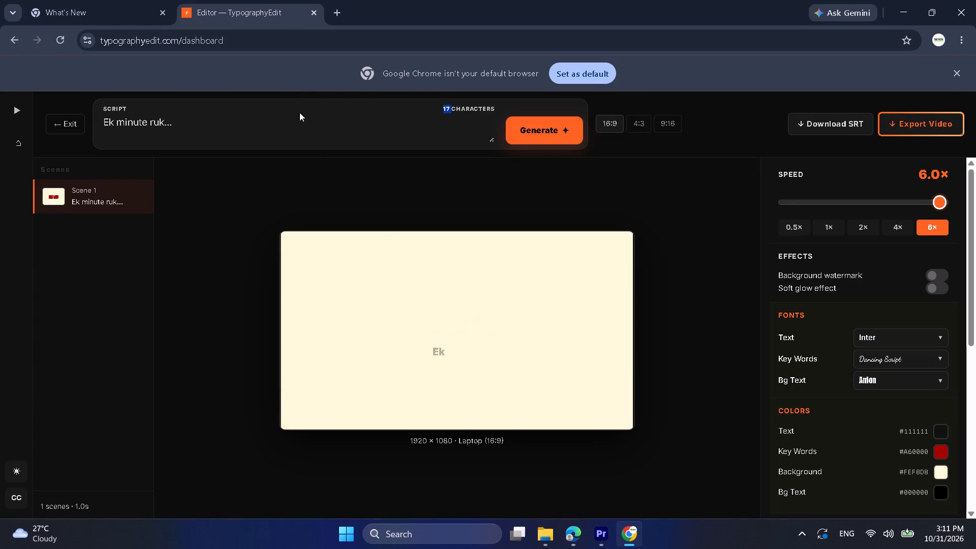
triple_click(312, 126)
key(ctrl+v)
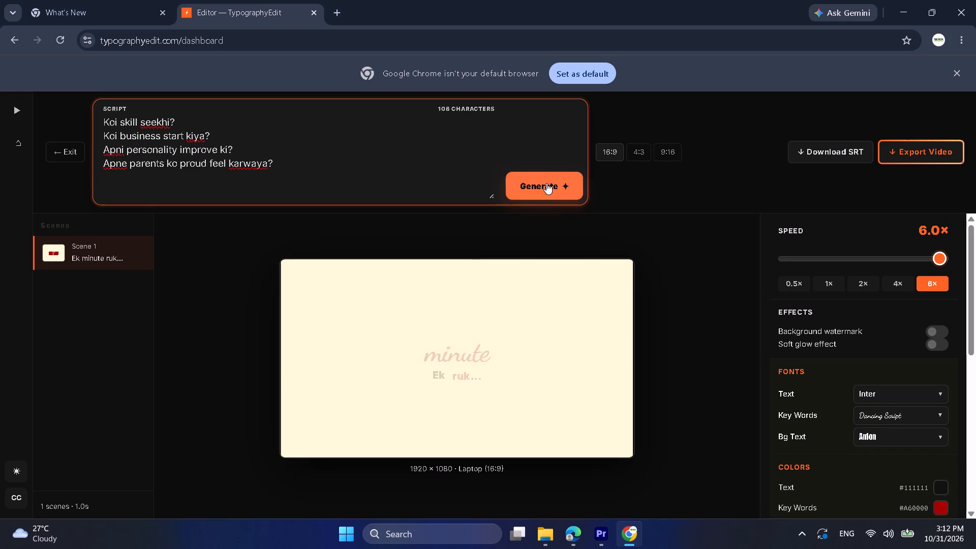
click(559, 187)
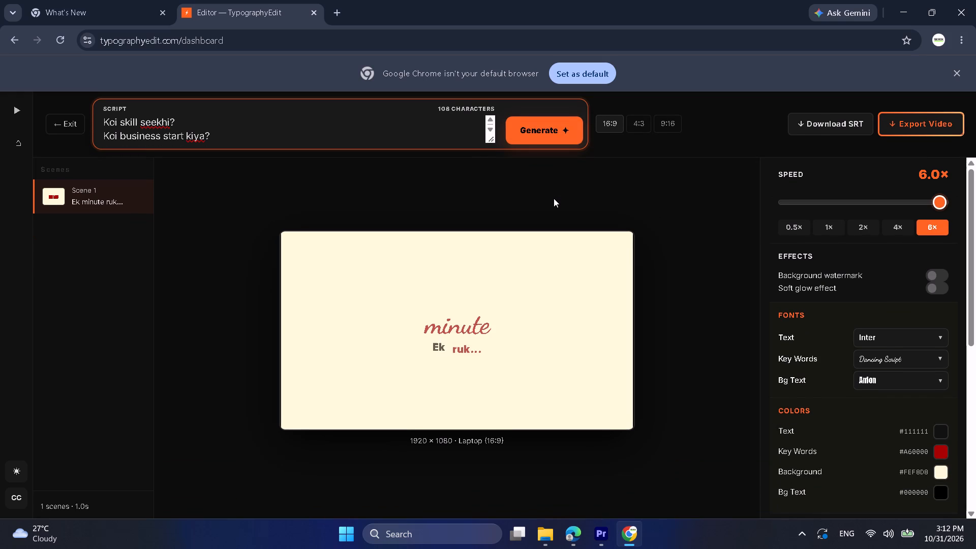
click(540, 132)
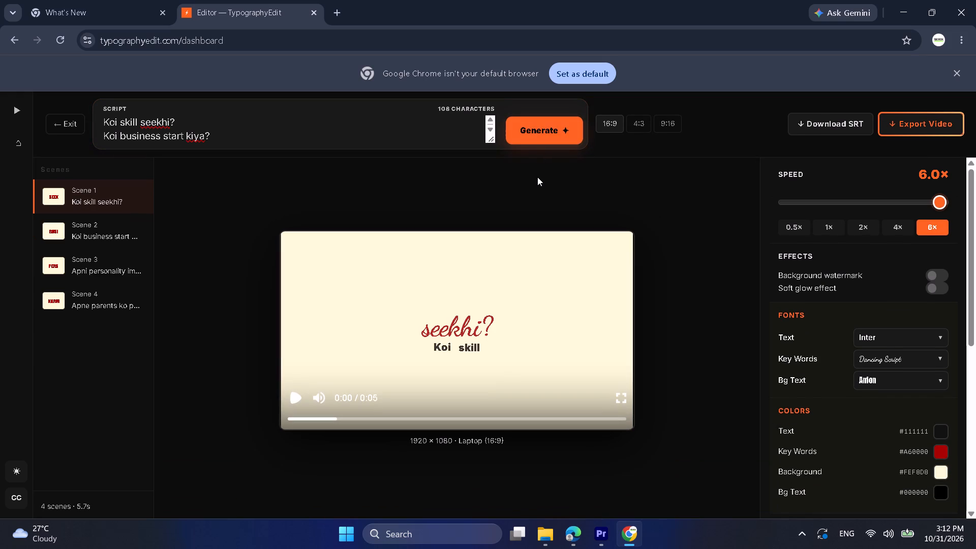
Preview the generated four-scene typography video from its beginning.
click(292, 400)
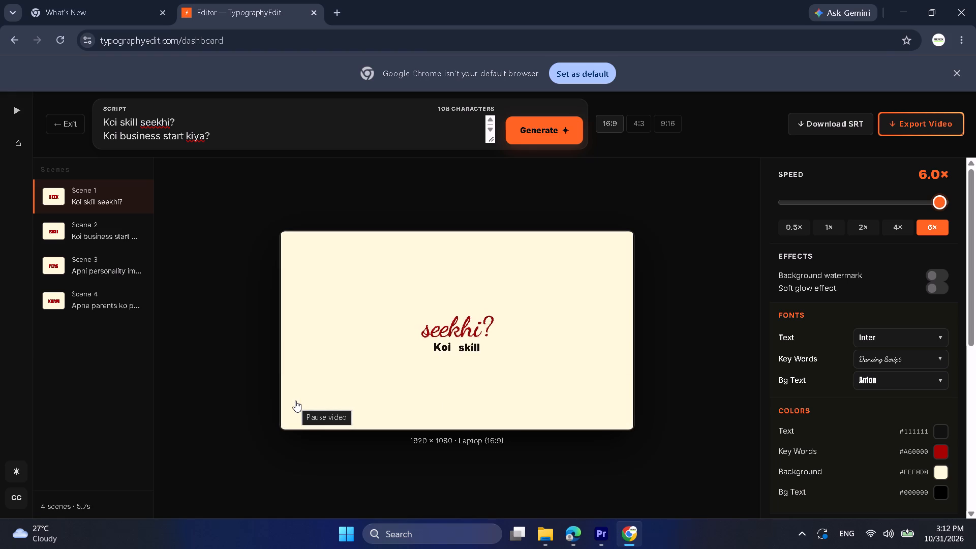
click(87, 202)
key(space)
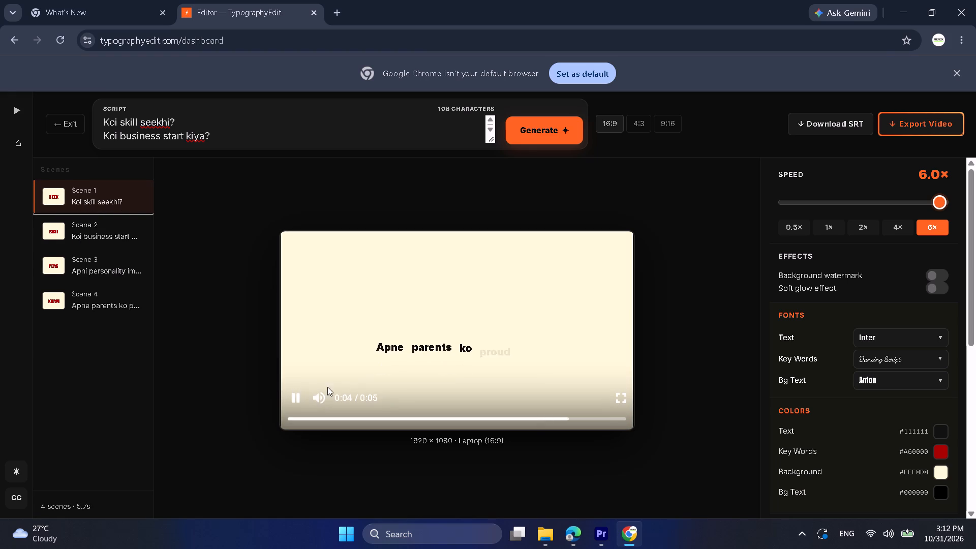
click(300, 398)
drag(326, 417, 292, 409)
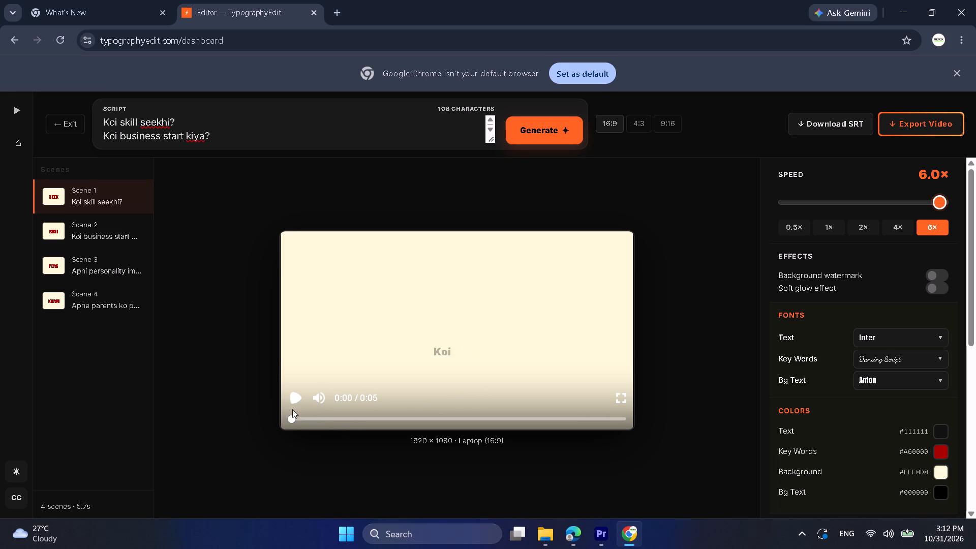
drag(292, 409, 280, 406)
key(space)
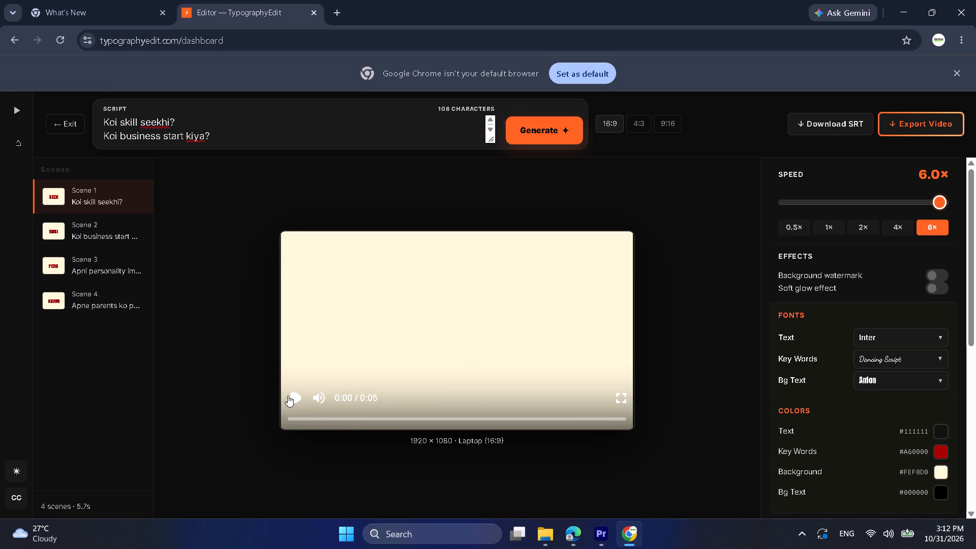
click(295, 398)
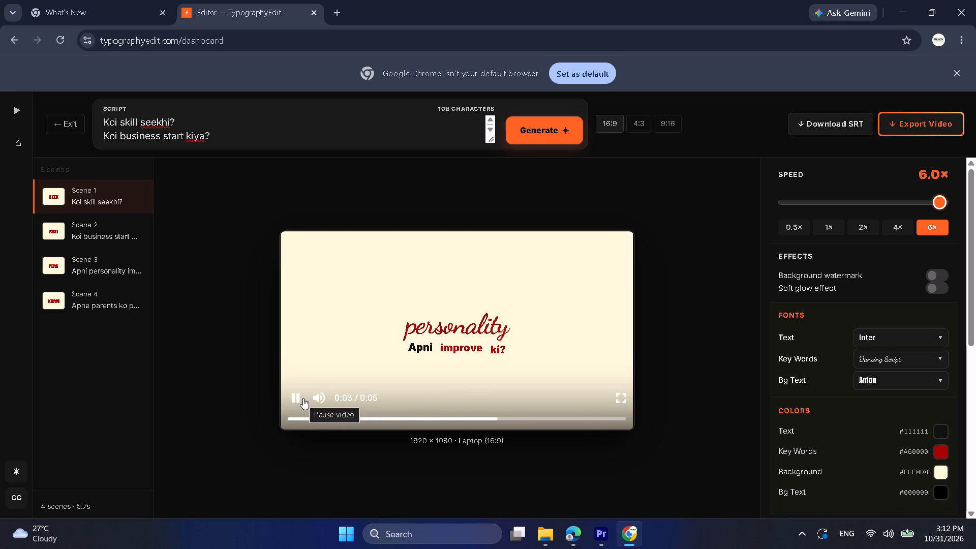
Export the four-scene typography video as an MP4 and return to the editor.
click(906, 129)
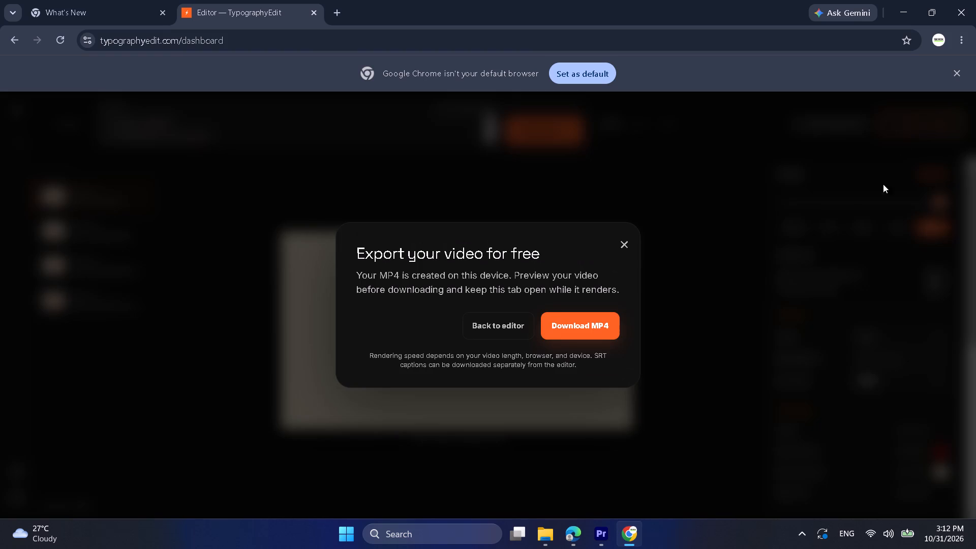
click(597, 318)
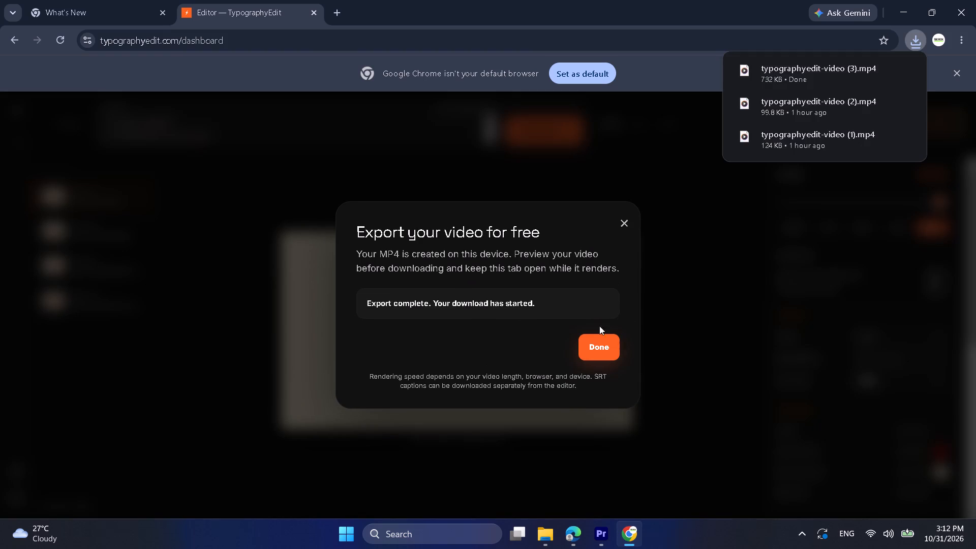
click(598, 341)
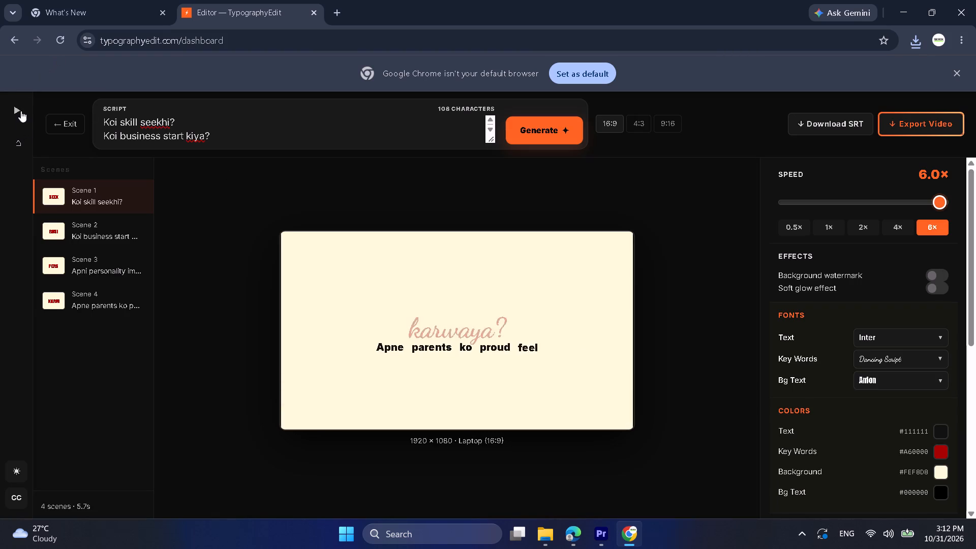
Return to the TypographyEdit home page, replace the "Ek minute ruk..." script with the four copied lines and generate styles.
click(17, 140)
scroll(354, 250, down, 1)
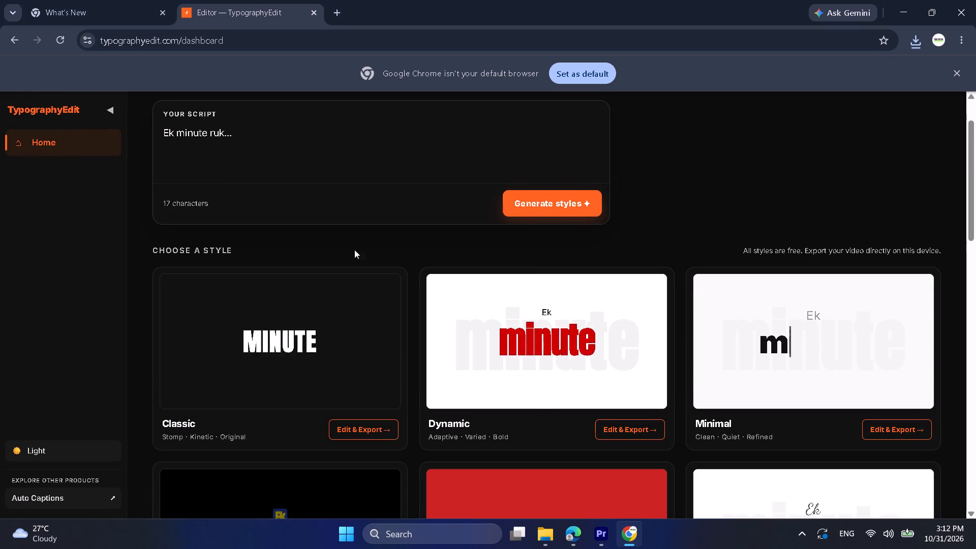
triple_click(287, 162)
triple_click(282, 158)
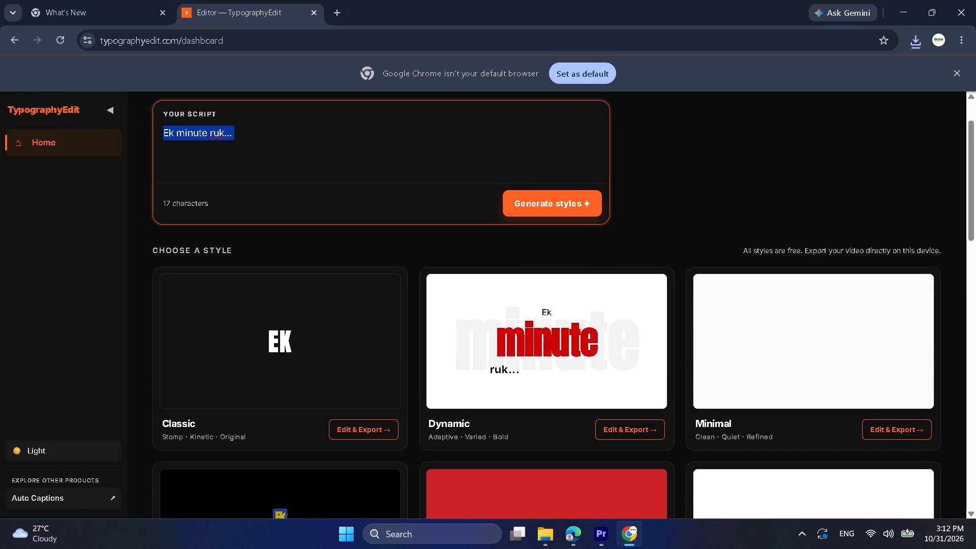
key(ctrl+v)
click(528, 193)
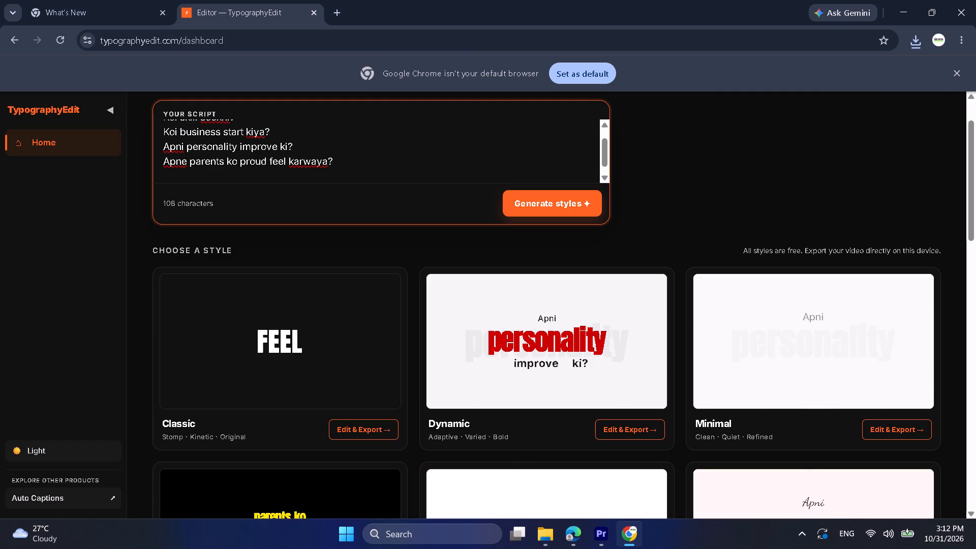
Open the Dynamic style version of the four-line script in the editor and preview it.
scroll(611, 339, down, 1)
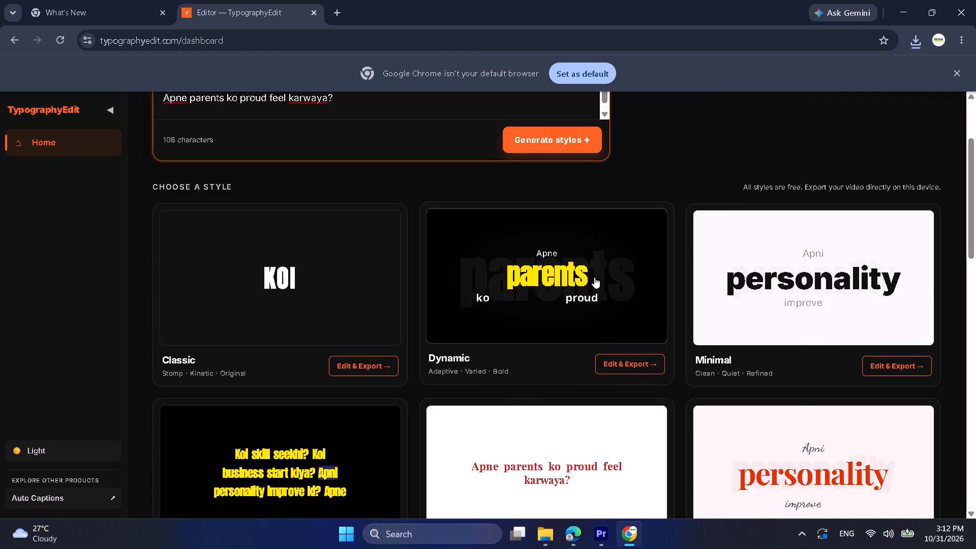
scroll(591, 265, down, 1)
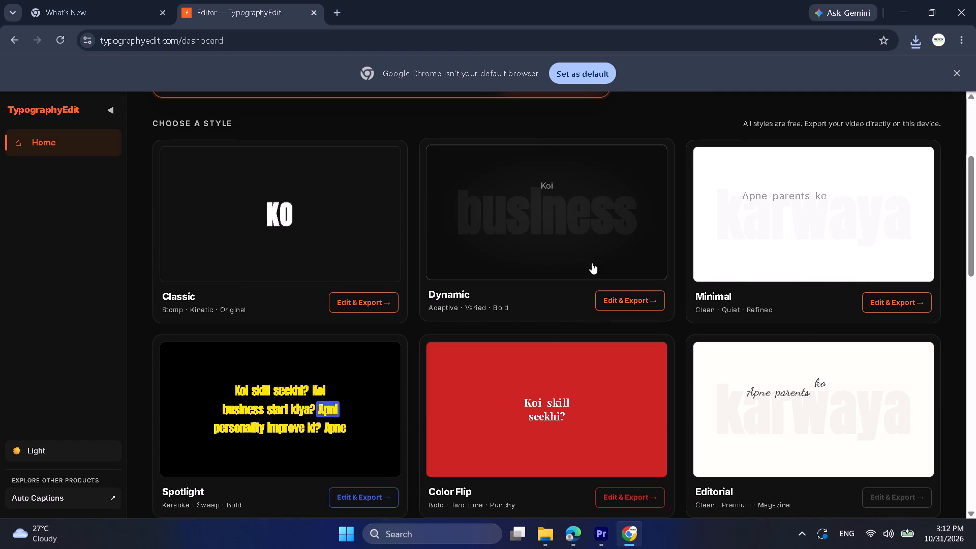
click(587, 243)
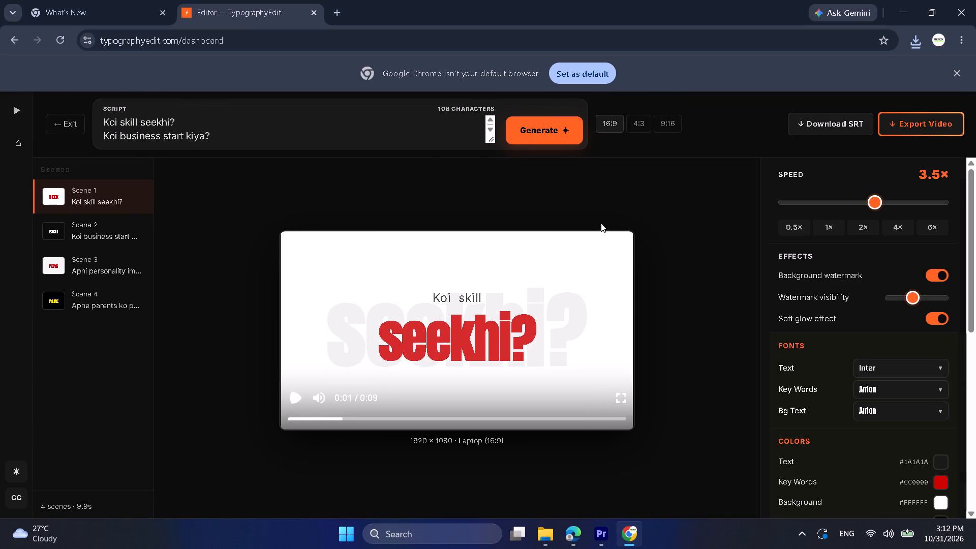
click(287, 396)
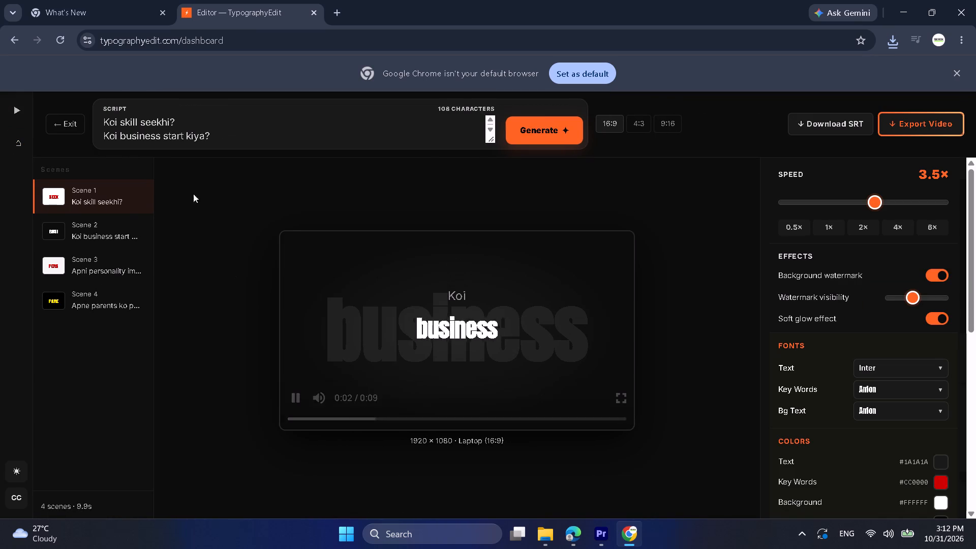
Export the Dynamic style typography video as an MP4.
click(899, 128)
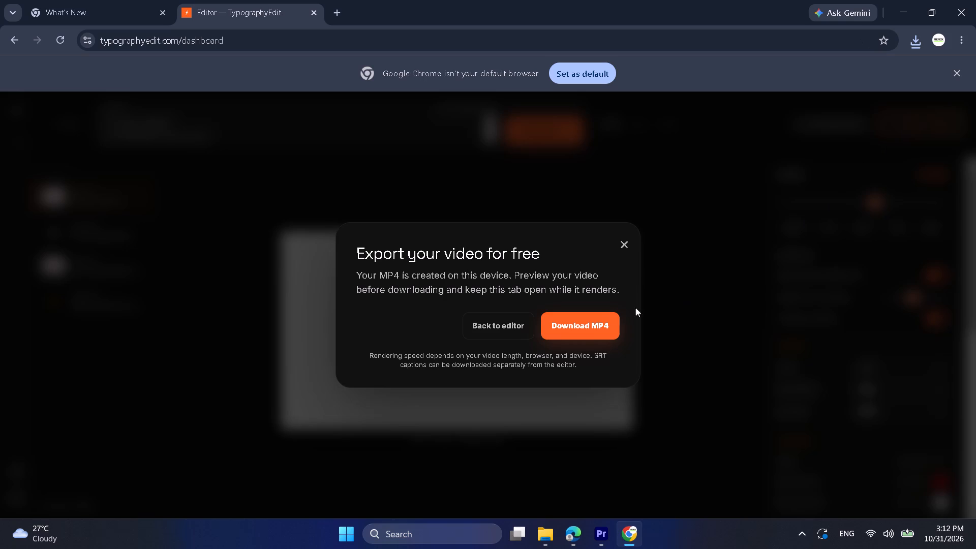
click(578, 333)
Switch to Premiere and import typographyedit-video (3) from the Downloads folder into the project.
click(893, 8)
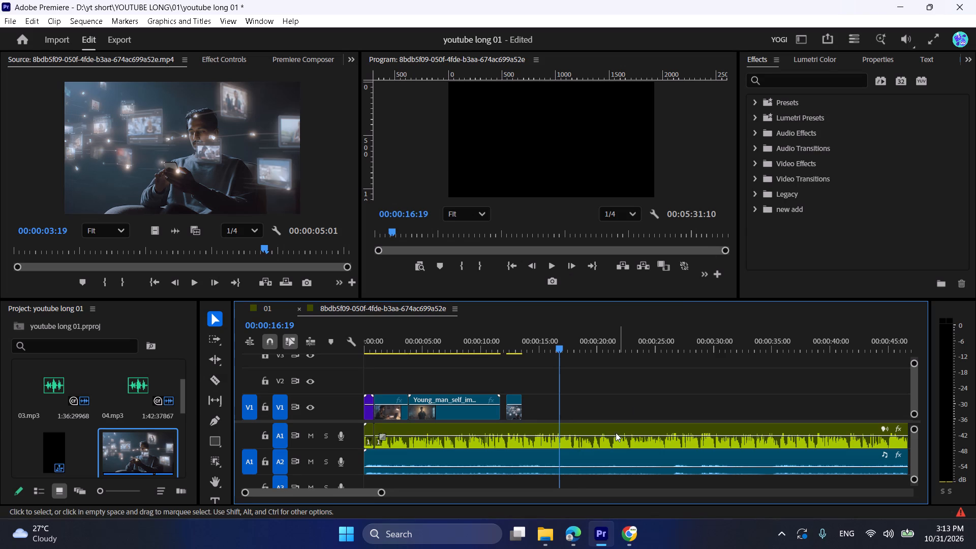
click(550, 514)
click(550, 524)
drag(391, 209, 150, 454)
drag(388, 184, 100, 429)
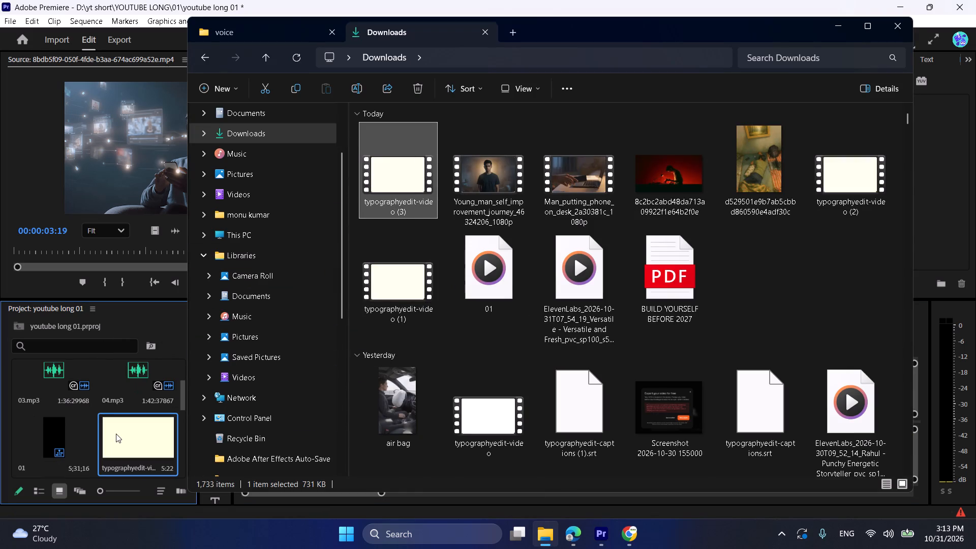
Load typographyedit-video (3) in the source monitor and place it on V2 at about 9 seconds.
double_click(118, 434)
drag(155, 230, 467, 384)
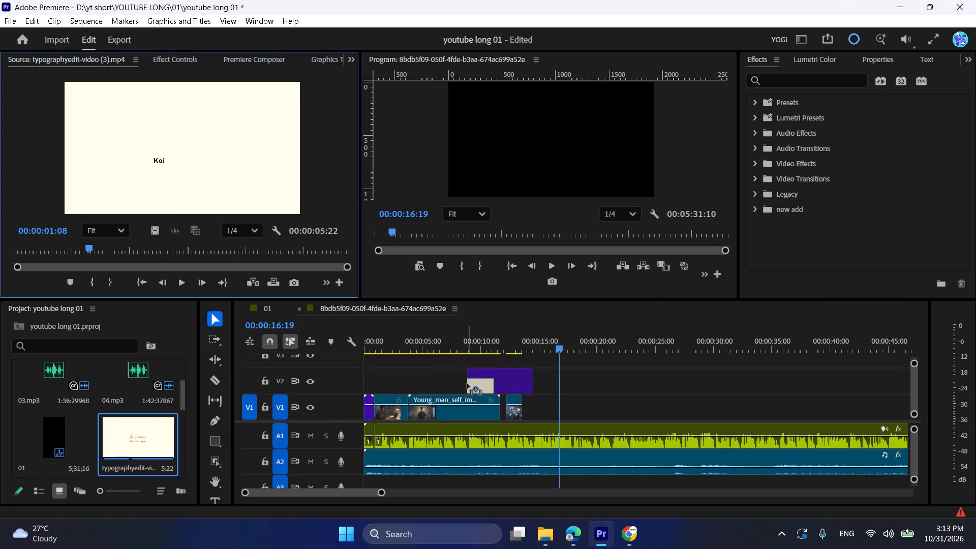
drag(467, 384, 468, 384)
Play the timeline and reposition the V2 typography clip so it starts at 00:00:06:20 with the voiceover.
alt+scroll(469, 384, down, 3)
drag(366, 337, 346, 334)
key(space)
alt+scroll(402, 373, up, 3)
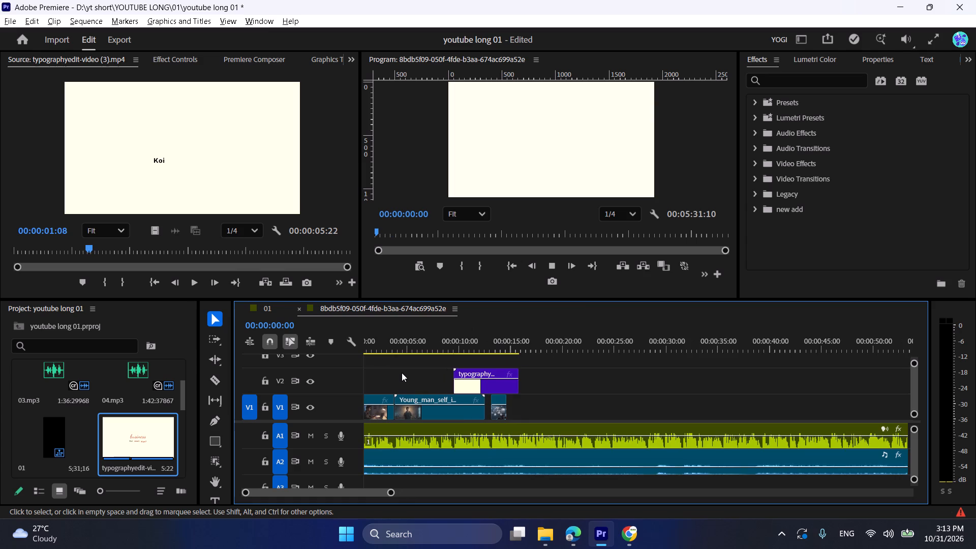
alt+scroll(402, 373, up, 4)
scroll(403, 373, up, 2)
drag(543, 390, 462, 377)
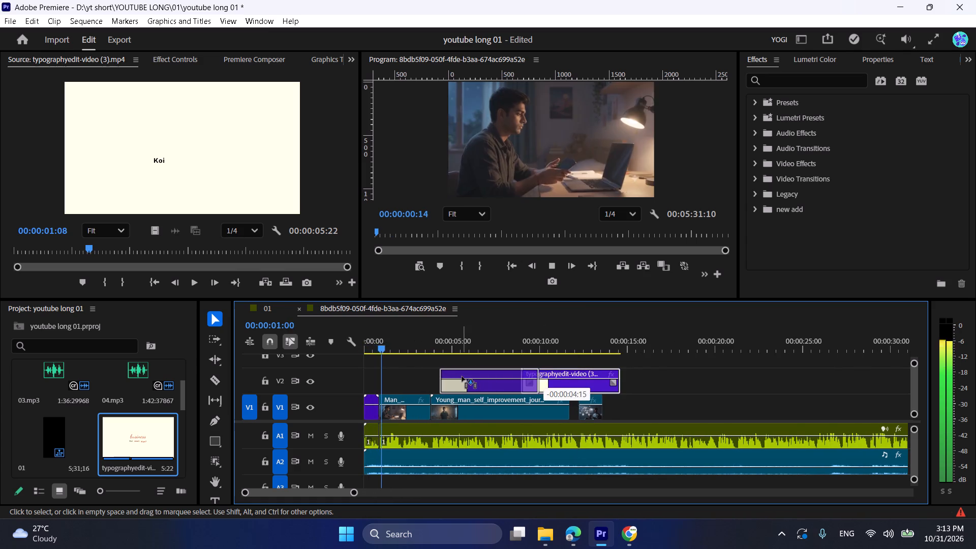
drag(462, 377, 454, 377)
alt+scroll(464, 382, up, 3)
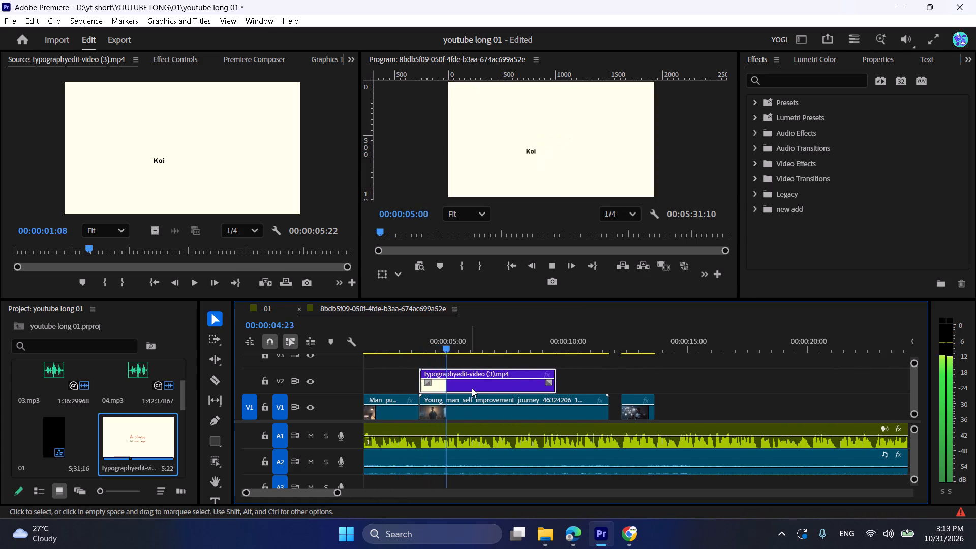
key(space)
drag(492, 386, 565, 385)
key(space)
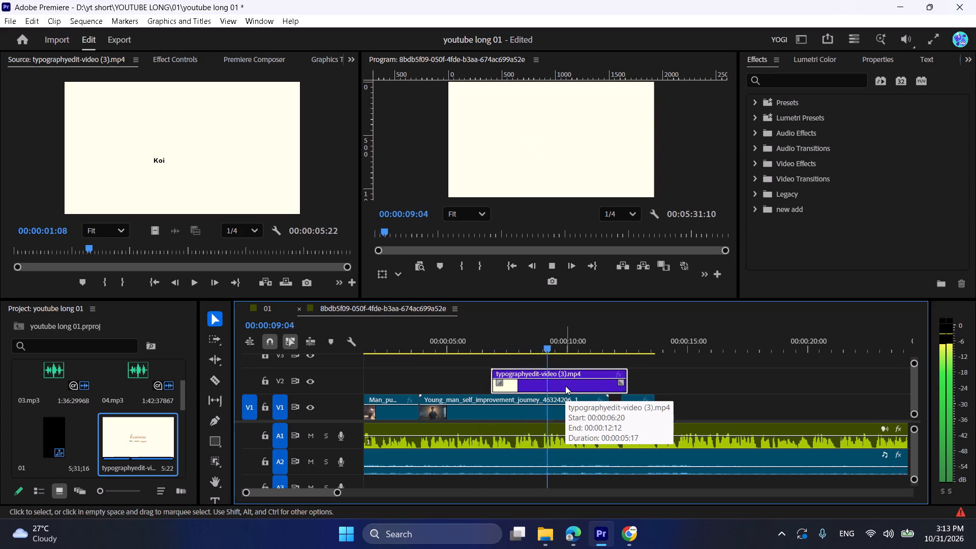
Play the typography clip against the voiceover and trim its end to 00:00:12:10.
key(space)
key(space)
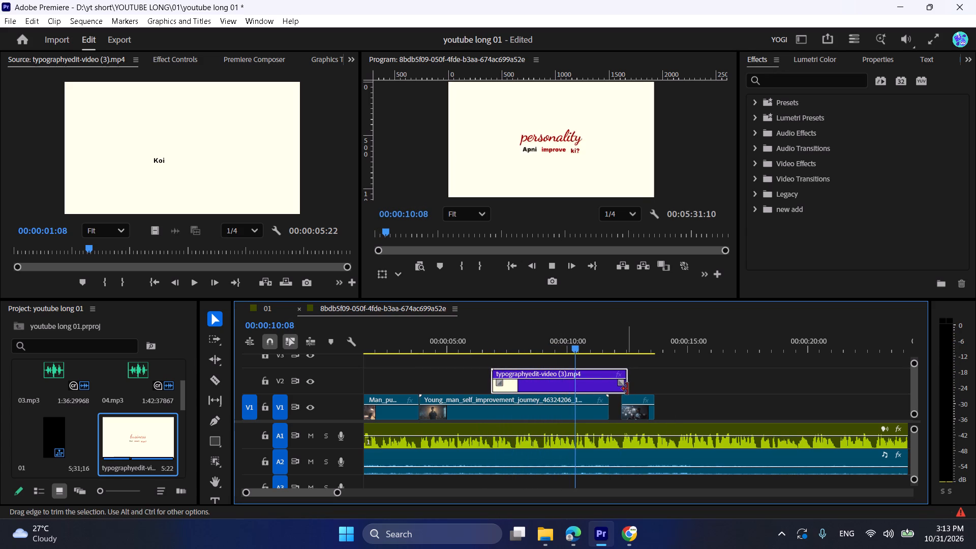
key(space)
key(space)
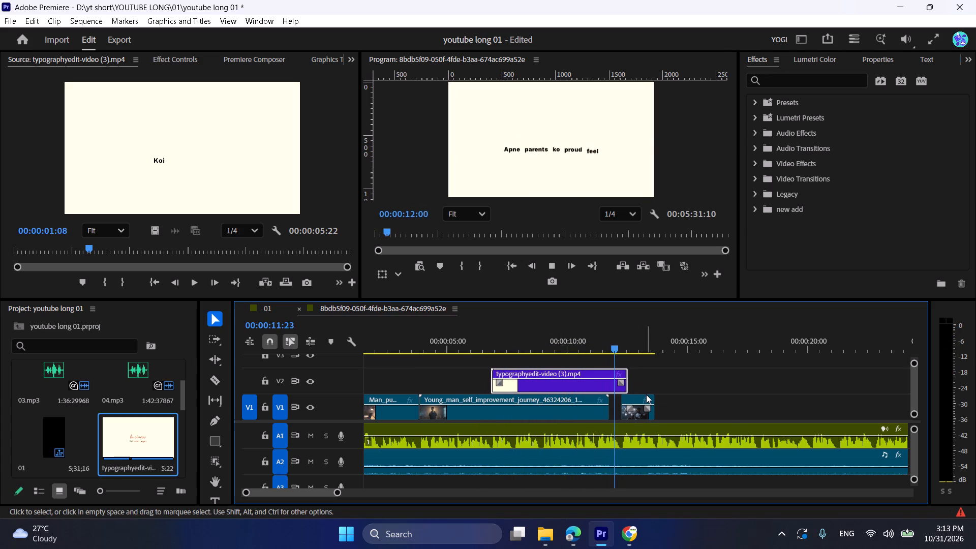
key(space)
key(space)
key(space)
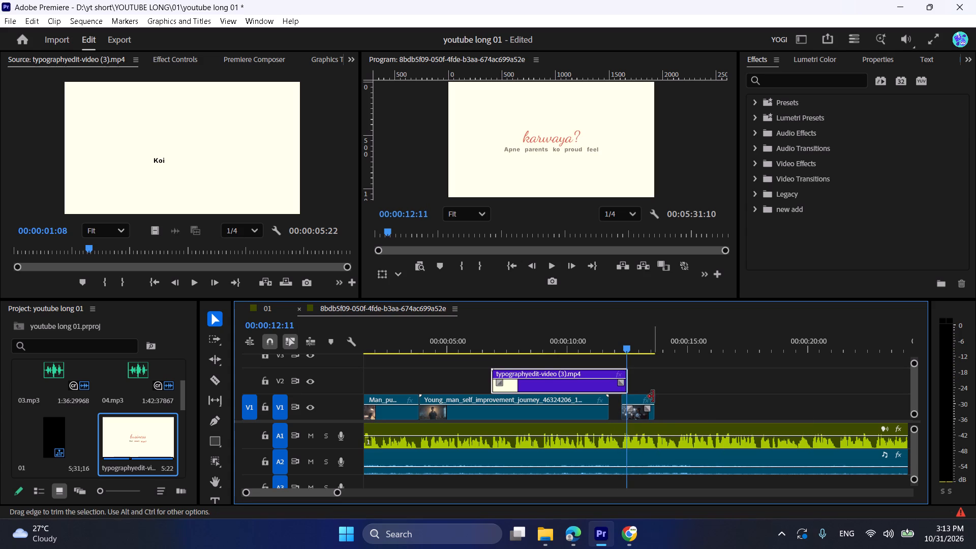
drag(631, 386, 655, 386)
Replay the typography clip and split it at about 00:00:10:10, after the "Apni personality improve ki?" line.
drag(505, 337, 499, 337)
key(space)
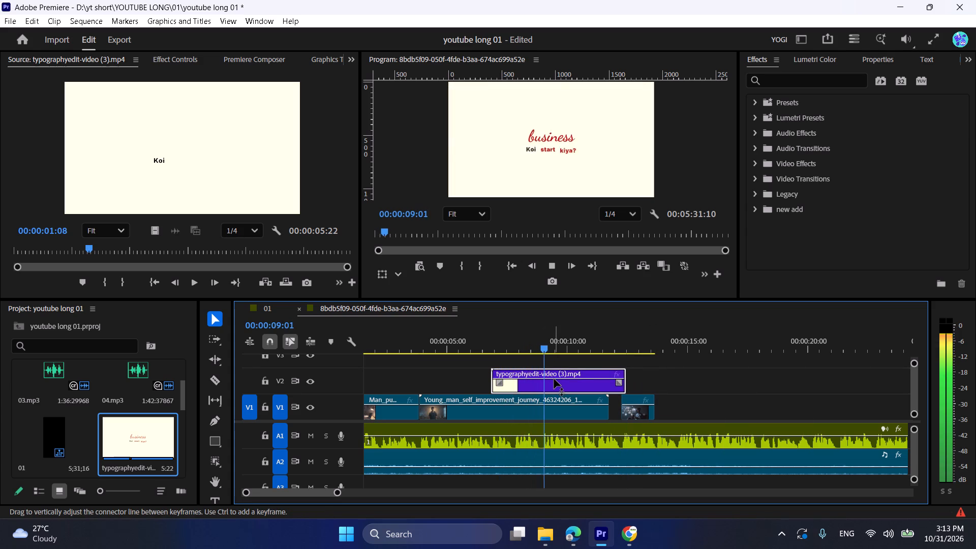
key(space)
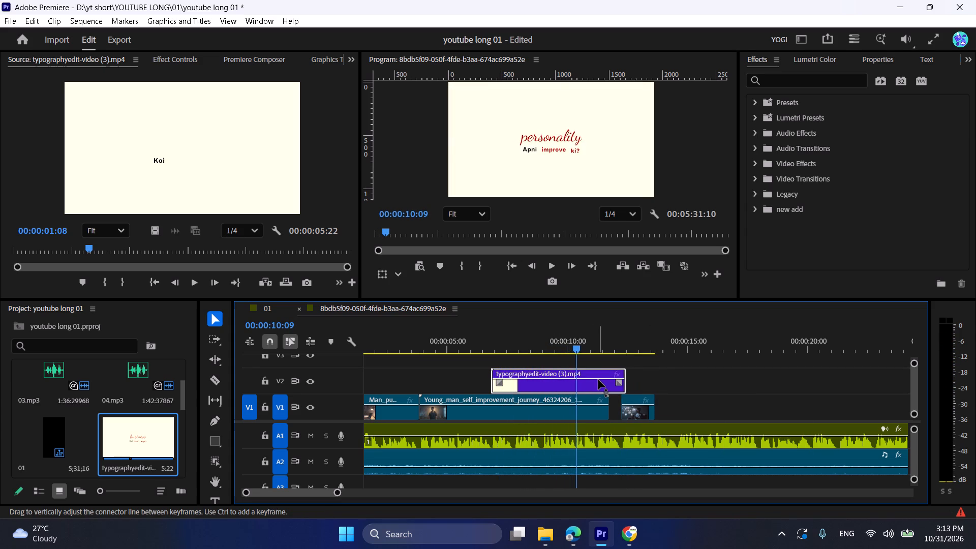
alt+scroll(597, 380, up, 3)
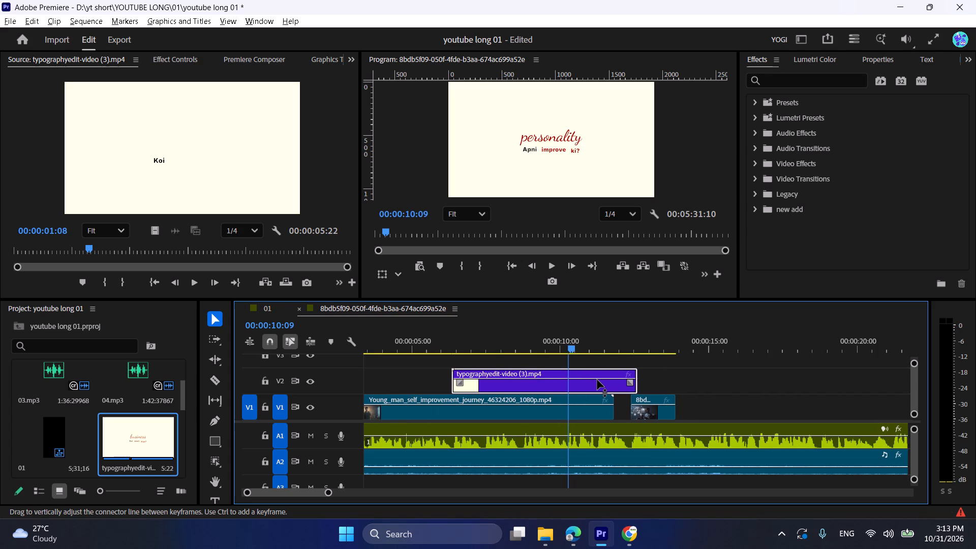
click(459, 346)
click(455, 344)
key(space)
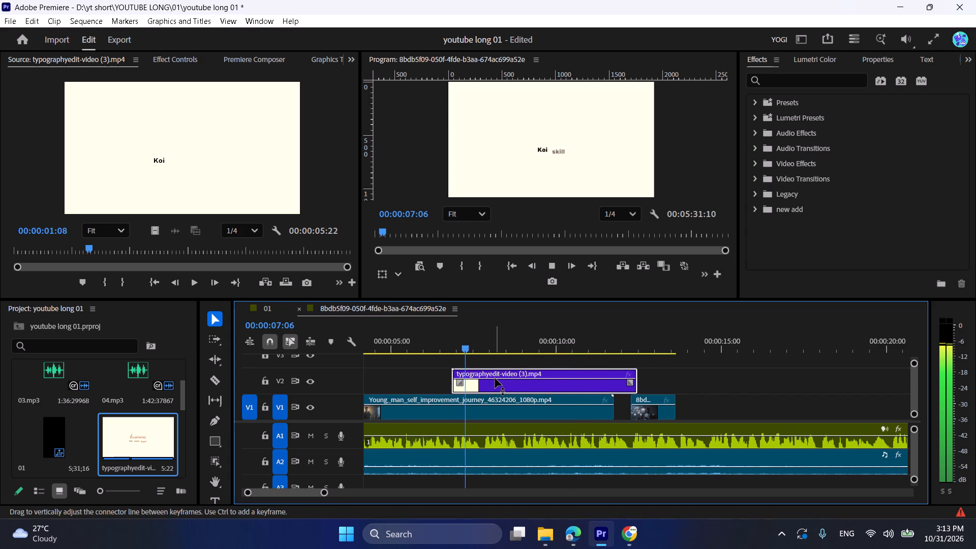
key(space)
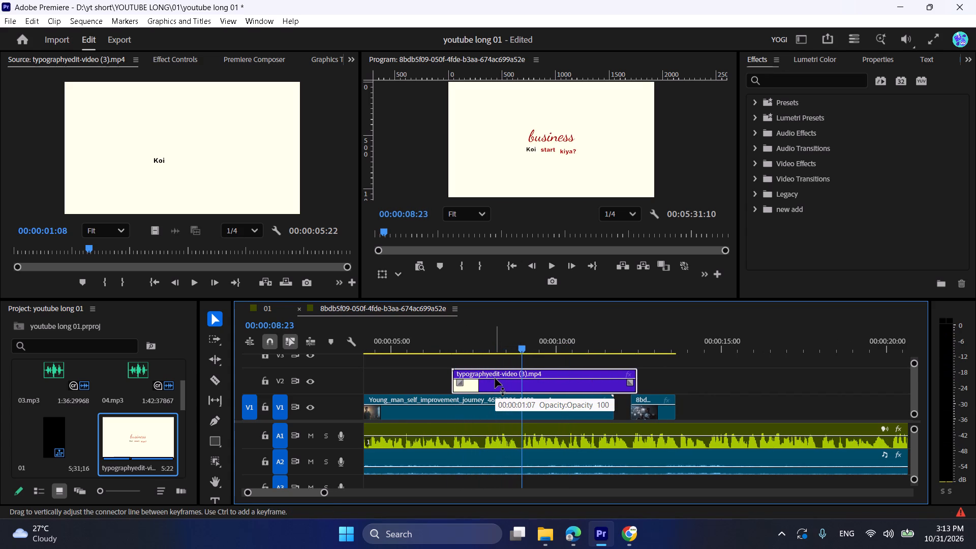
key(space)
alt+scroll(553, 387, up, 4)
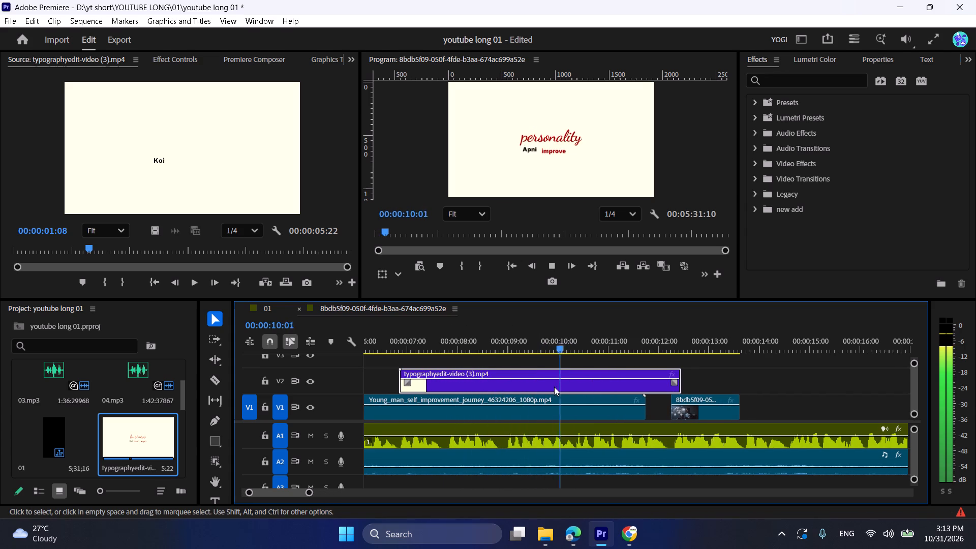
key(space)
key(Left)
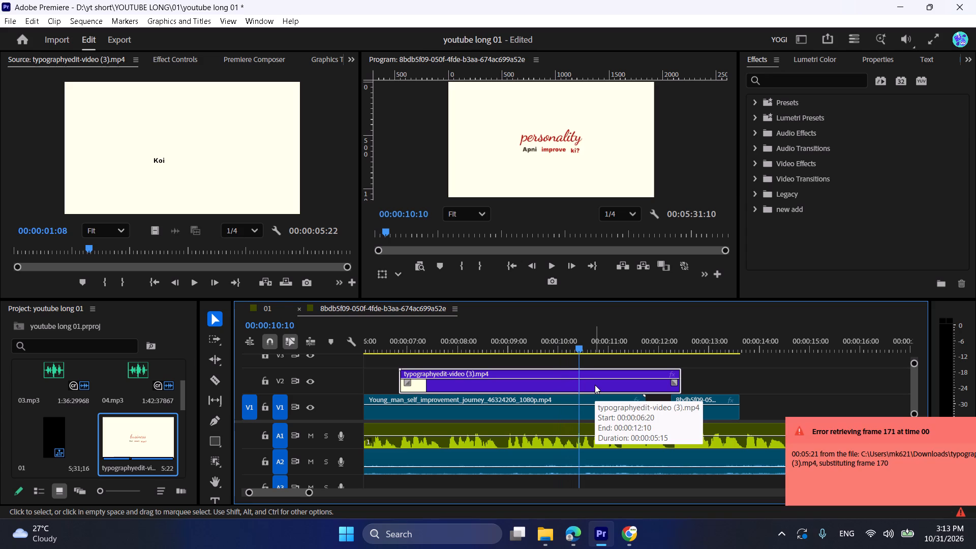
key(Left)
key(ctrl+k)
Check the second typography segment, "Apne parents ko proud feel karwaya?", against the voiceover and set its speed to 120%.
click(595, 385)
key(space)
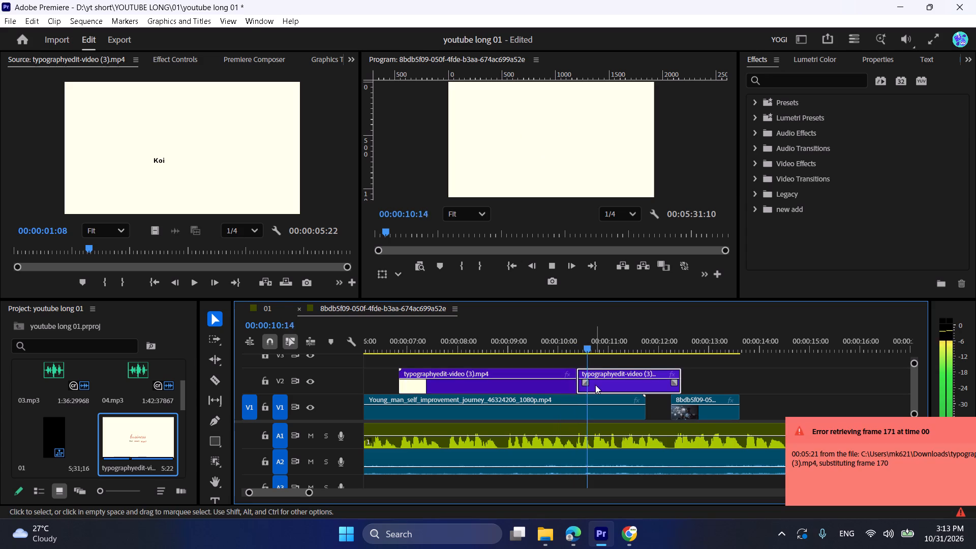
alt+scroll(595, 385, up, 3)
key(space)
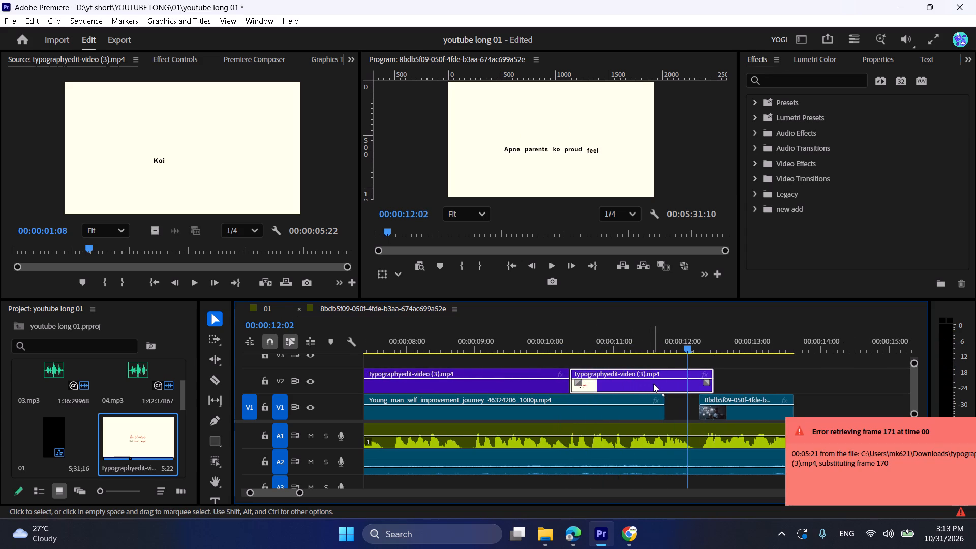
key(space)
key(space)
drag(685, 340, 673, 338)
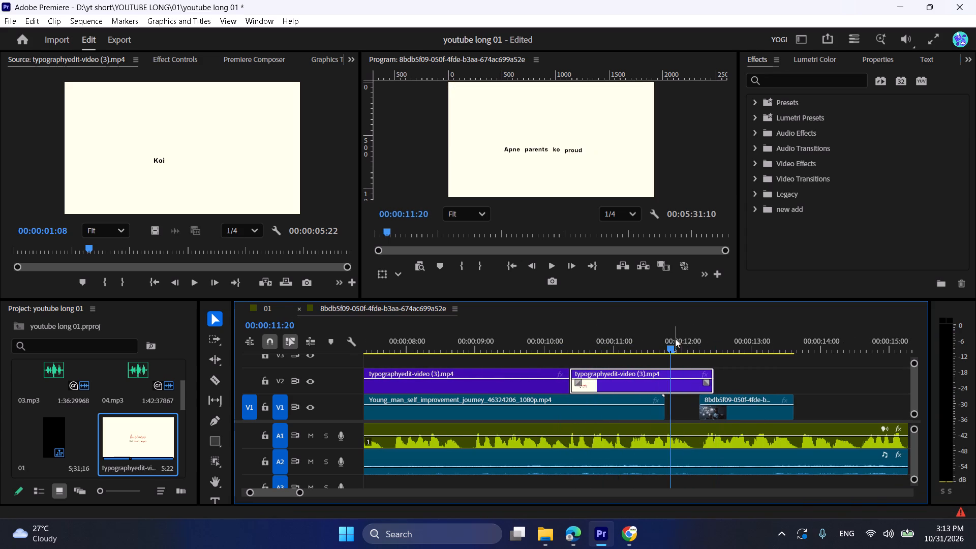
key(space)
key(space)
right_click(663, 381)
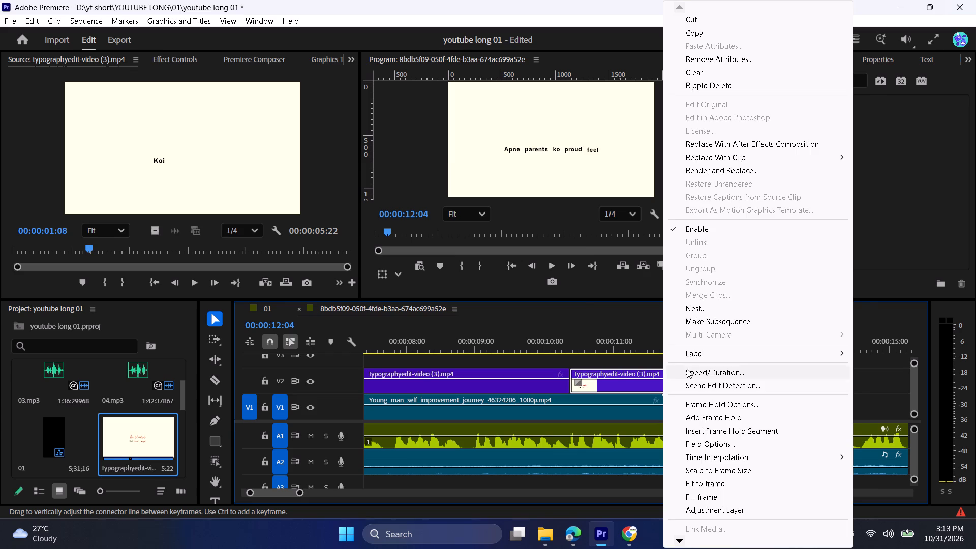
click(687, 369)
key(2)
key(BackSpace)
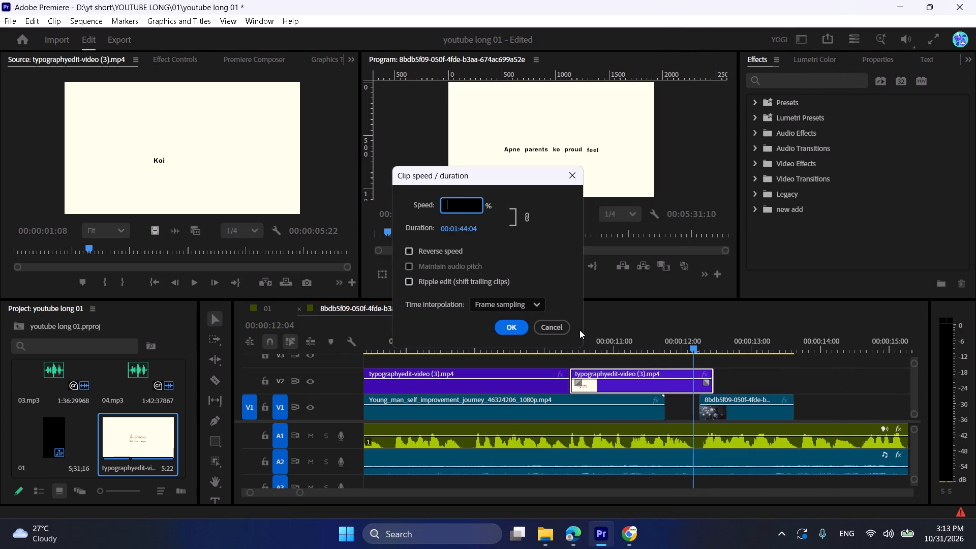
text(12)
key(0)
click(519, 324)
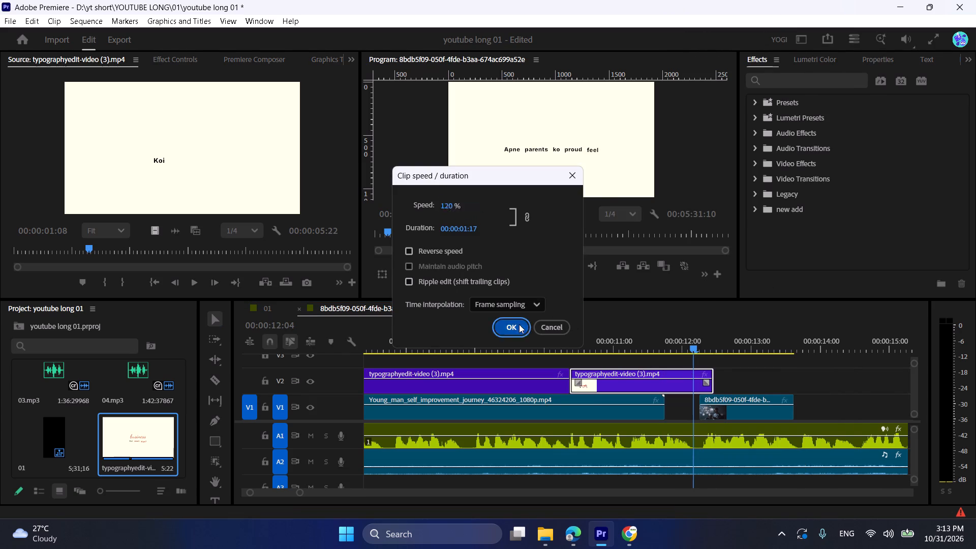
Replay the second typography segment with the voiceover and trim its end to about 00:00:11:23.
click(593, 340)
drag(583, 338, 566, 337)
key(space)
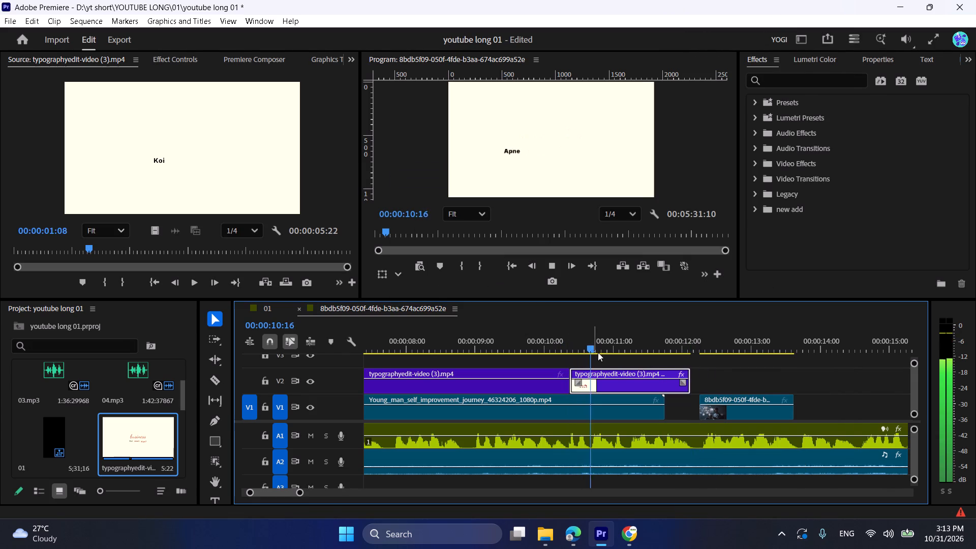
key(space)
key(space)
key(space)
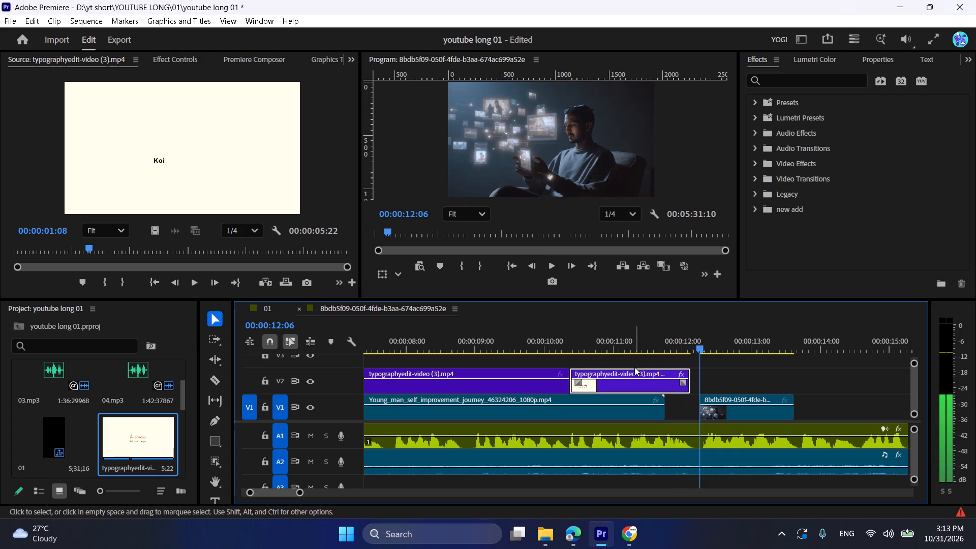
click(616, 344)
key(space)
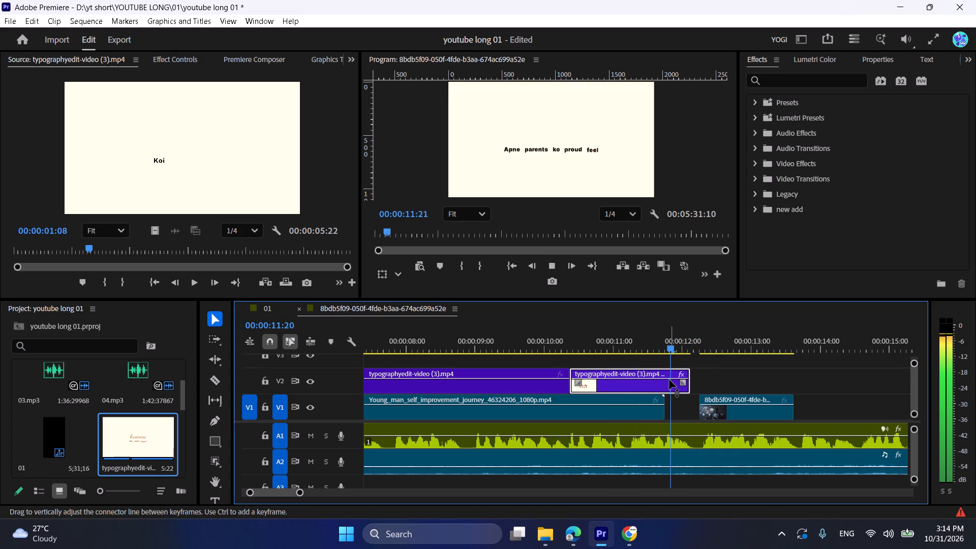
key(space)
drag(685, 347, 679, 347)
drag(694, 372, 685, 370)
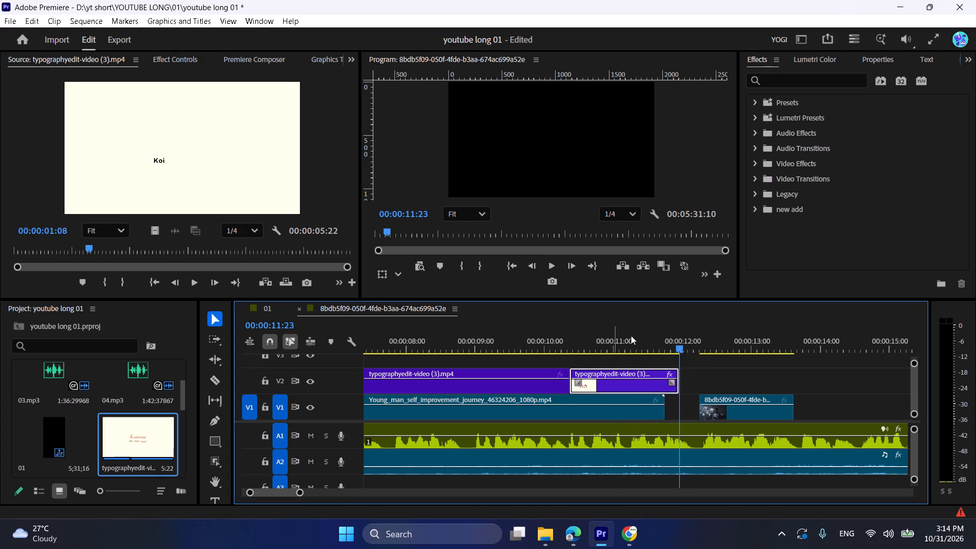
Replay the end of the second typography segment on V2 and extend it to 00:00:12:00.
key(Left)
key(space)
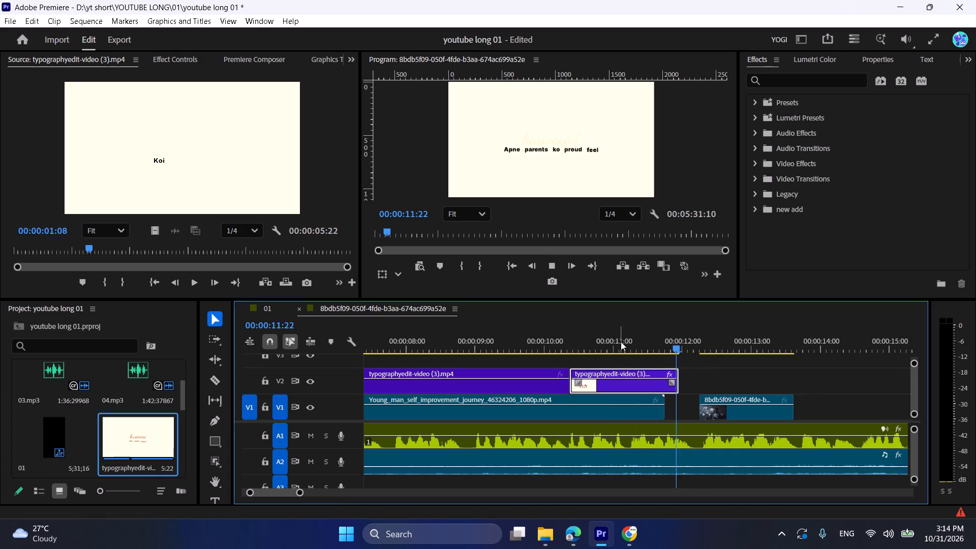
key(space)
click(679, 383)
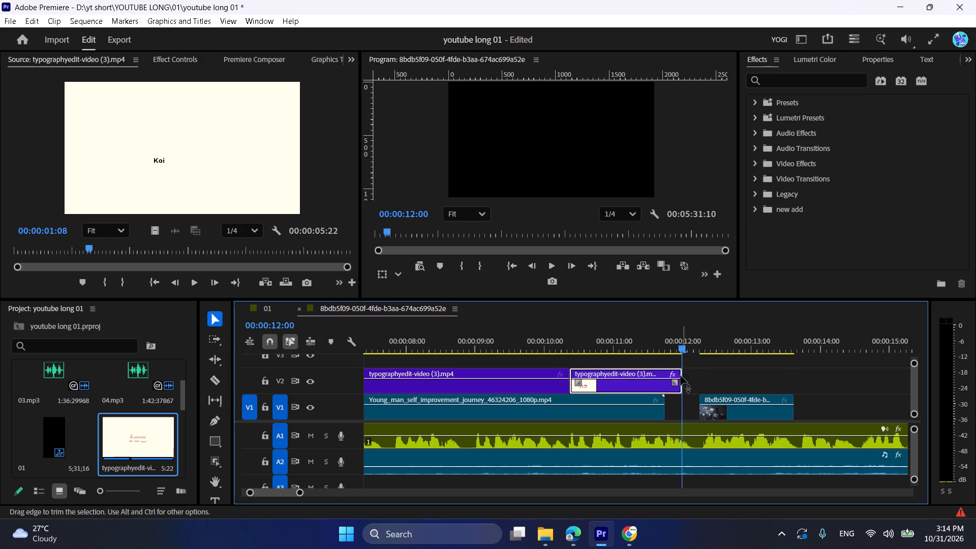
Export the "Apne parents ko proud feel karwaya?" frame at 00:00:11:23 as a still image.
key(Left)
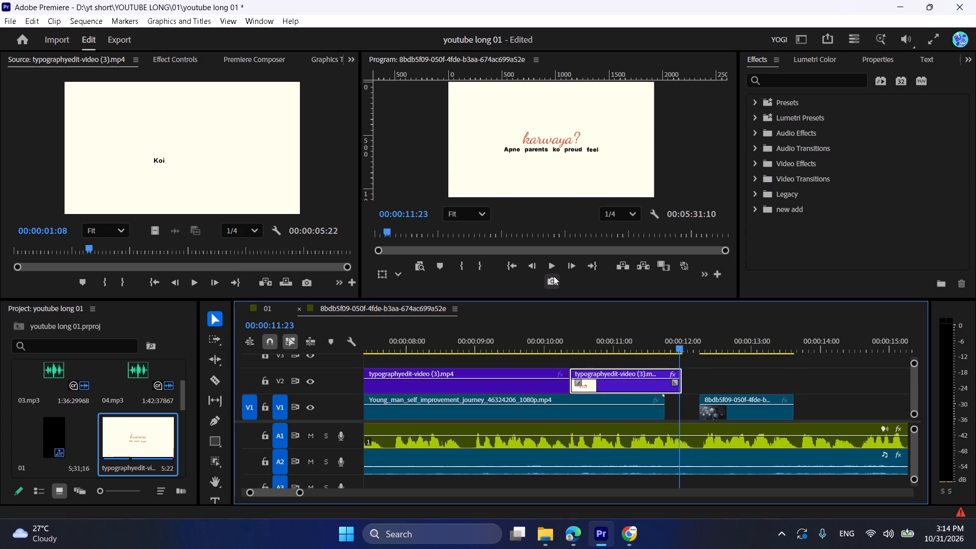
click(553, 281)
click(550, 321)
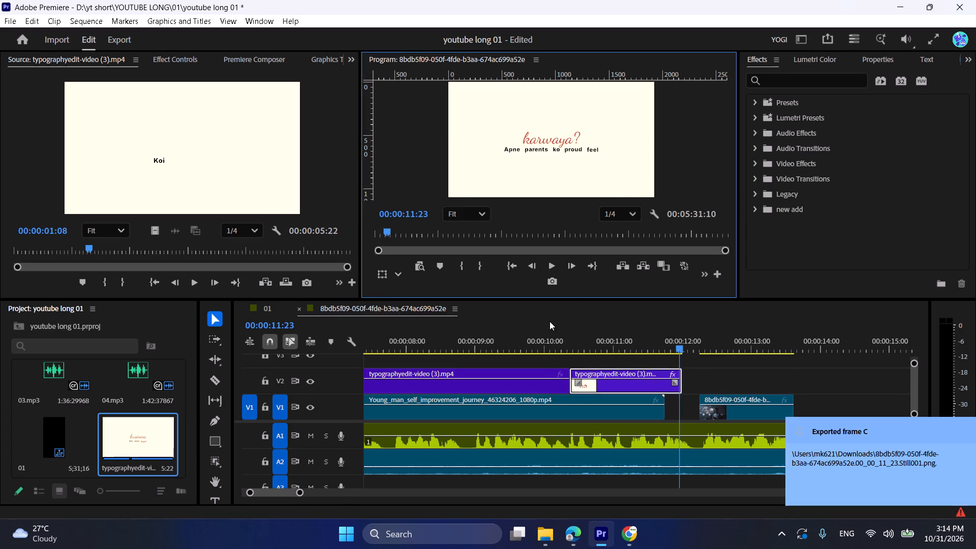
Import the exported still from the Downloads folder and place it on V2 right after the second typography segment, at 00:00:12:00.
click(554, 531)
drag(398, 199, 166, 375)
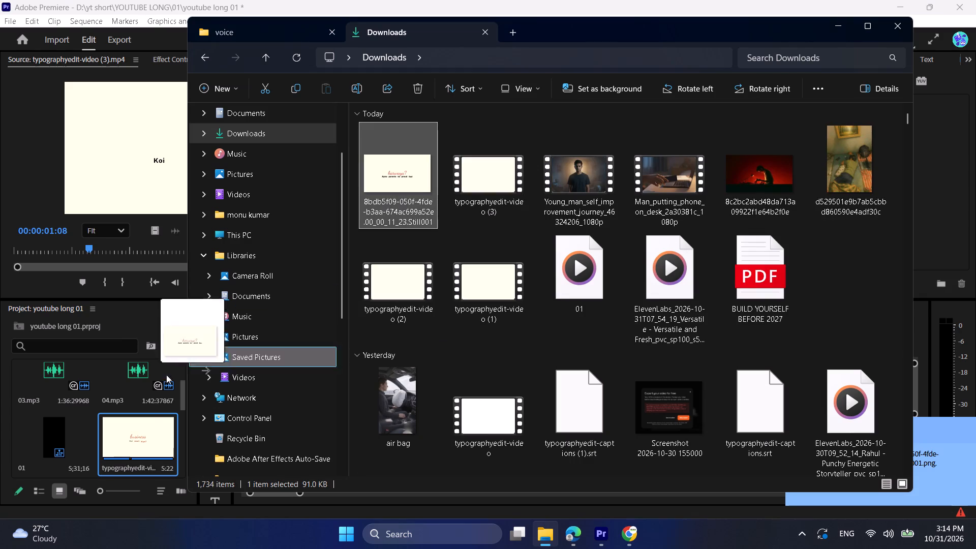
drag(166, 375, 109, 413)
drag(129, 434, 688, 380)
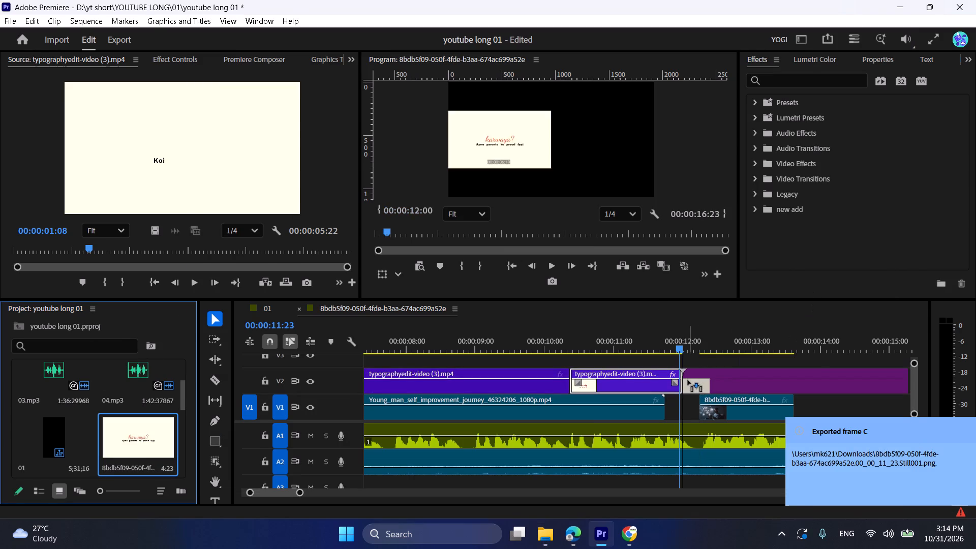
drag(688, 380, 687, 381)
Play the join between the second typography segment and the still frame against the voiceover.
click(656, 341)
key(space)
alt+scroll(690, 360, down, 5)
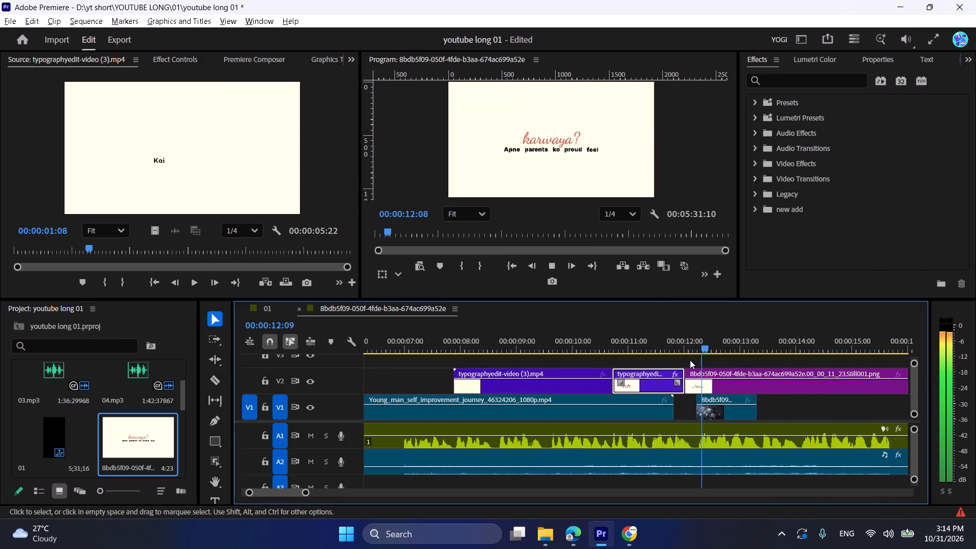
key(alt+space)
click(663, 348)
click(688, 363)
key(space)
key(space)
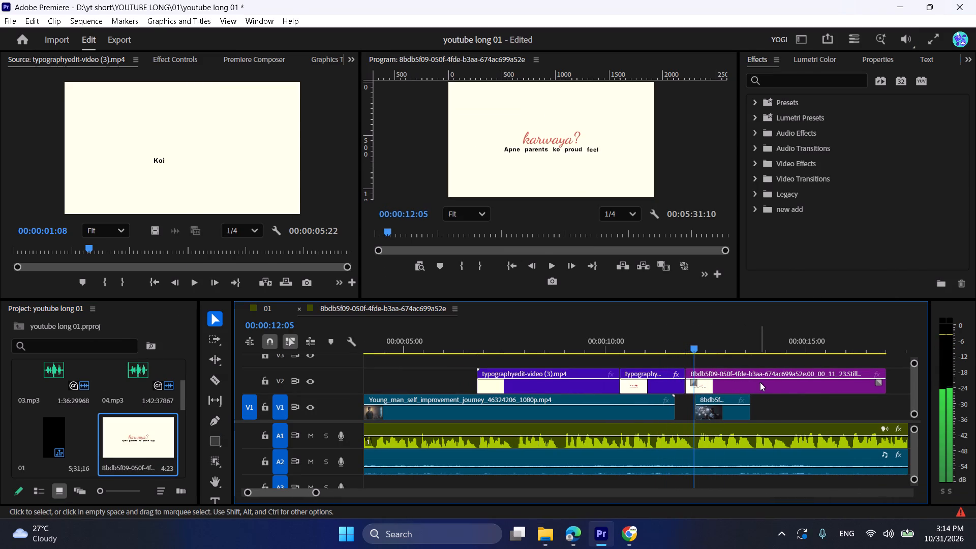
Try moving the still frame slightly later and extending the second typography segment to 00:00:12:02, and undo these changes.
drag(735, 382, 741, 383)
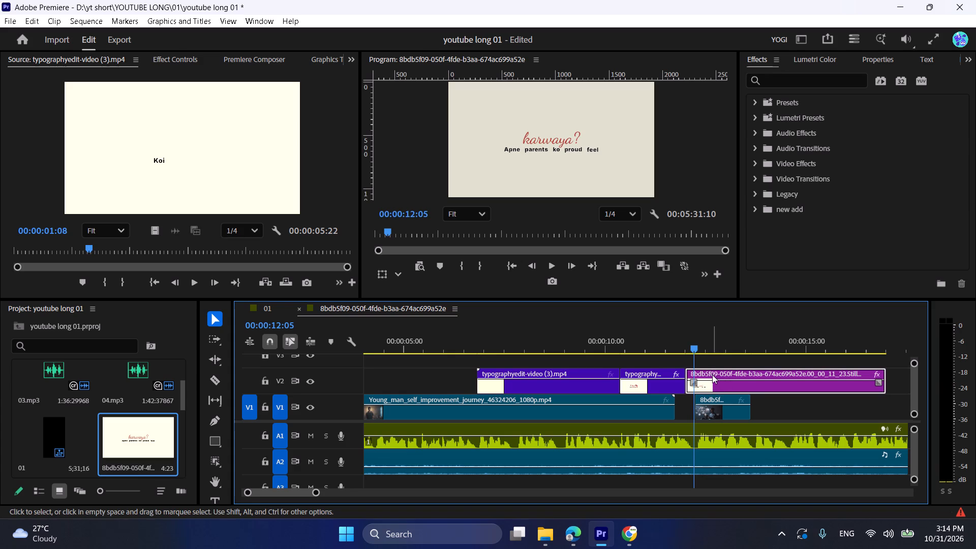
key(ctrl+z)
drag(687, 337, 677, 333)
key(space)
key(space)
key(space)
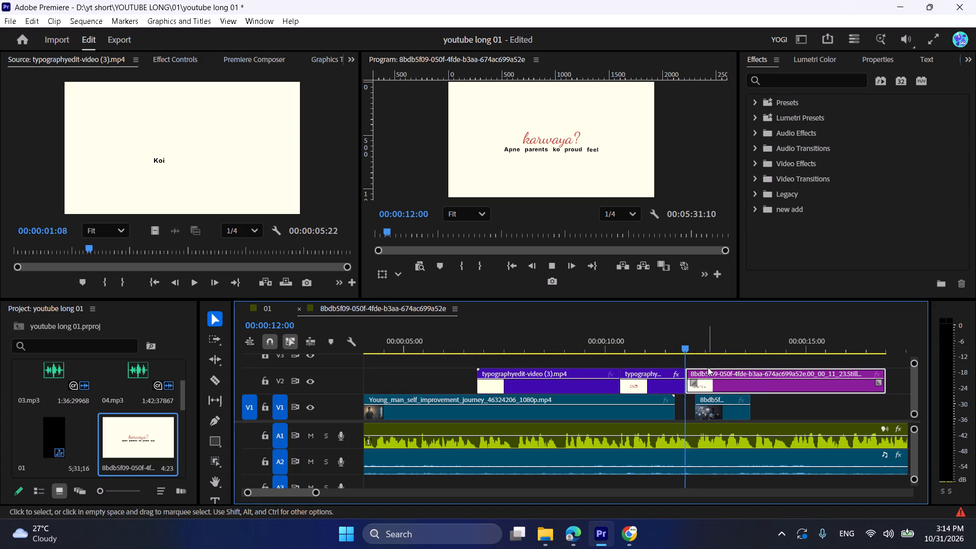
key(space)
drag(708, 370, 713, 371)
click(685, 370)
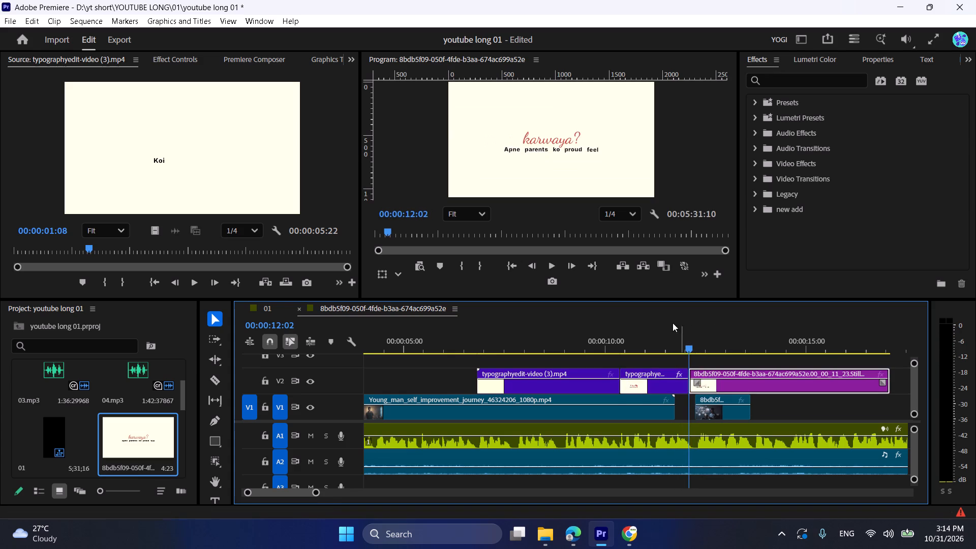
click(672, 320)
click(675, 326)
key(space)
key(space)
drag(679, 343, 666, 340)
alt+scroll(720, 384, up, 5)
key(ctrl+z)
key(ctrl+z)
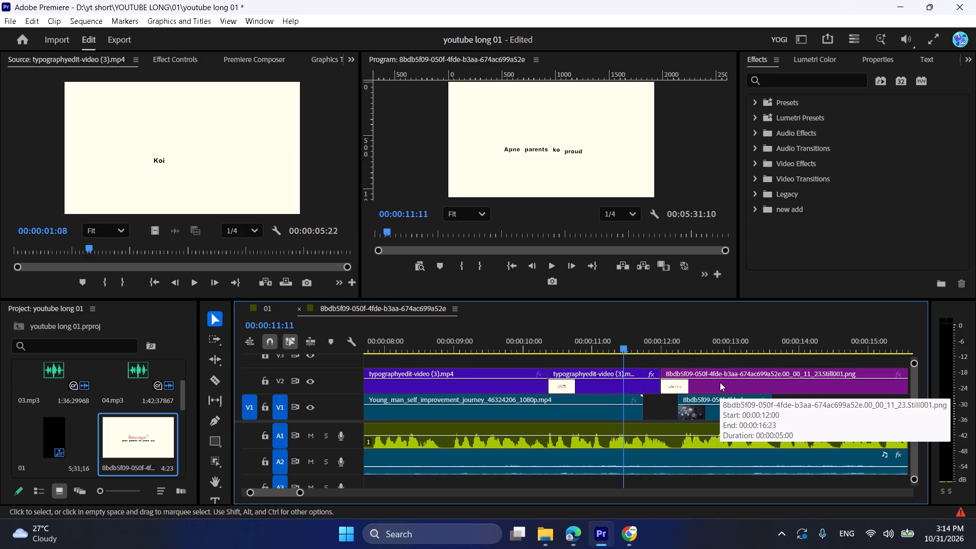
key(space)
key(space)
alt+scroll(720, 382, down, 12)
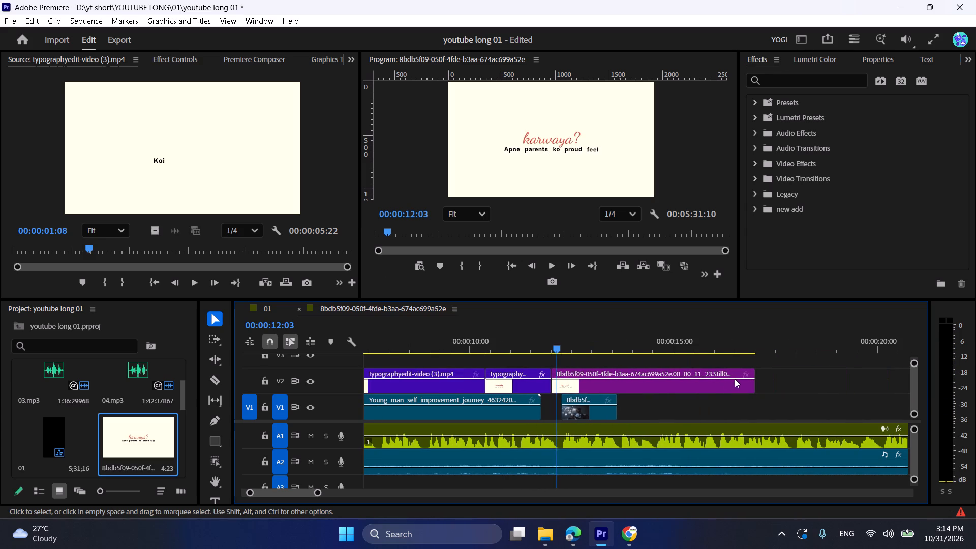
key(space)
key(space)
drag(758, 391, 566, 373)
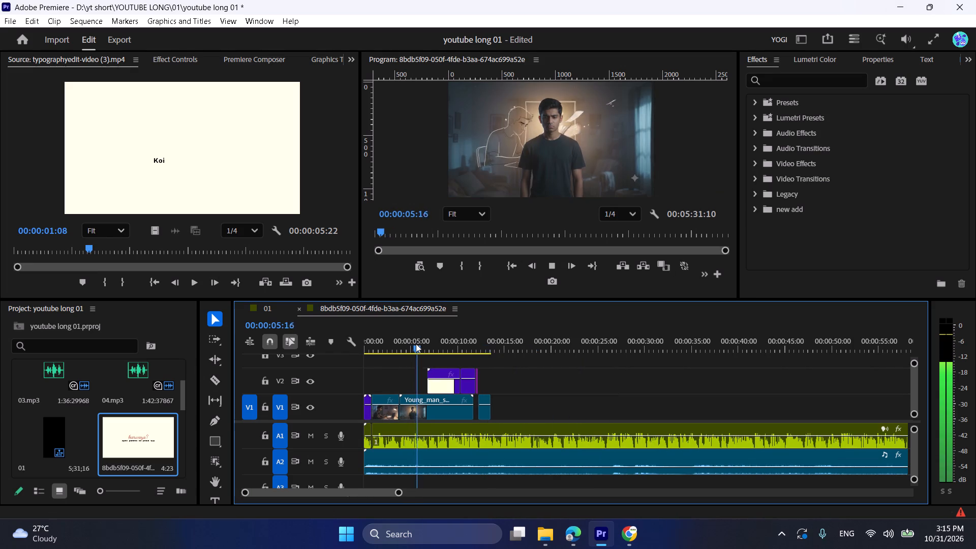
key(space)
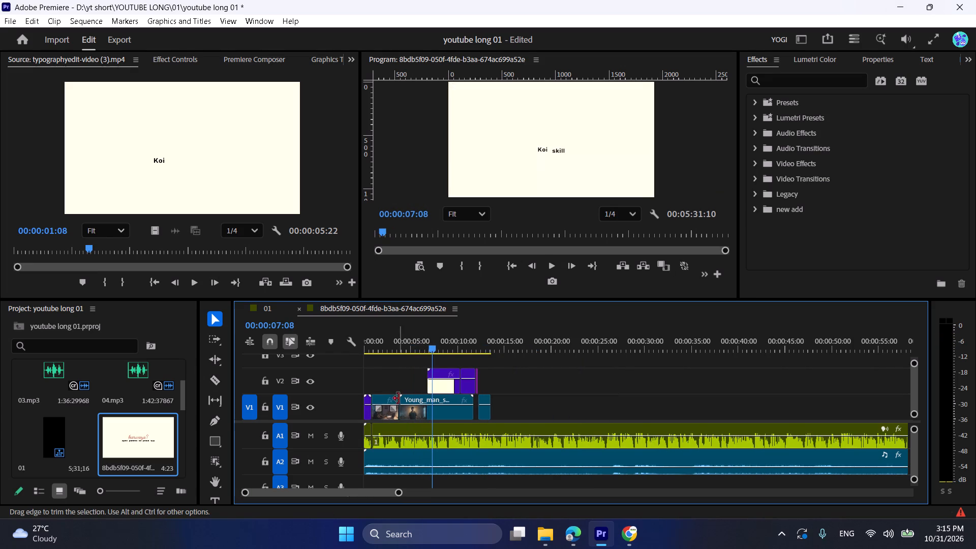
drag(401, 401, 413, 404)
drag(437, 415, 418, 412)
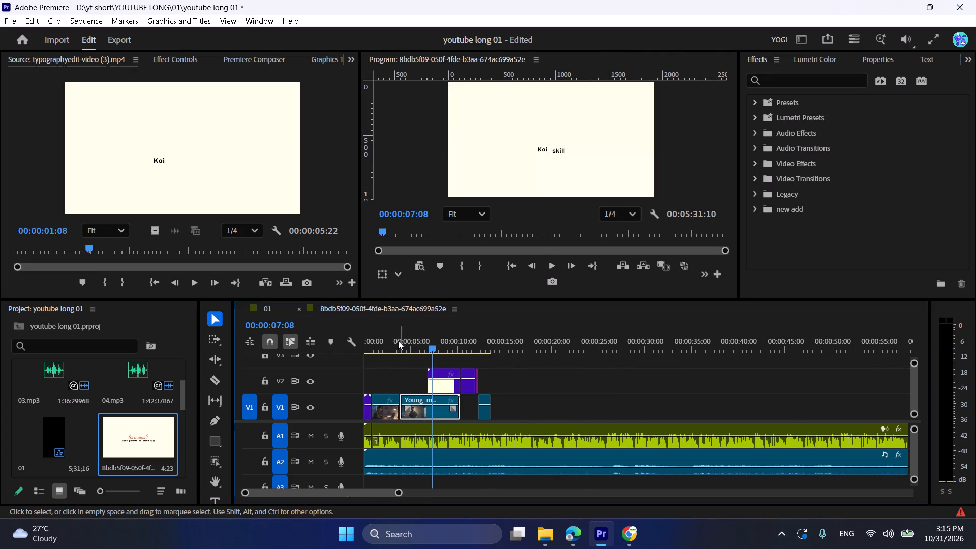
Replay the sequence from the Young_man_self_improvement clip past the last V1 clip to check the timing against the voiceover.
click(396, 333)
key(space)
click(408, 369)
alt+scroll(411, 389, up, 8)
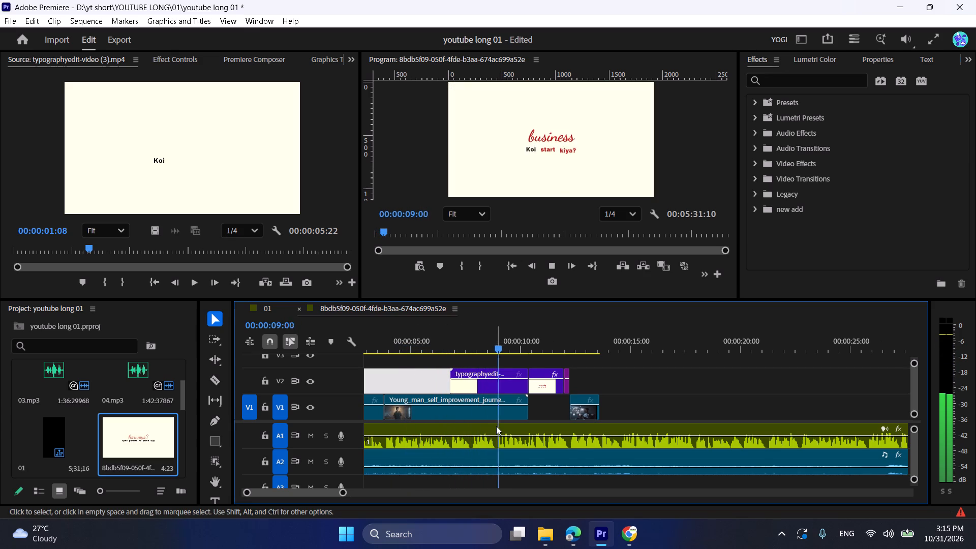
key(space)
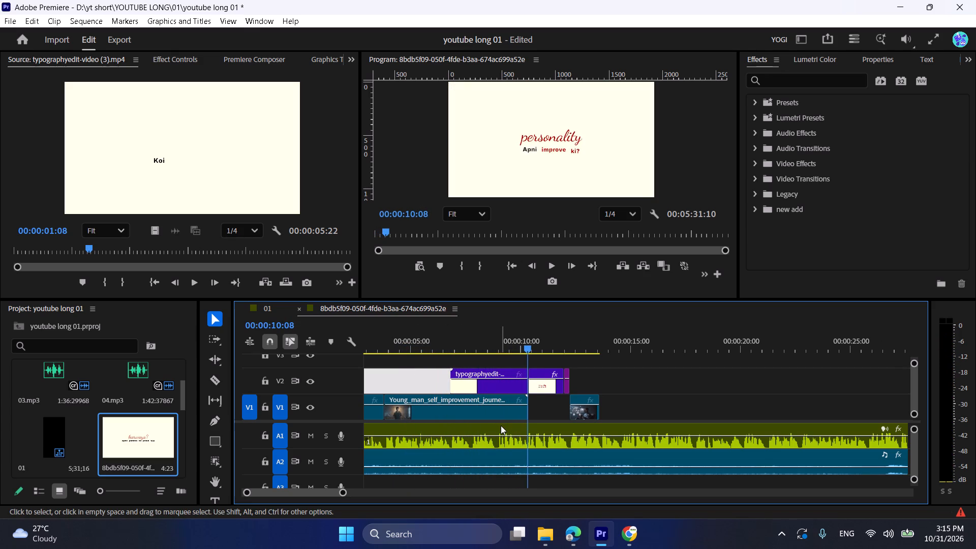
key(space)
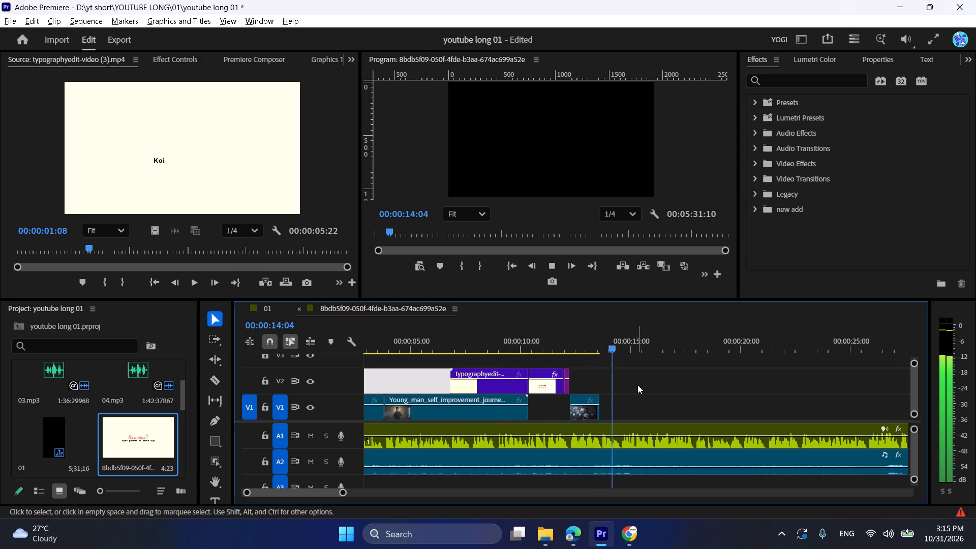
alt+scroll(637, 385, down, 9)
key(space)
Save the project.
key(ctrl+s)
Listen to the voiceover beyond the last placed clip, up to 00:00:19:10.
key(space)
alt+scroll(615, 387, down, 6)
alt+scroll(498, 418, up, 1)
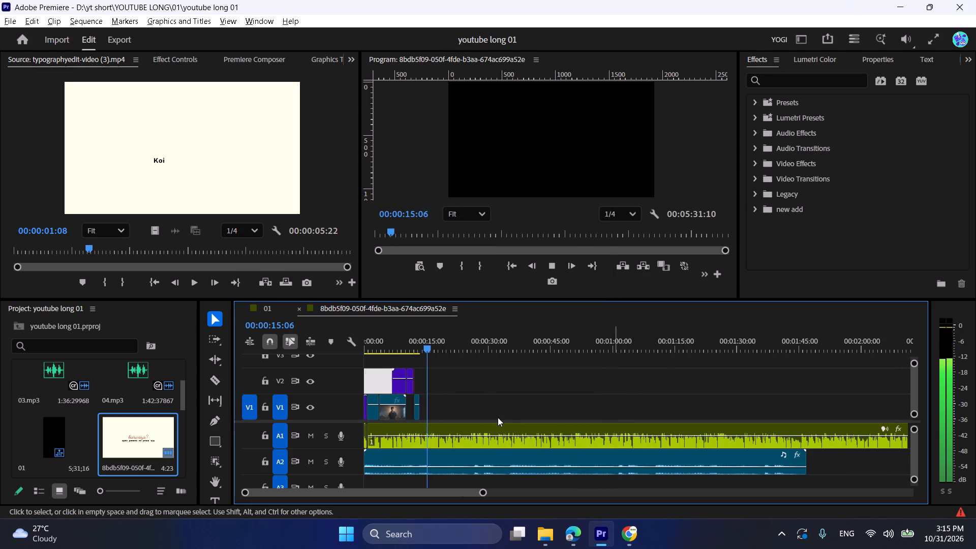
alt+scroll(498, 417, up, 5)
scroll(498, 417, down, 1)
scroll(498, 417, up, 19)
alt+scroll(500, 417, down, 3)
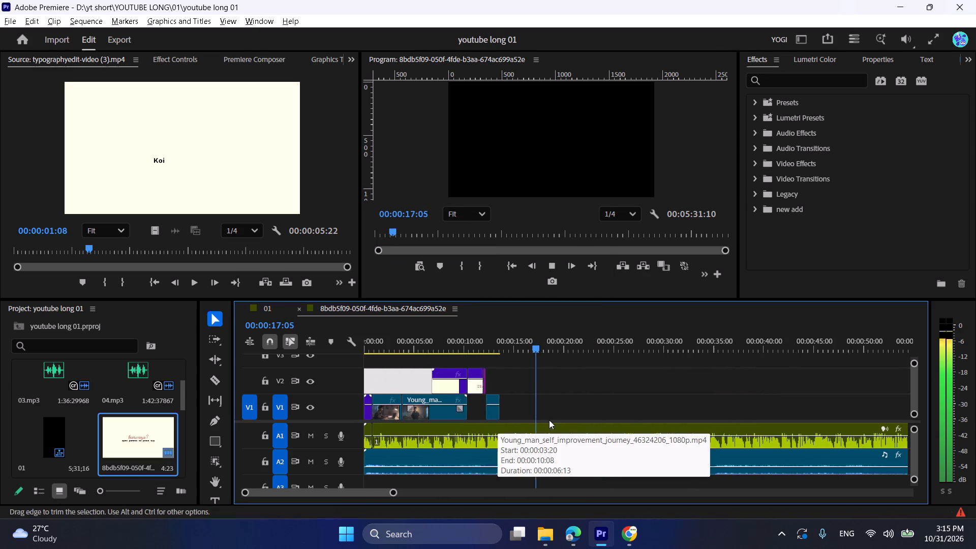
alt+scroll(549, 420, down, 1)
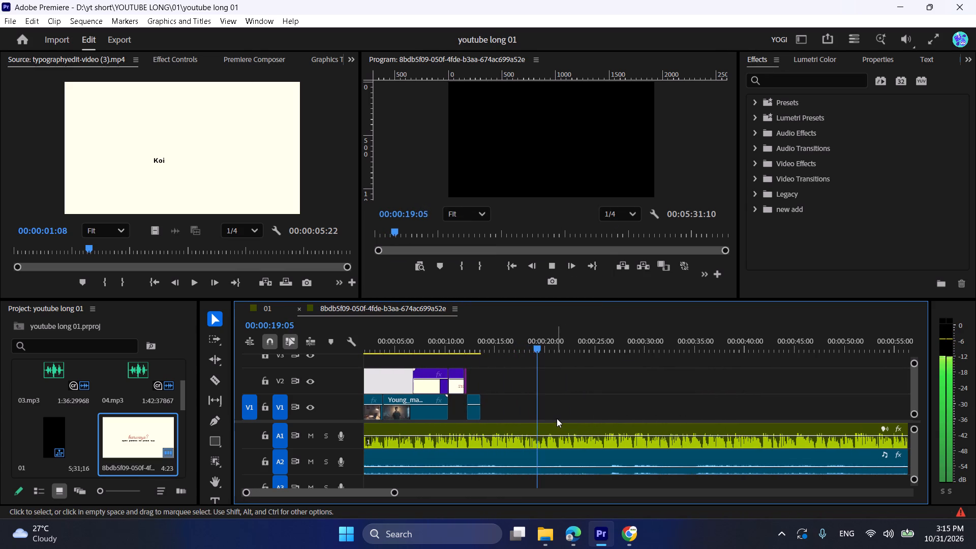
key(space)
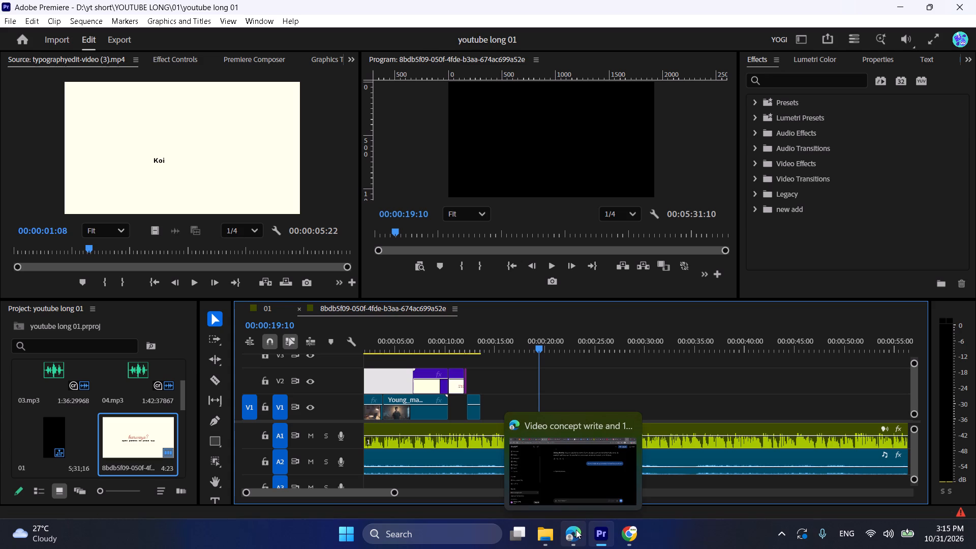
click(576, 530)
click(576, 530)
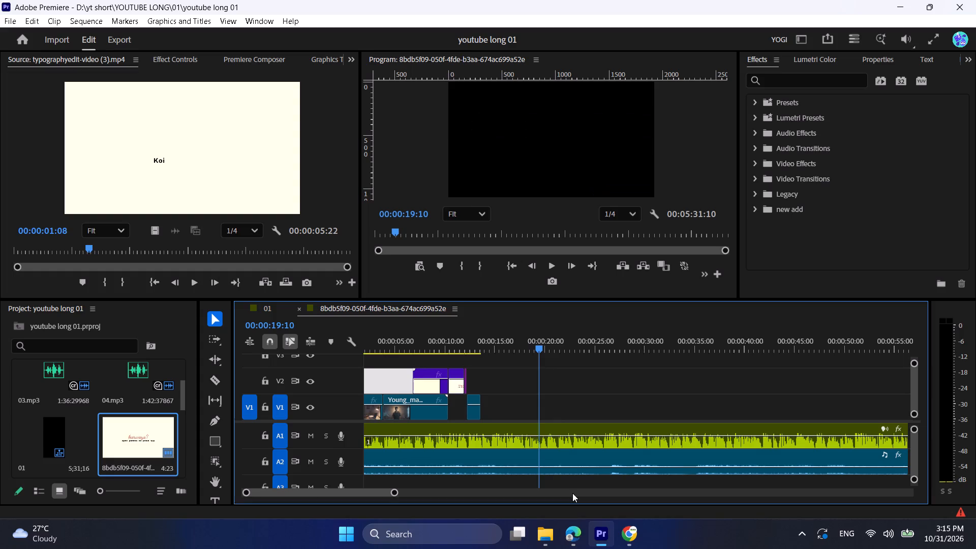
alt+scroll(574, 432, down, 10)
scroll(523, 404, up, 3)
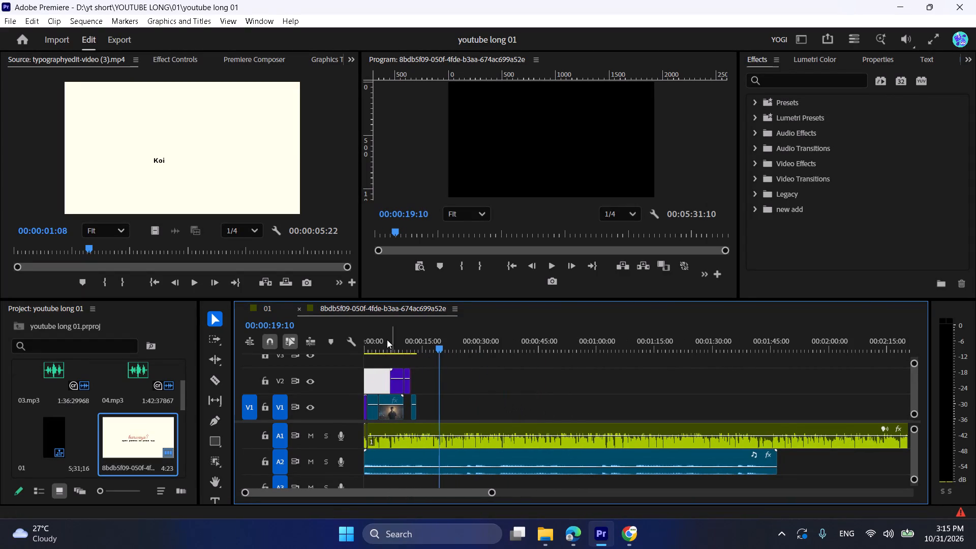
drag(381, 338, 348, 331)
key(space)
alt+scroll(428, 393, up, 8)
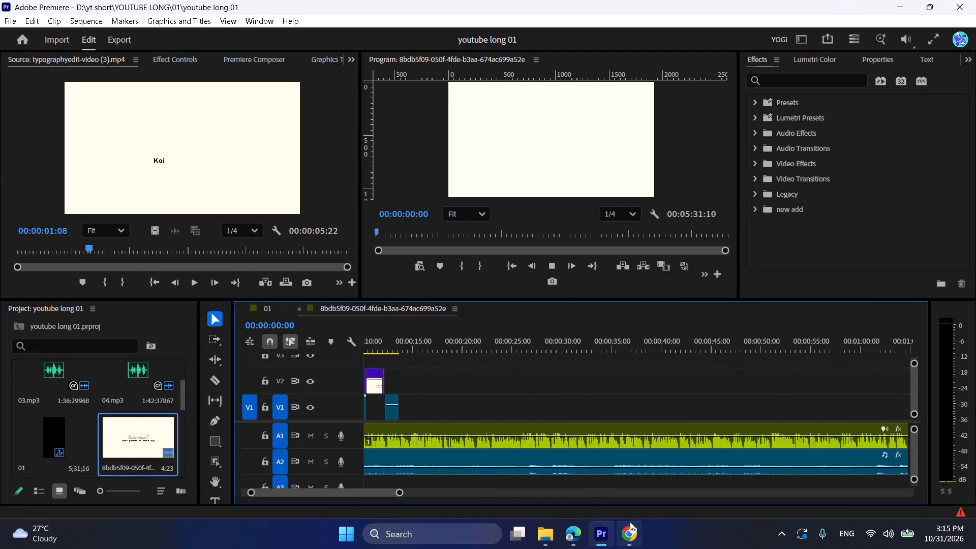
Switch to TypographyEdit in Chrome and check the rendering progress of the video export.
click(631, 524)
click(631, 524)
click(631, 524)
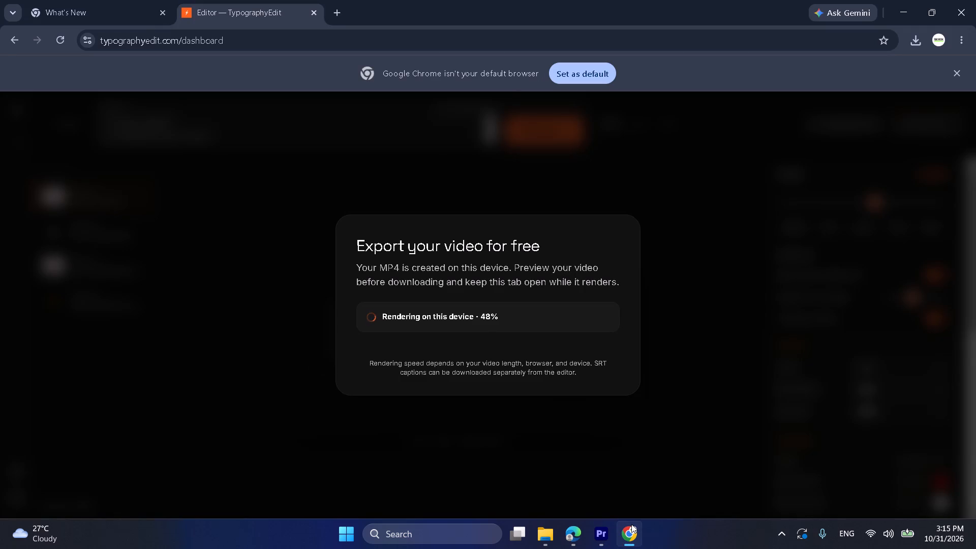
Return to Premiere and play the sequence up to 00:00:12:05 to check the text animation against the voiceover.
click(631, 524)
click(631, 524)
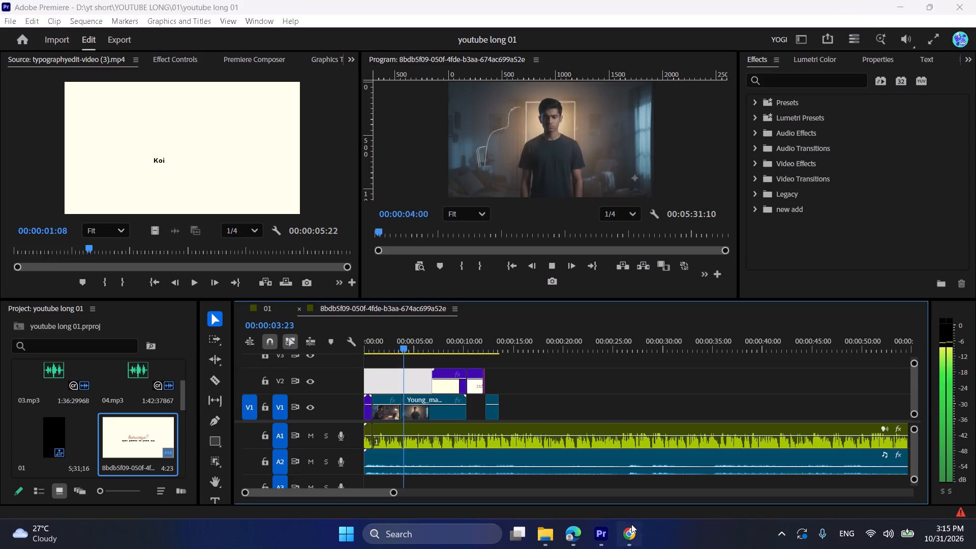
click(631, 524)
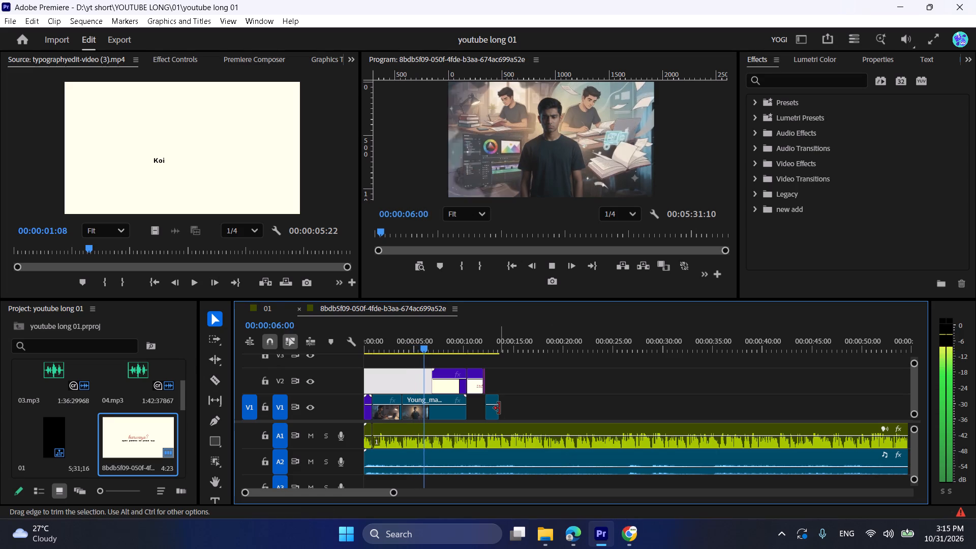
key(space)
key(space)
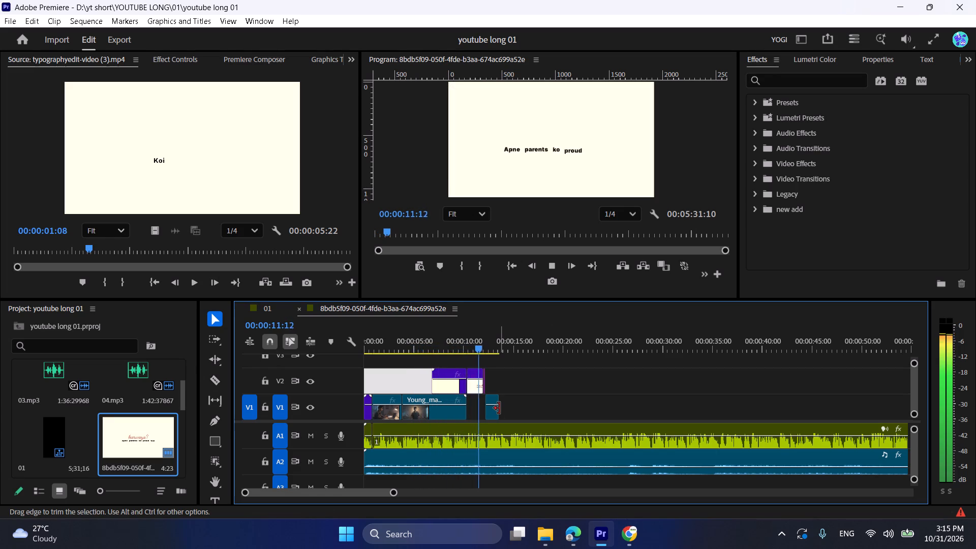
key(space)
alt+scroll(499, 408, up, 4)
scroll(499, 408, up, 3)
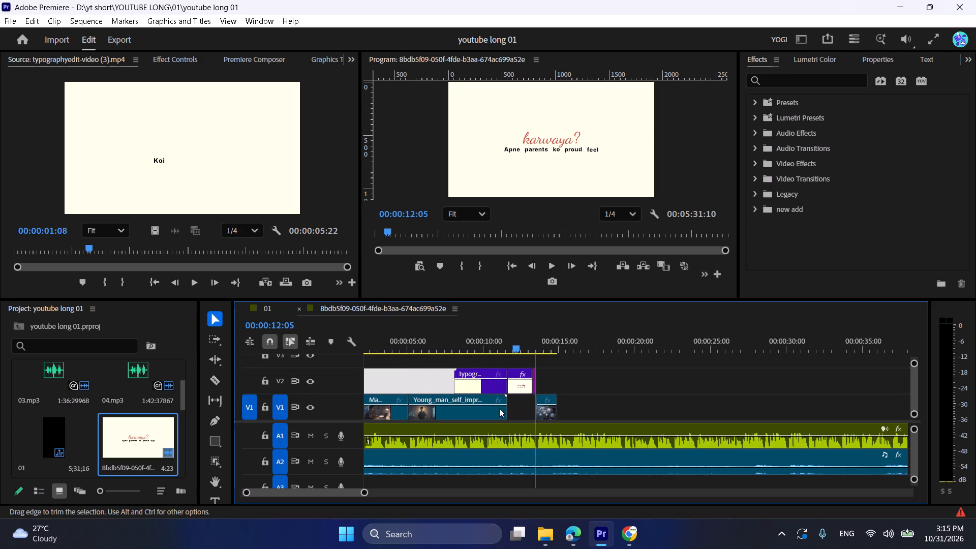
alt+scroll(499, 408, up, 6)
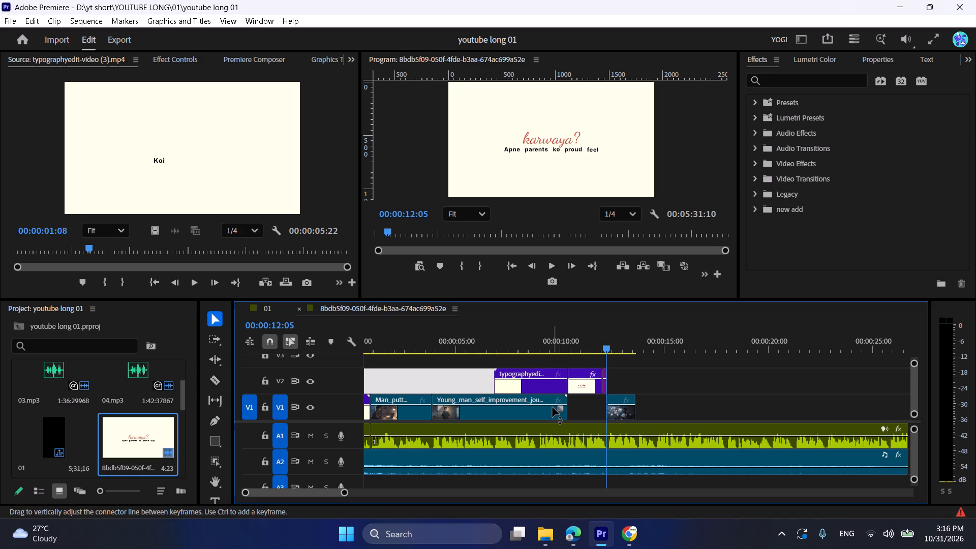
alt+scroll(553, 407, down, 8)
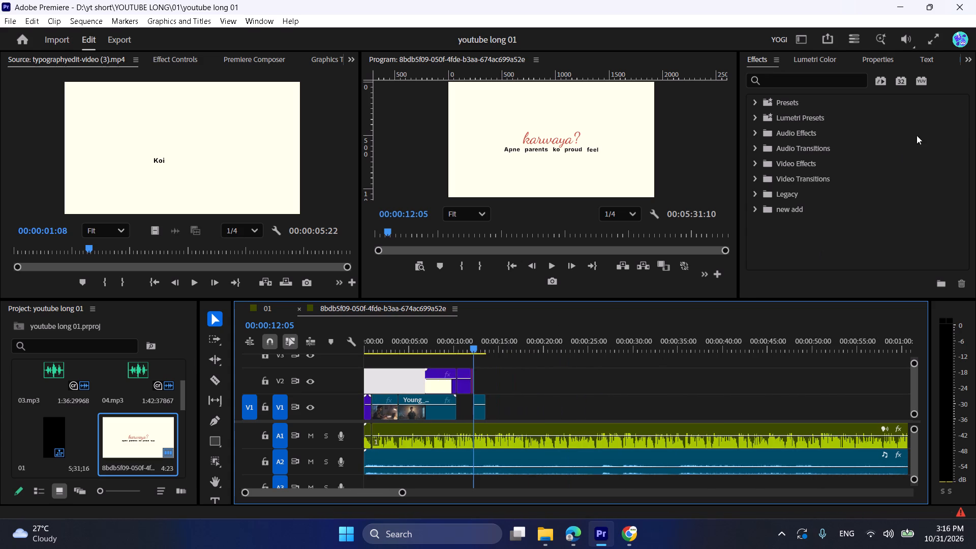
Minimize the Premiere window to show the desktop.
click(902, 0)
click(841, 28)
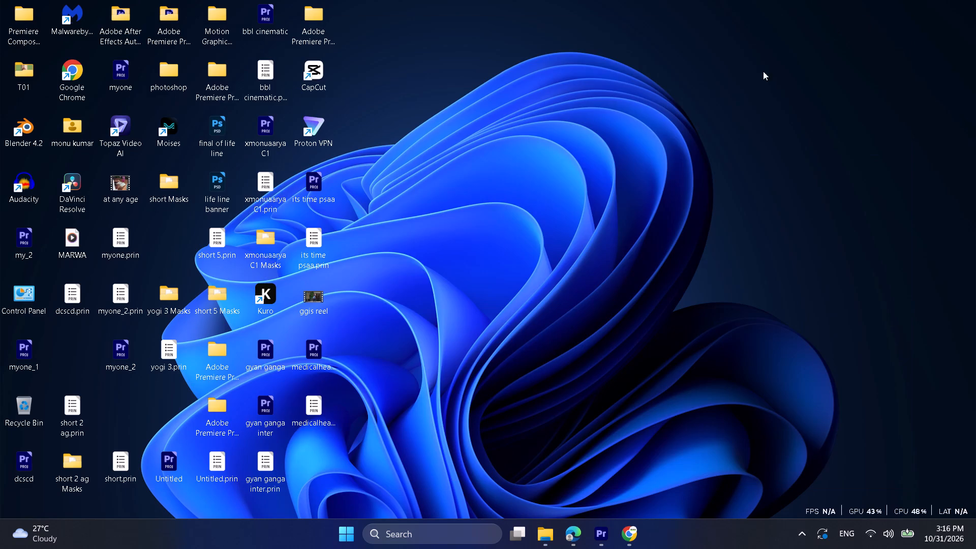